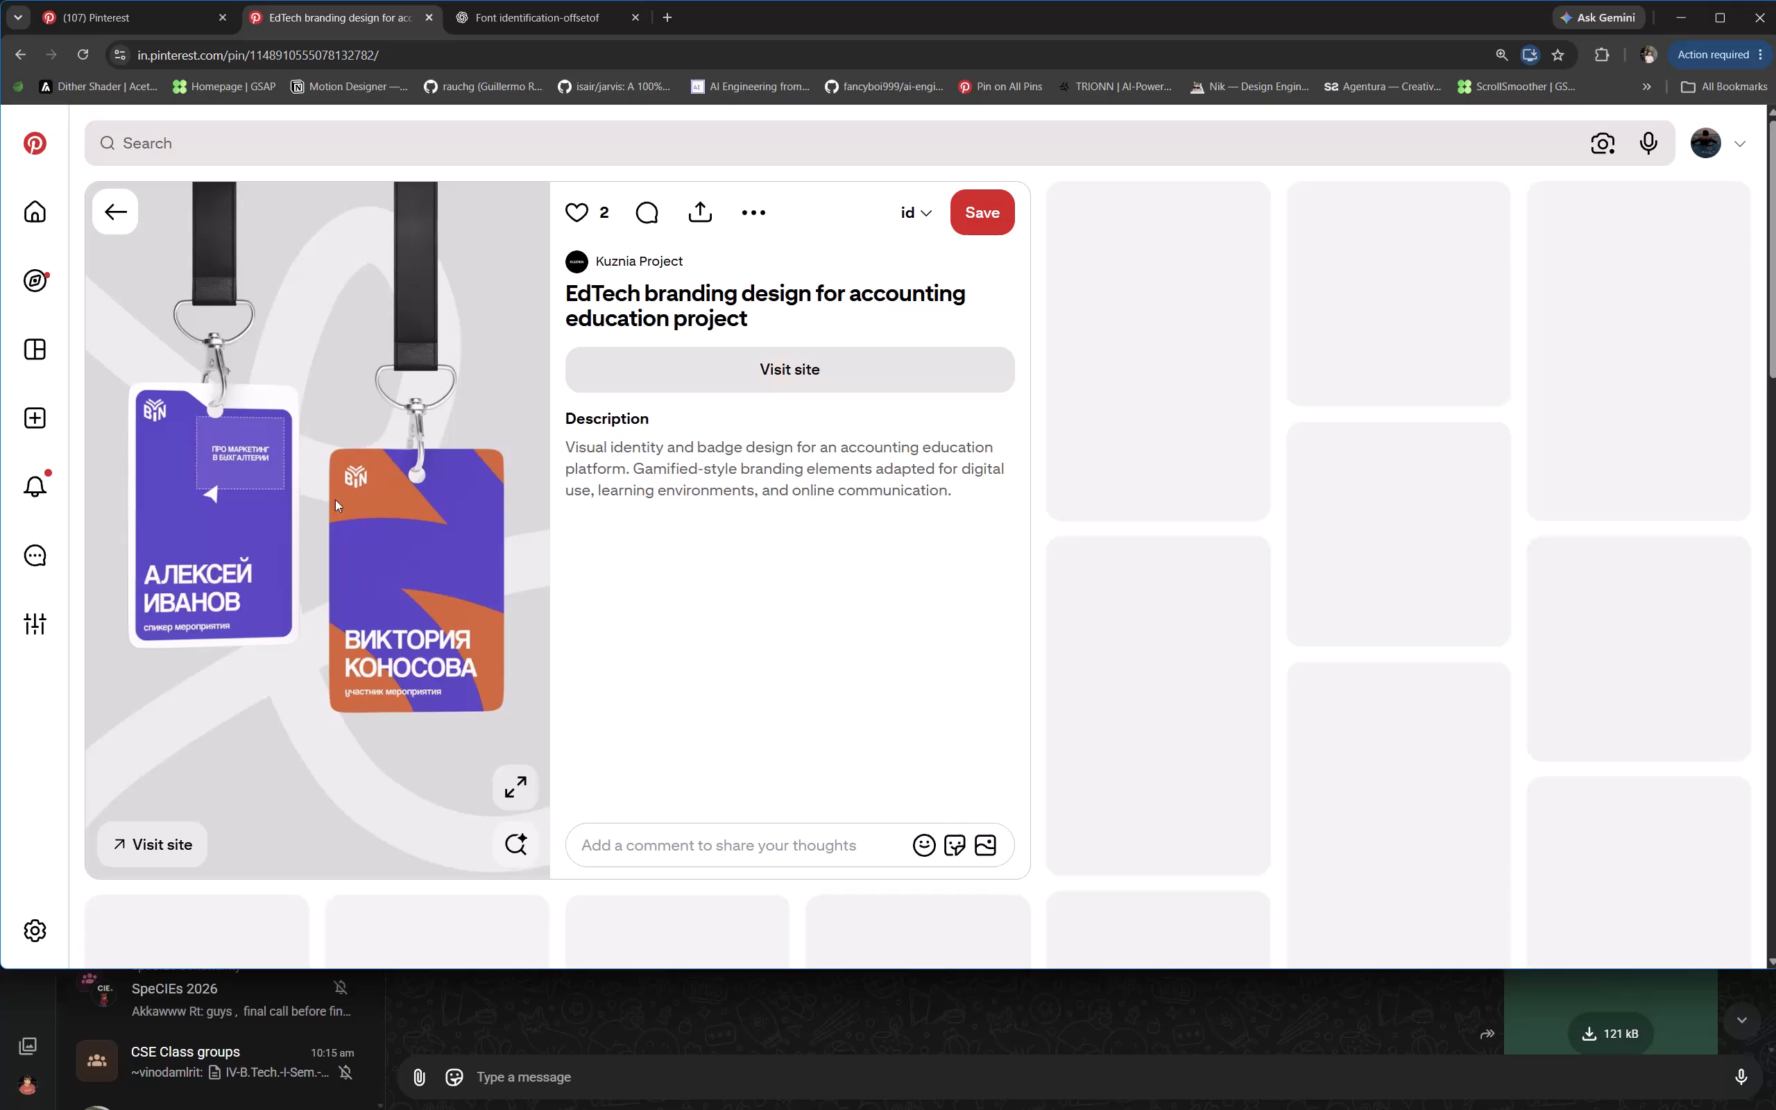
Browse the related badge design pins and save the Baku Culture Channel pin to the id board.
key(Tab)
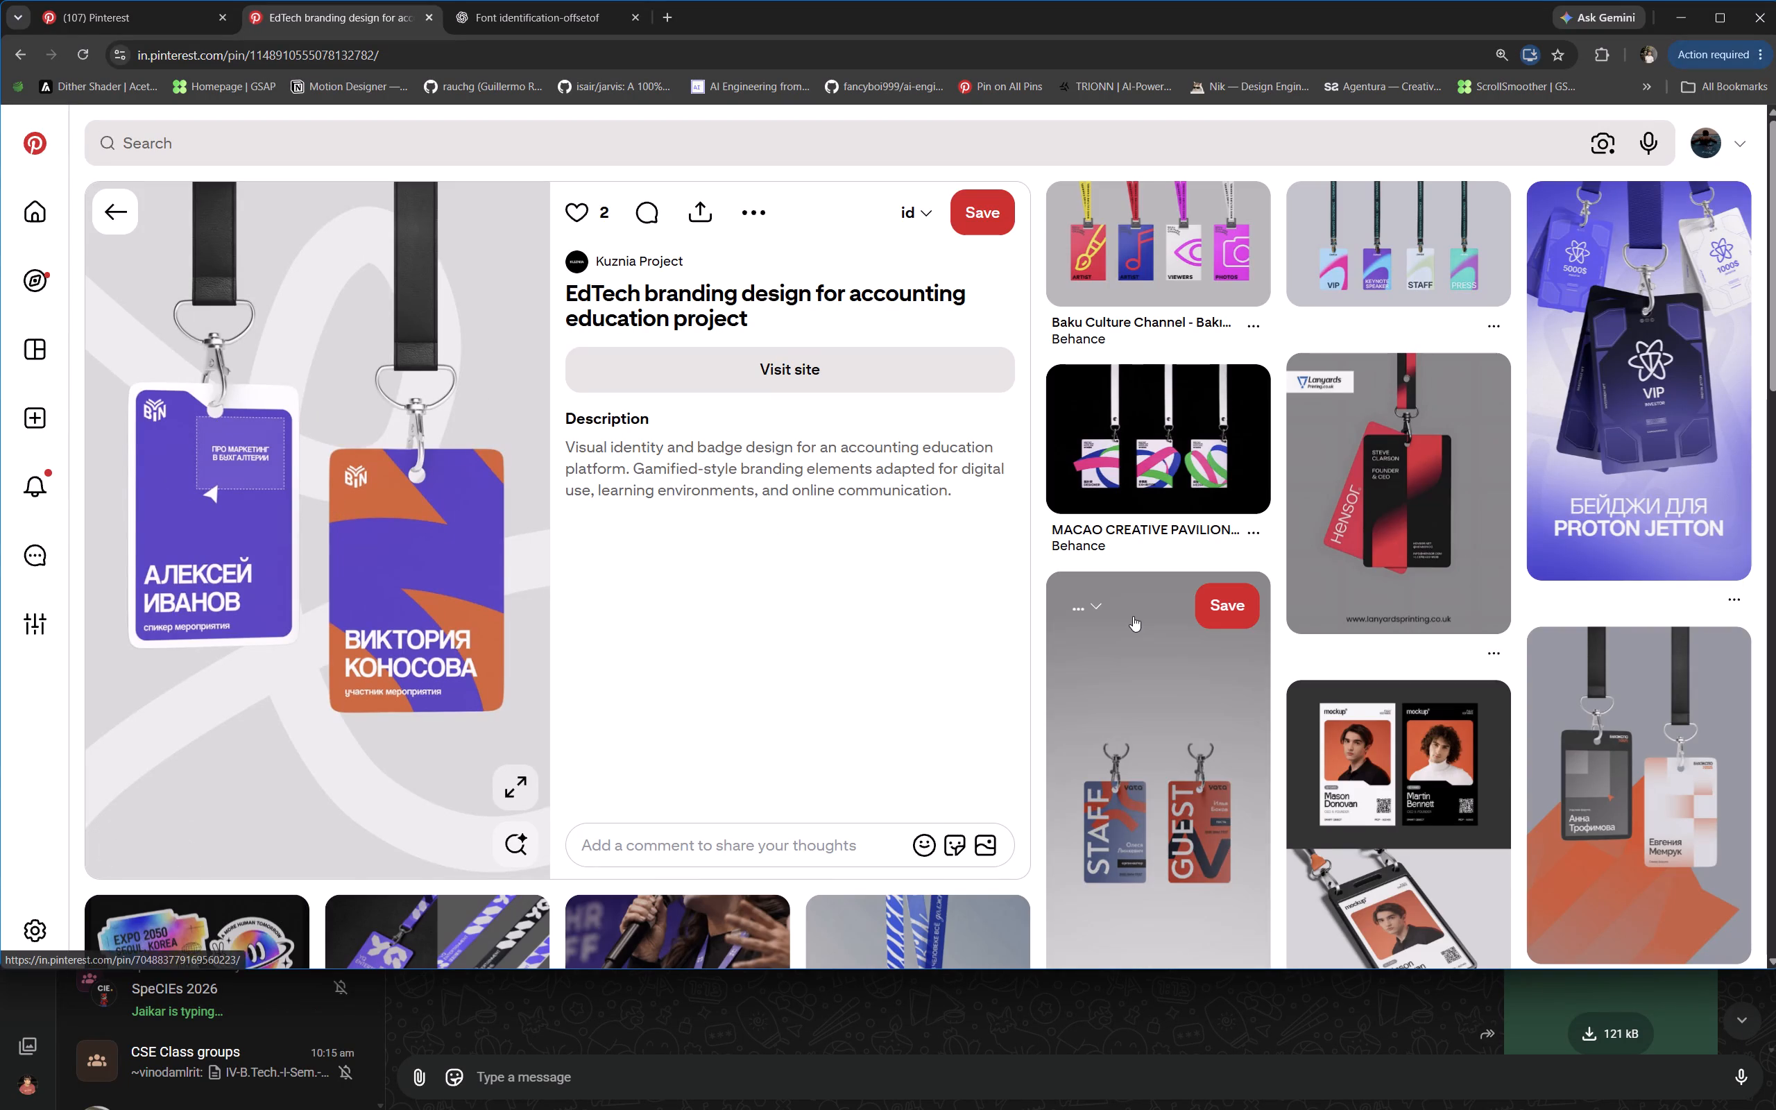
scroll(1133, 616, down, 4)
scroll(1133, 616, up, 6)
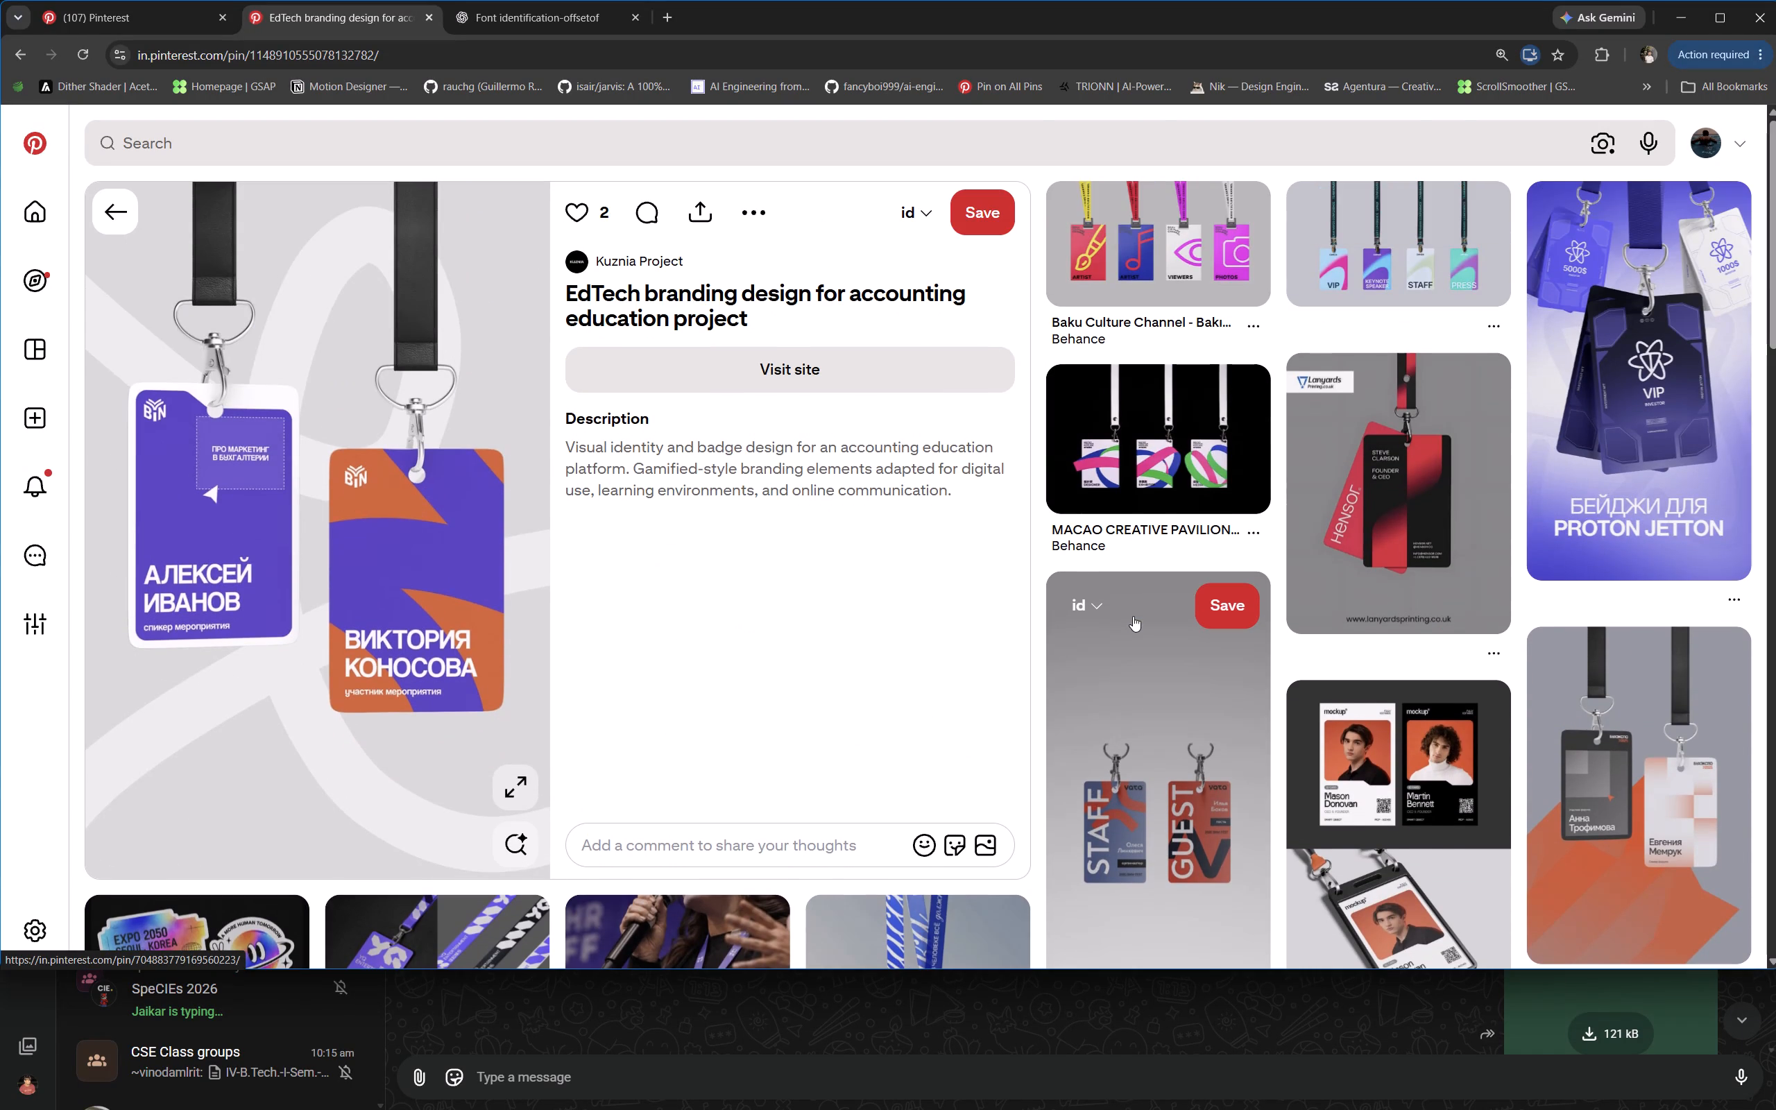
scroll(1133, 616, down, 6)
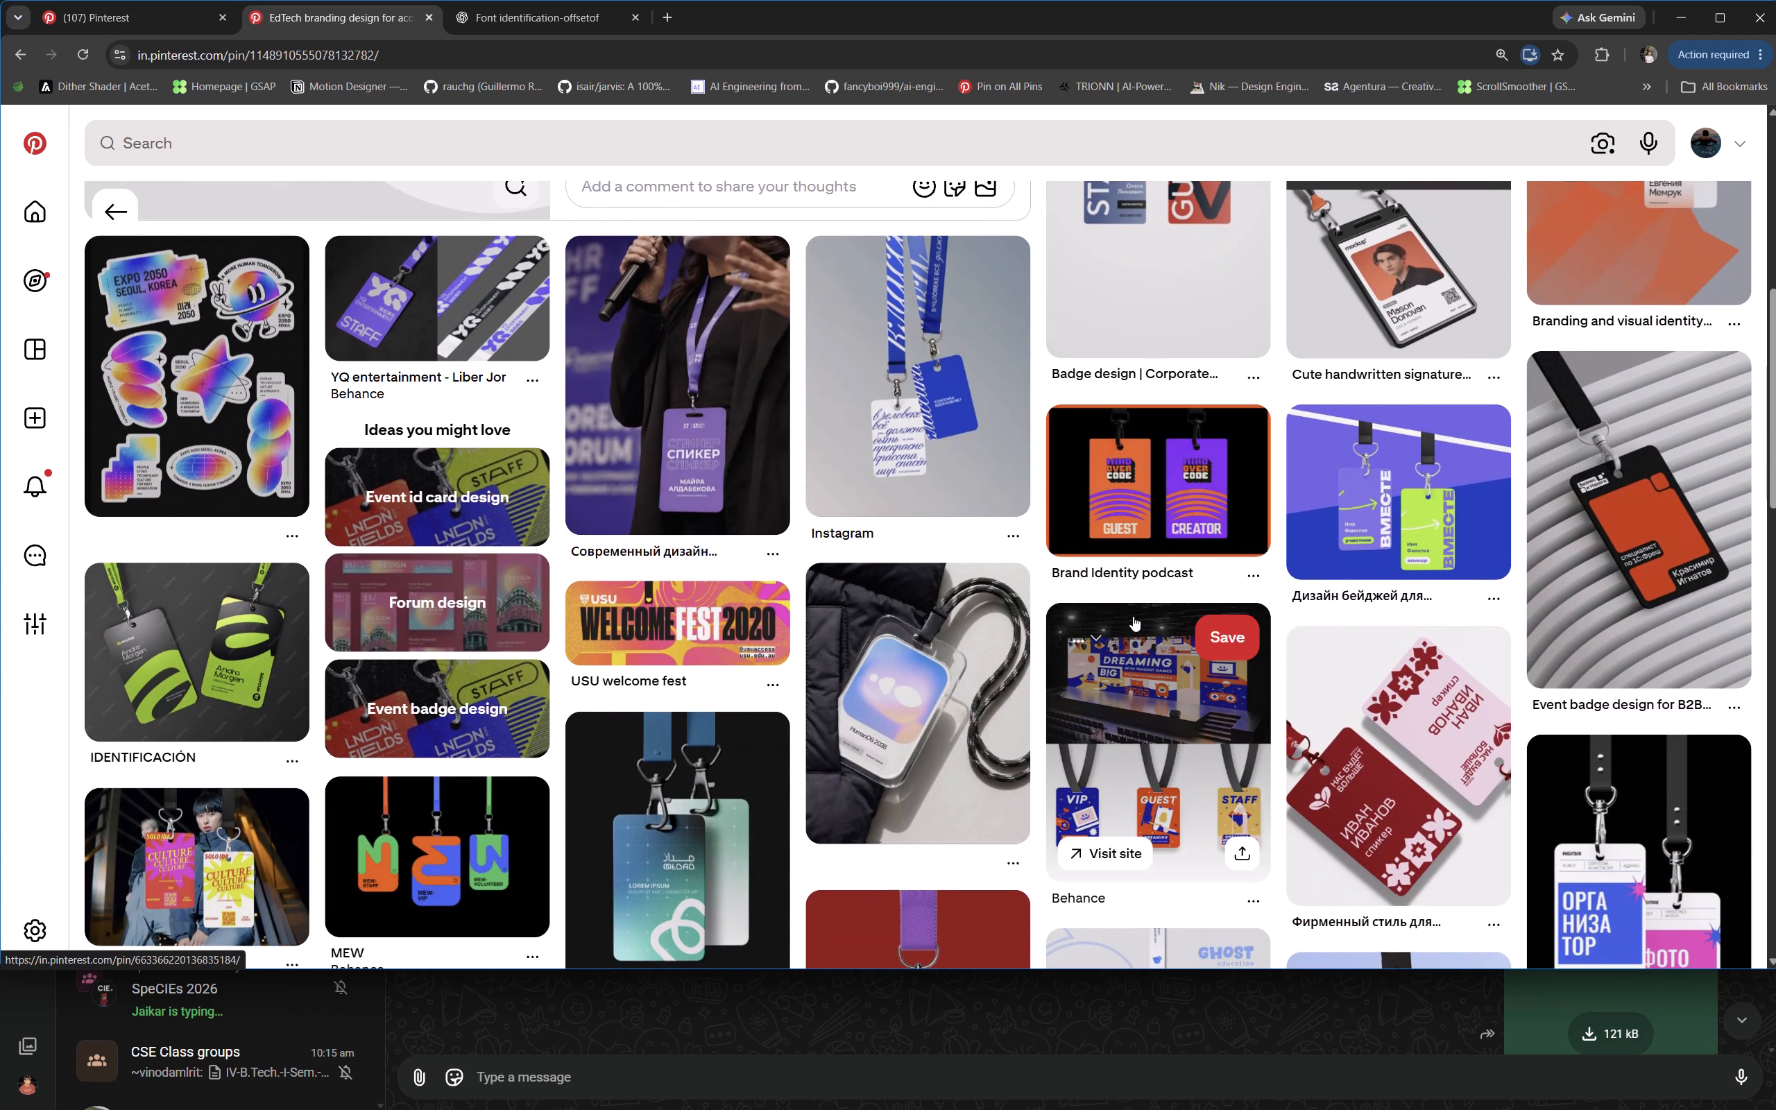
scroll(1133, 616, up, 6)
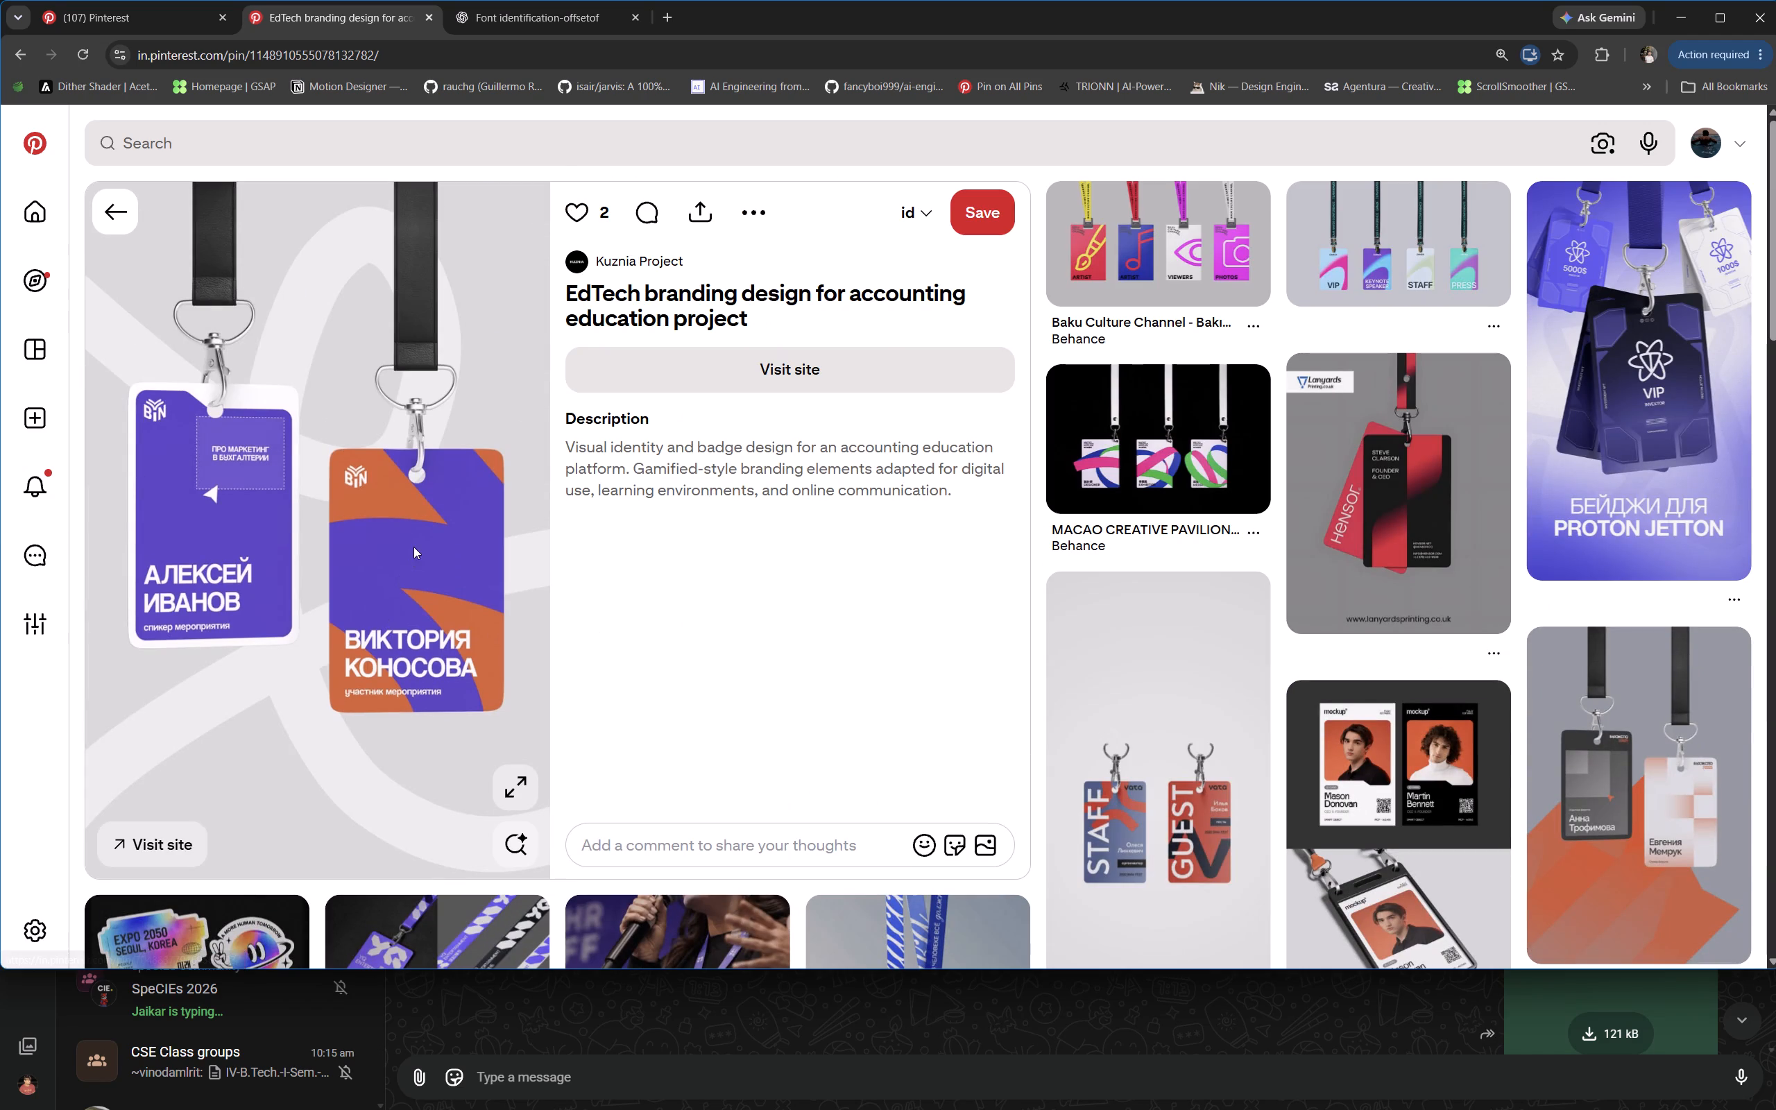
click(1230, 205)
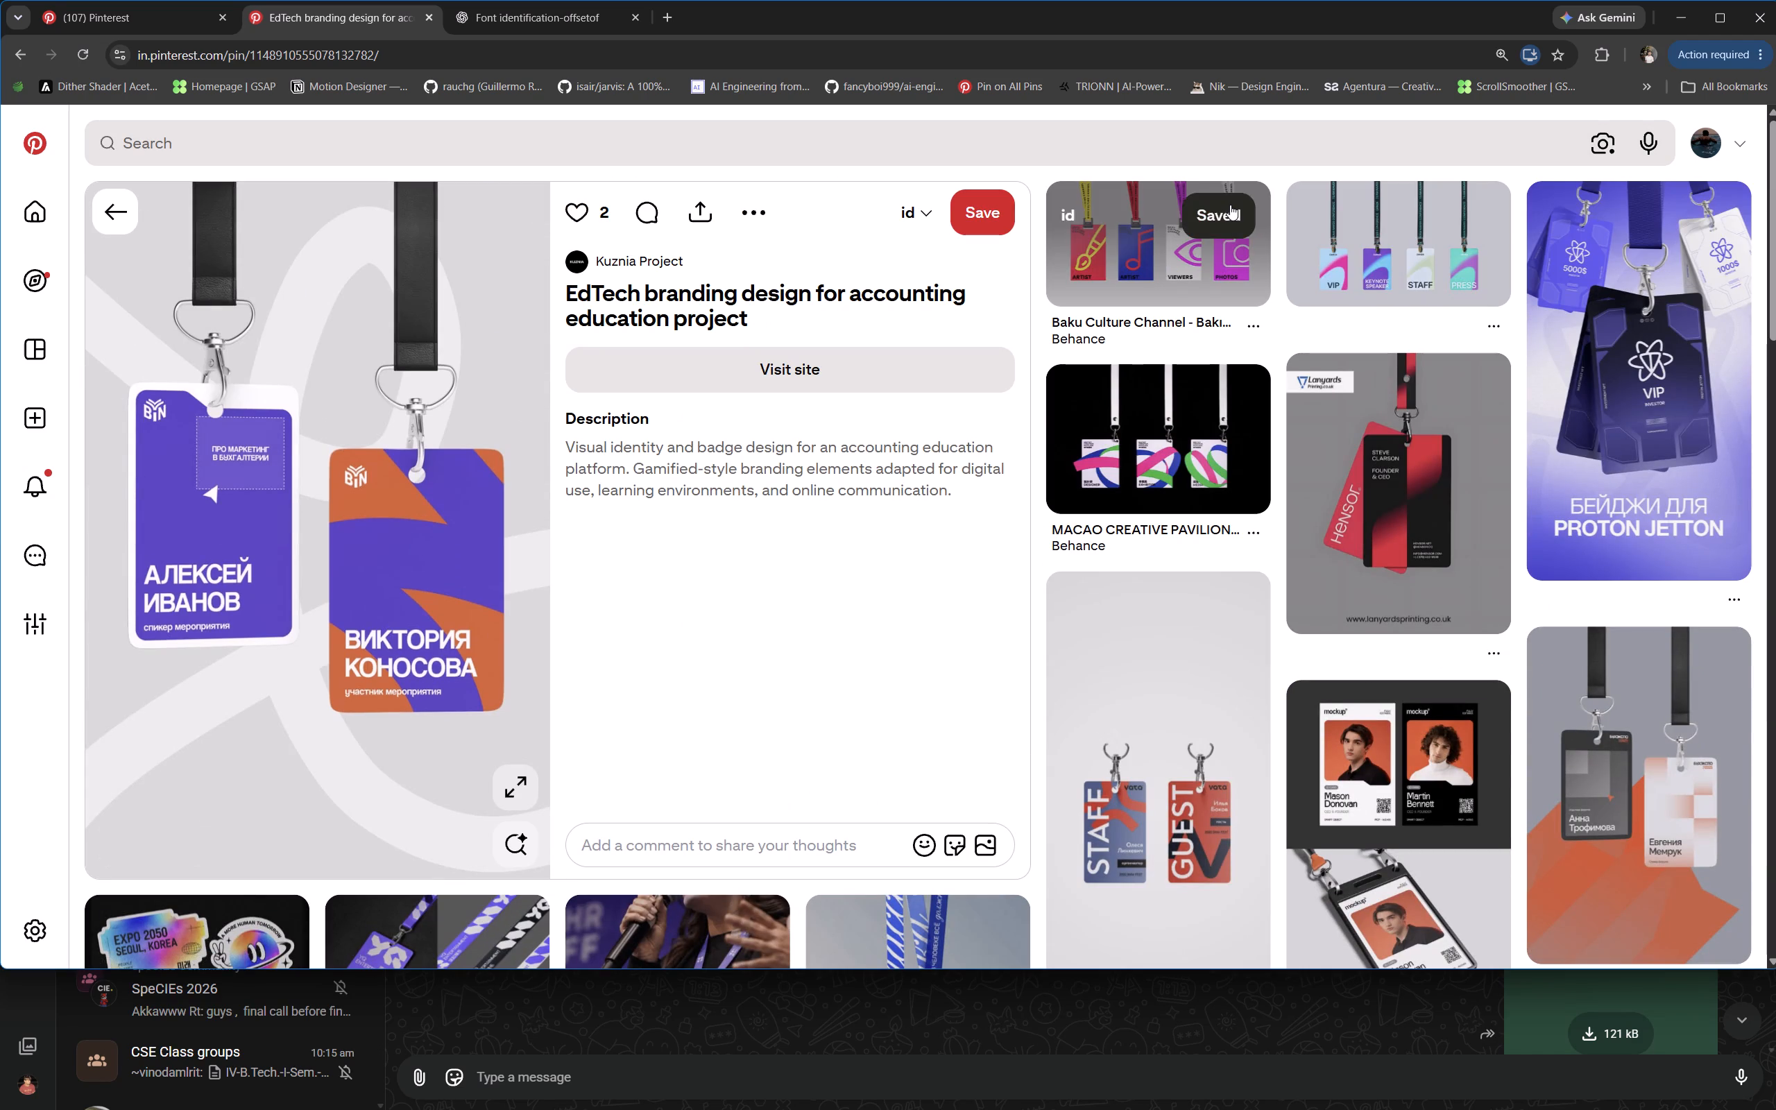
Switch to Figma and open the Equinox 2026 file.
key(alt+Tab)
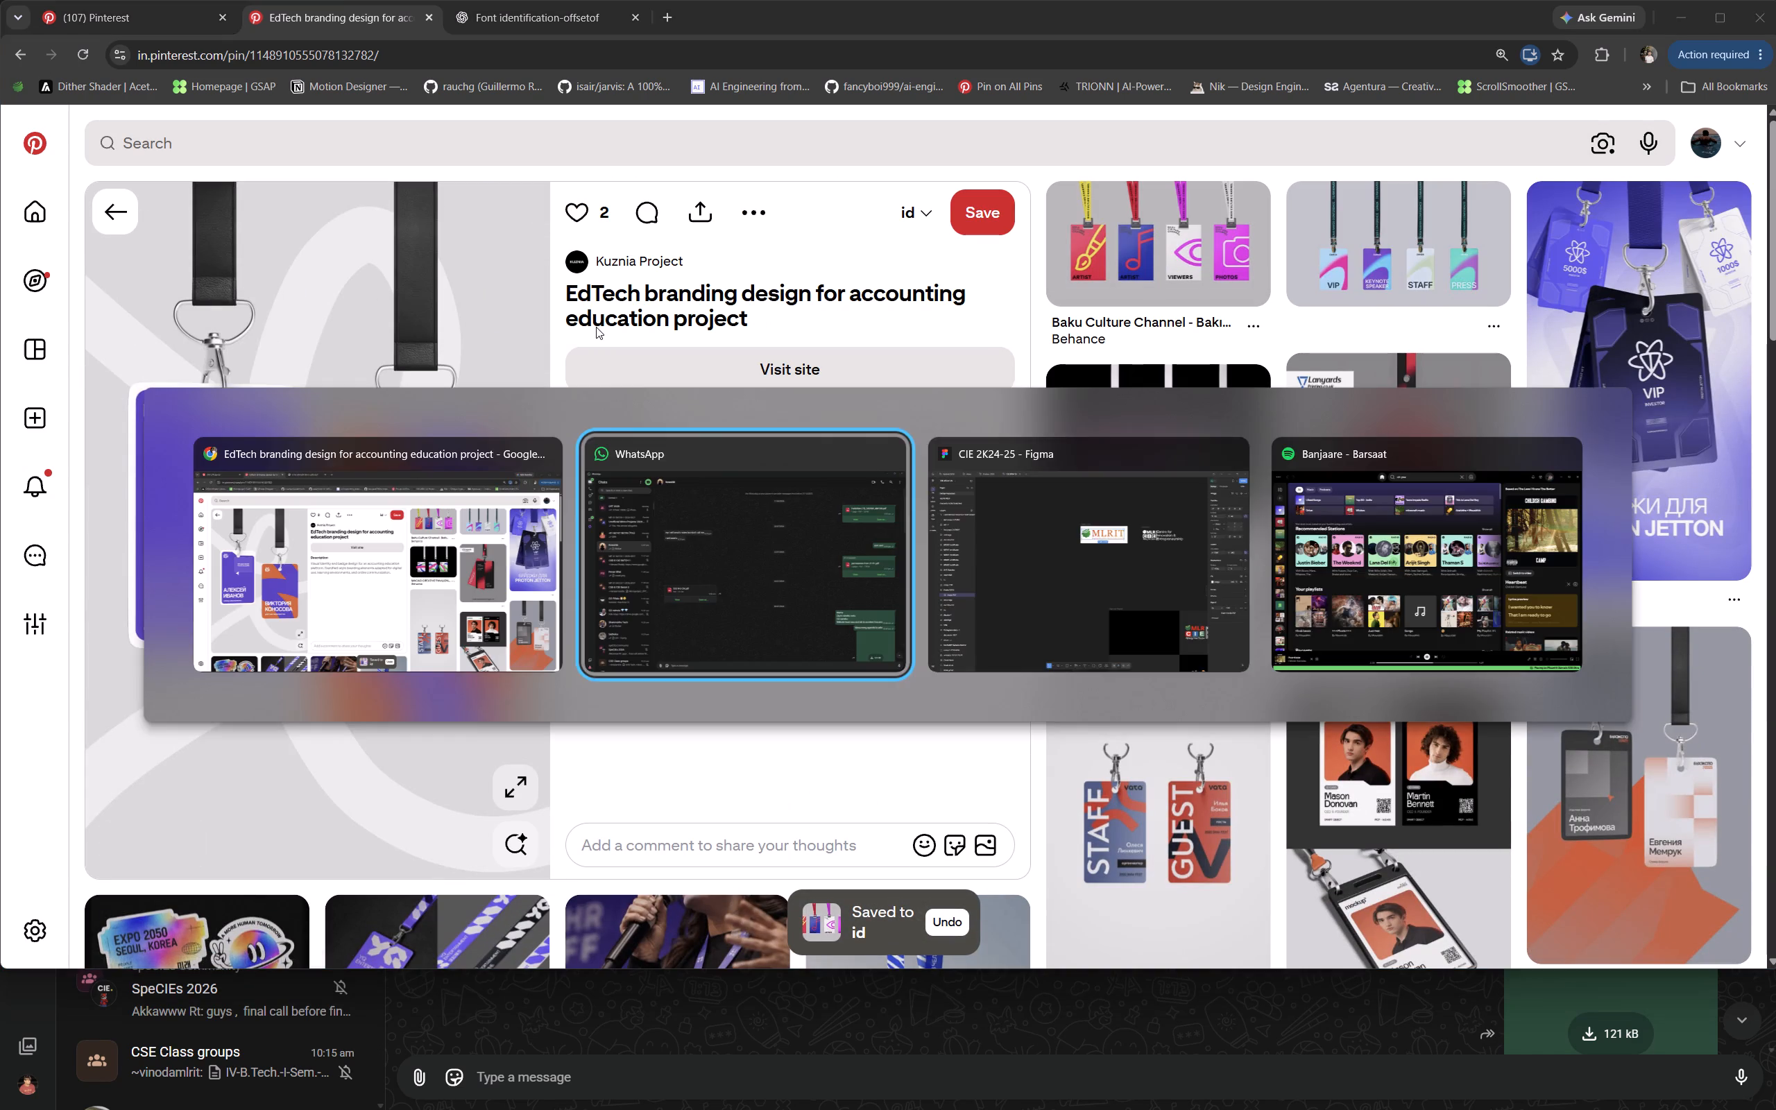
key(alt+Tab)
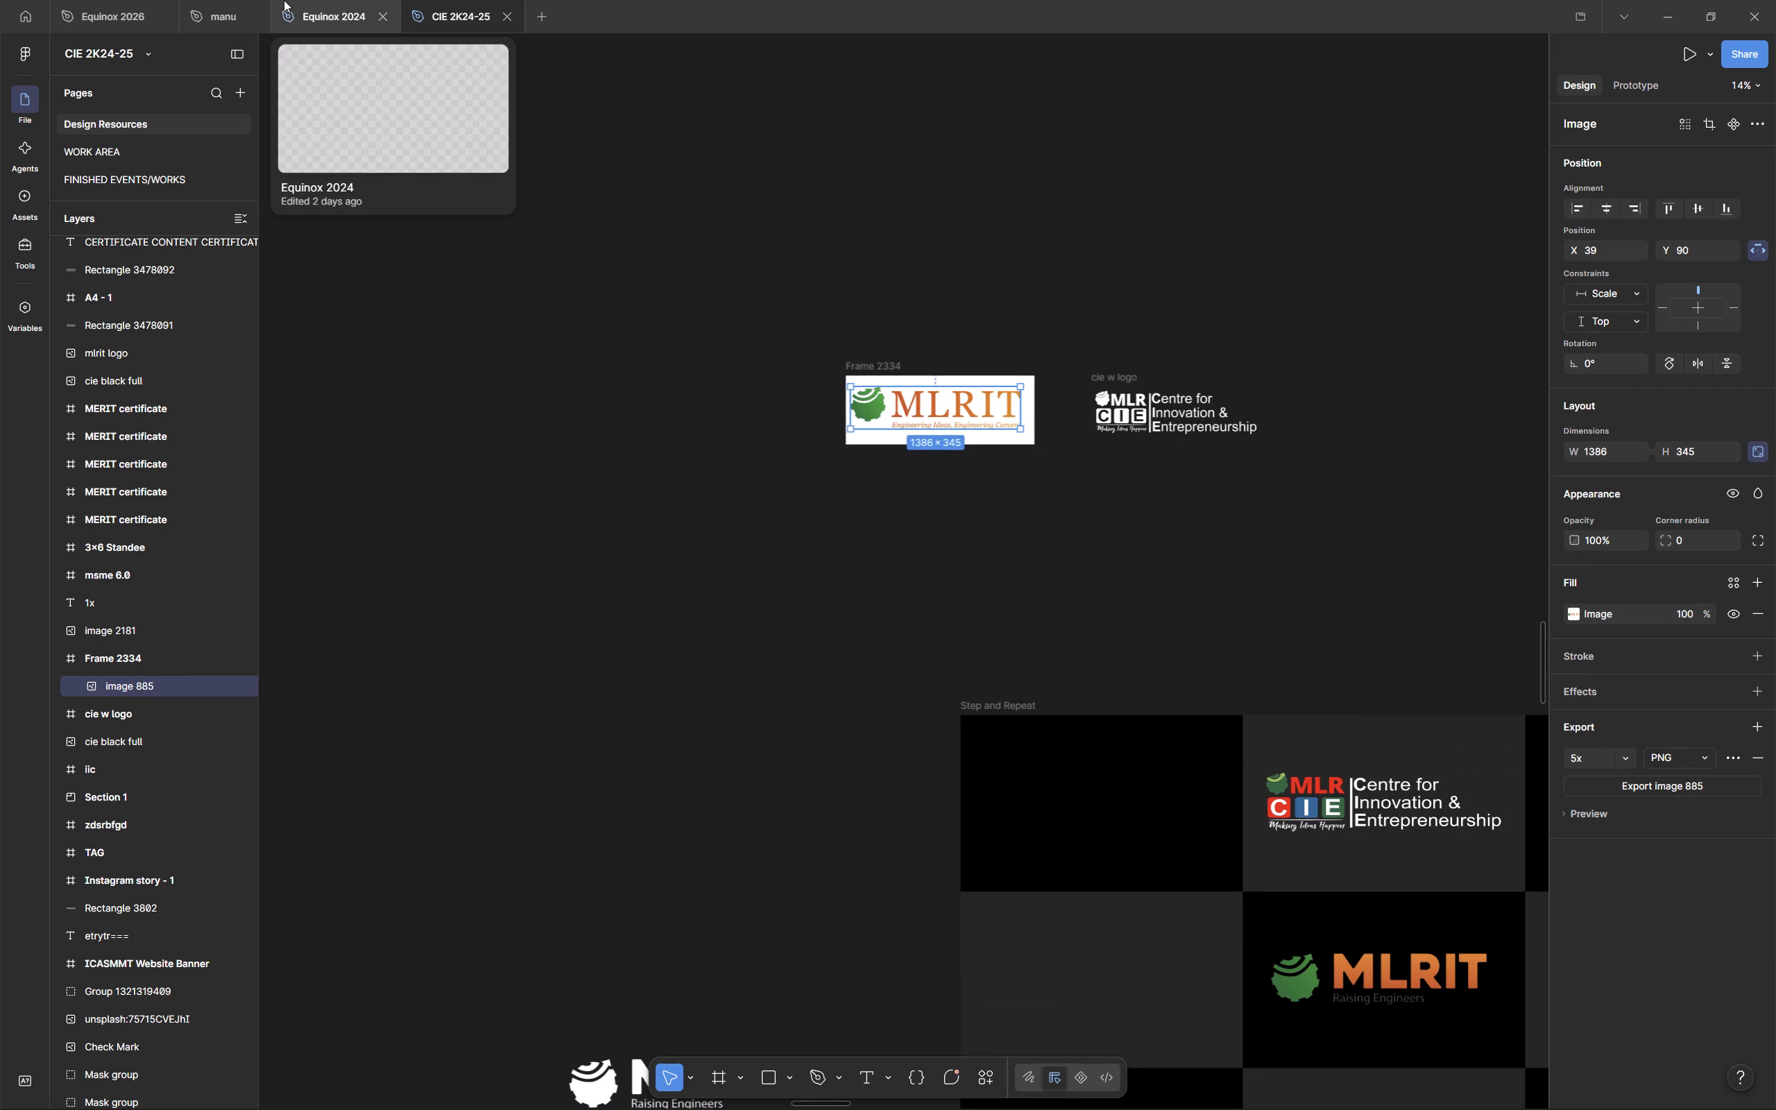
click(191, 0)
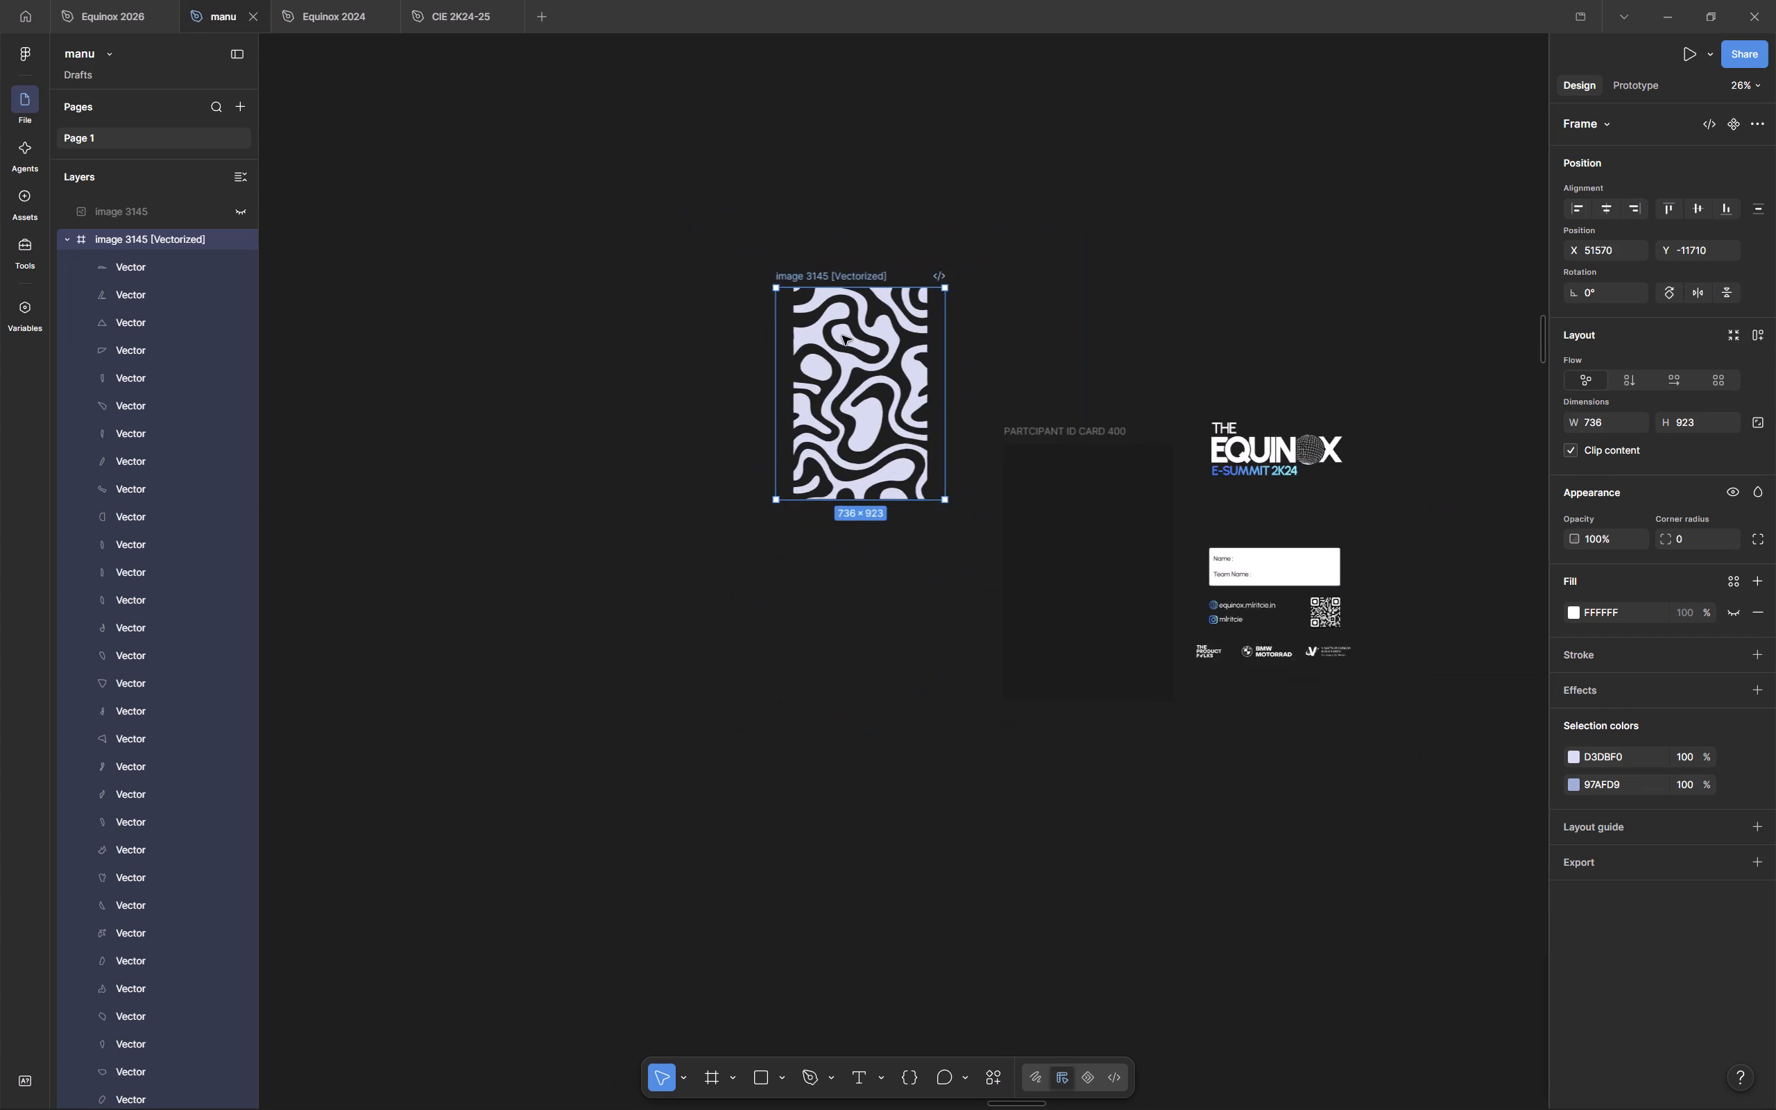
click(151, 0)
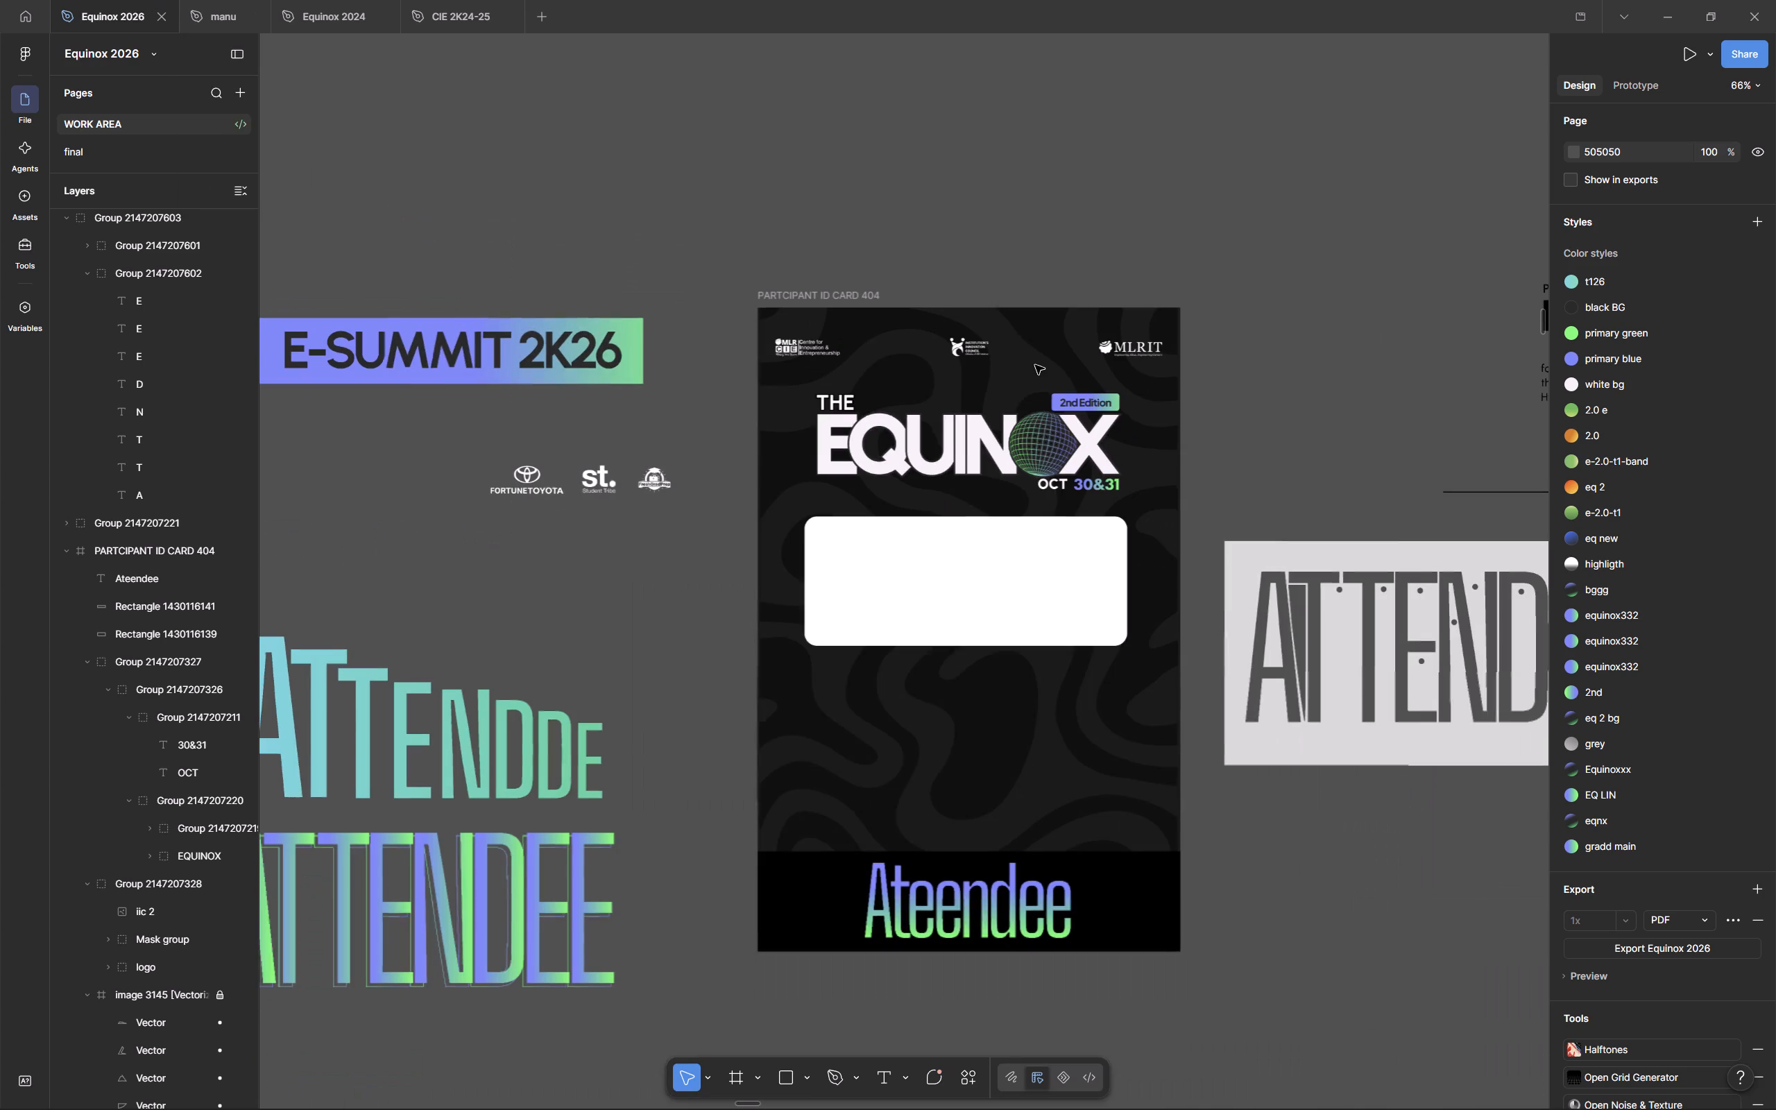
Move the Ateendee text out of the PARTCIPANT ID CARD 404 frame and delete the black band at the card's bottom.
scroll(993, 493, down, 1)
click(999, 751)
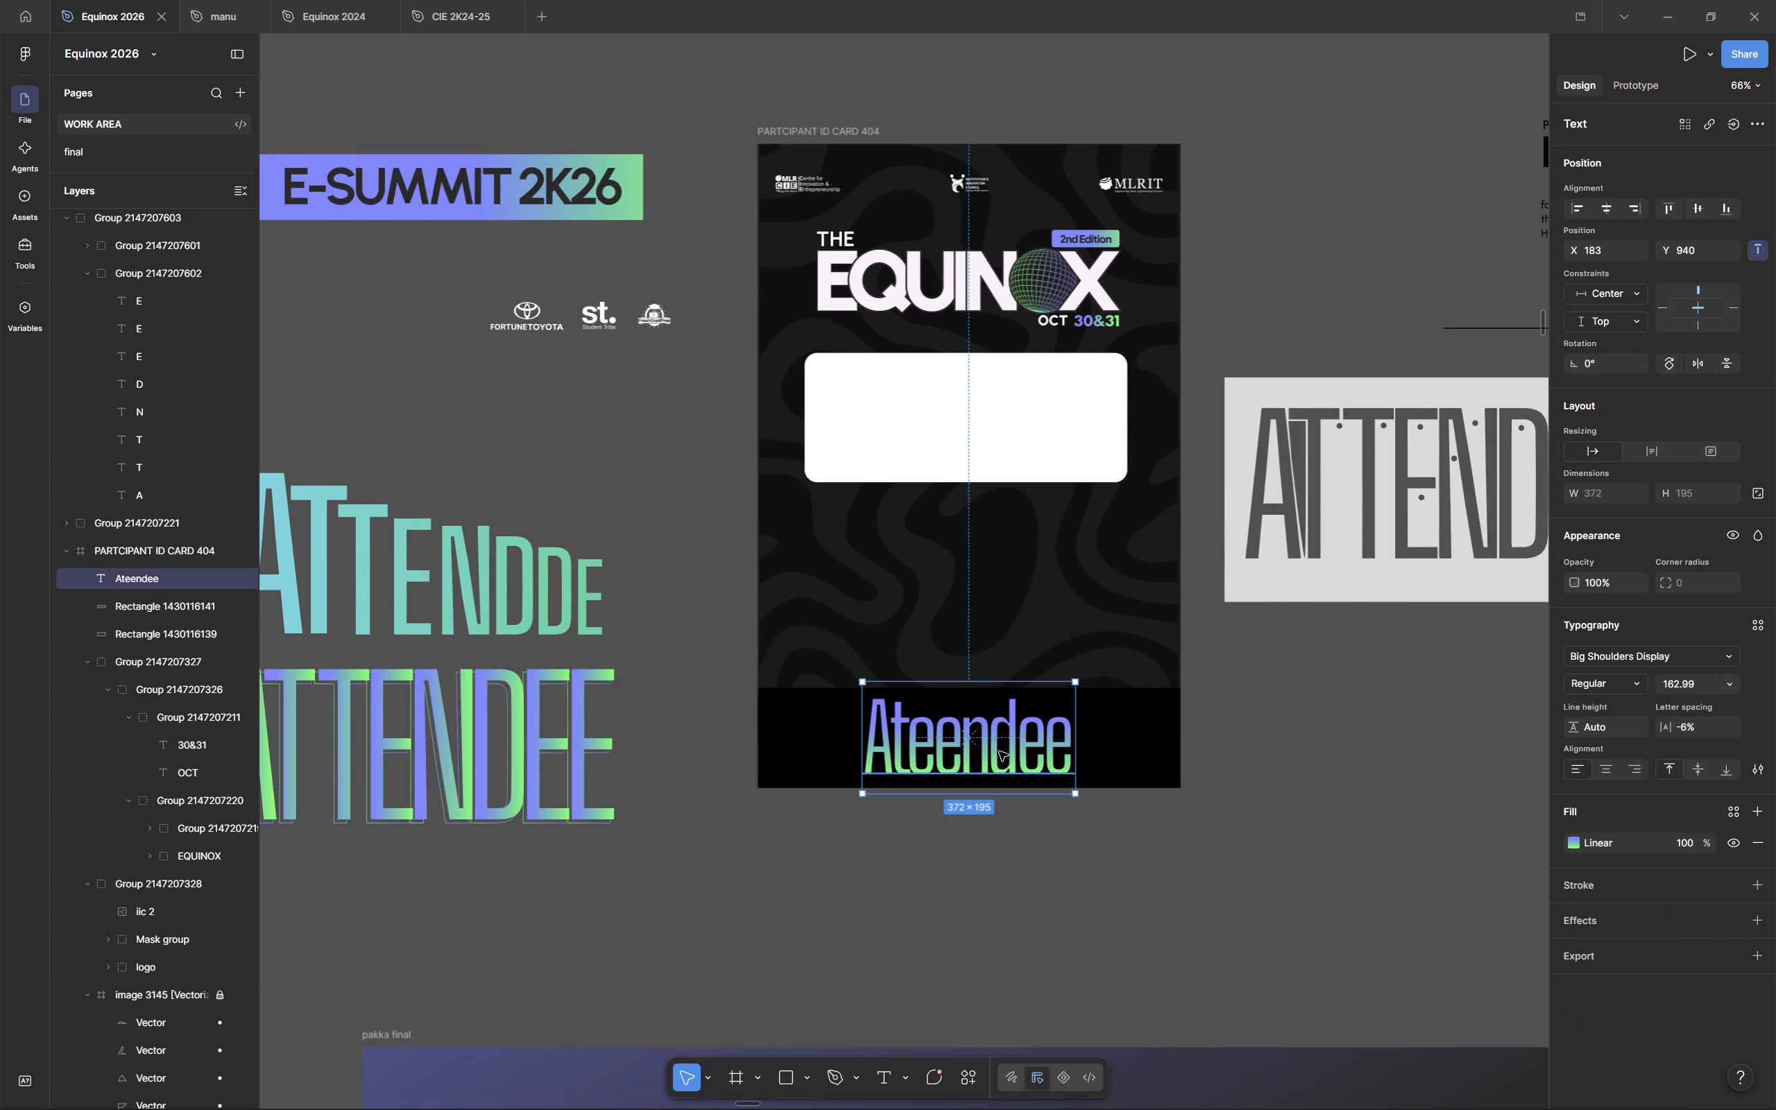
drag(999, 751, 468, 395)
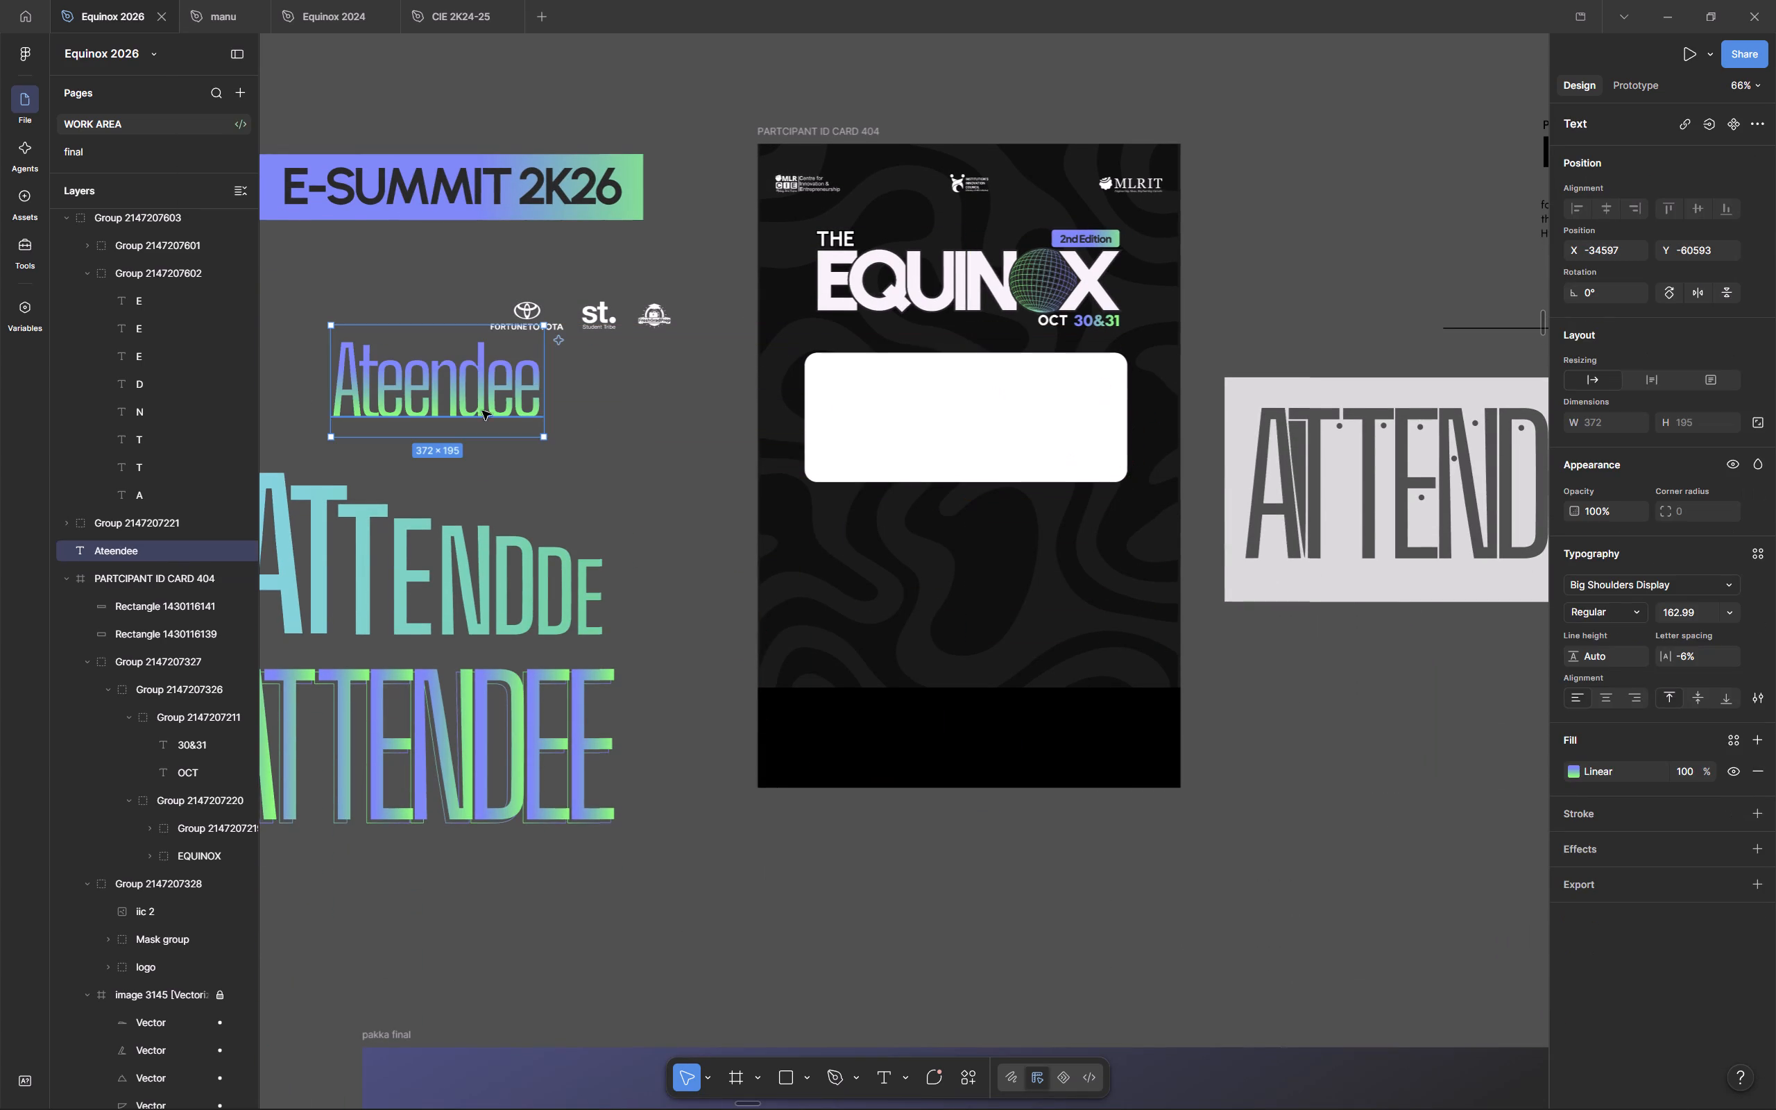
click(984, 743)
key(Delete)
Move the THE EQUINOX logo group with its date out of the card onto the empty canvas.
key(alt+Tab)
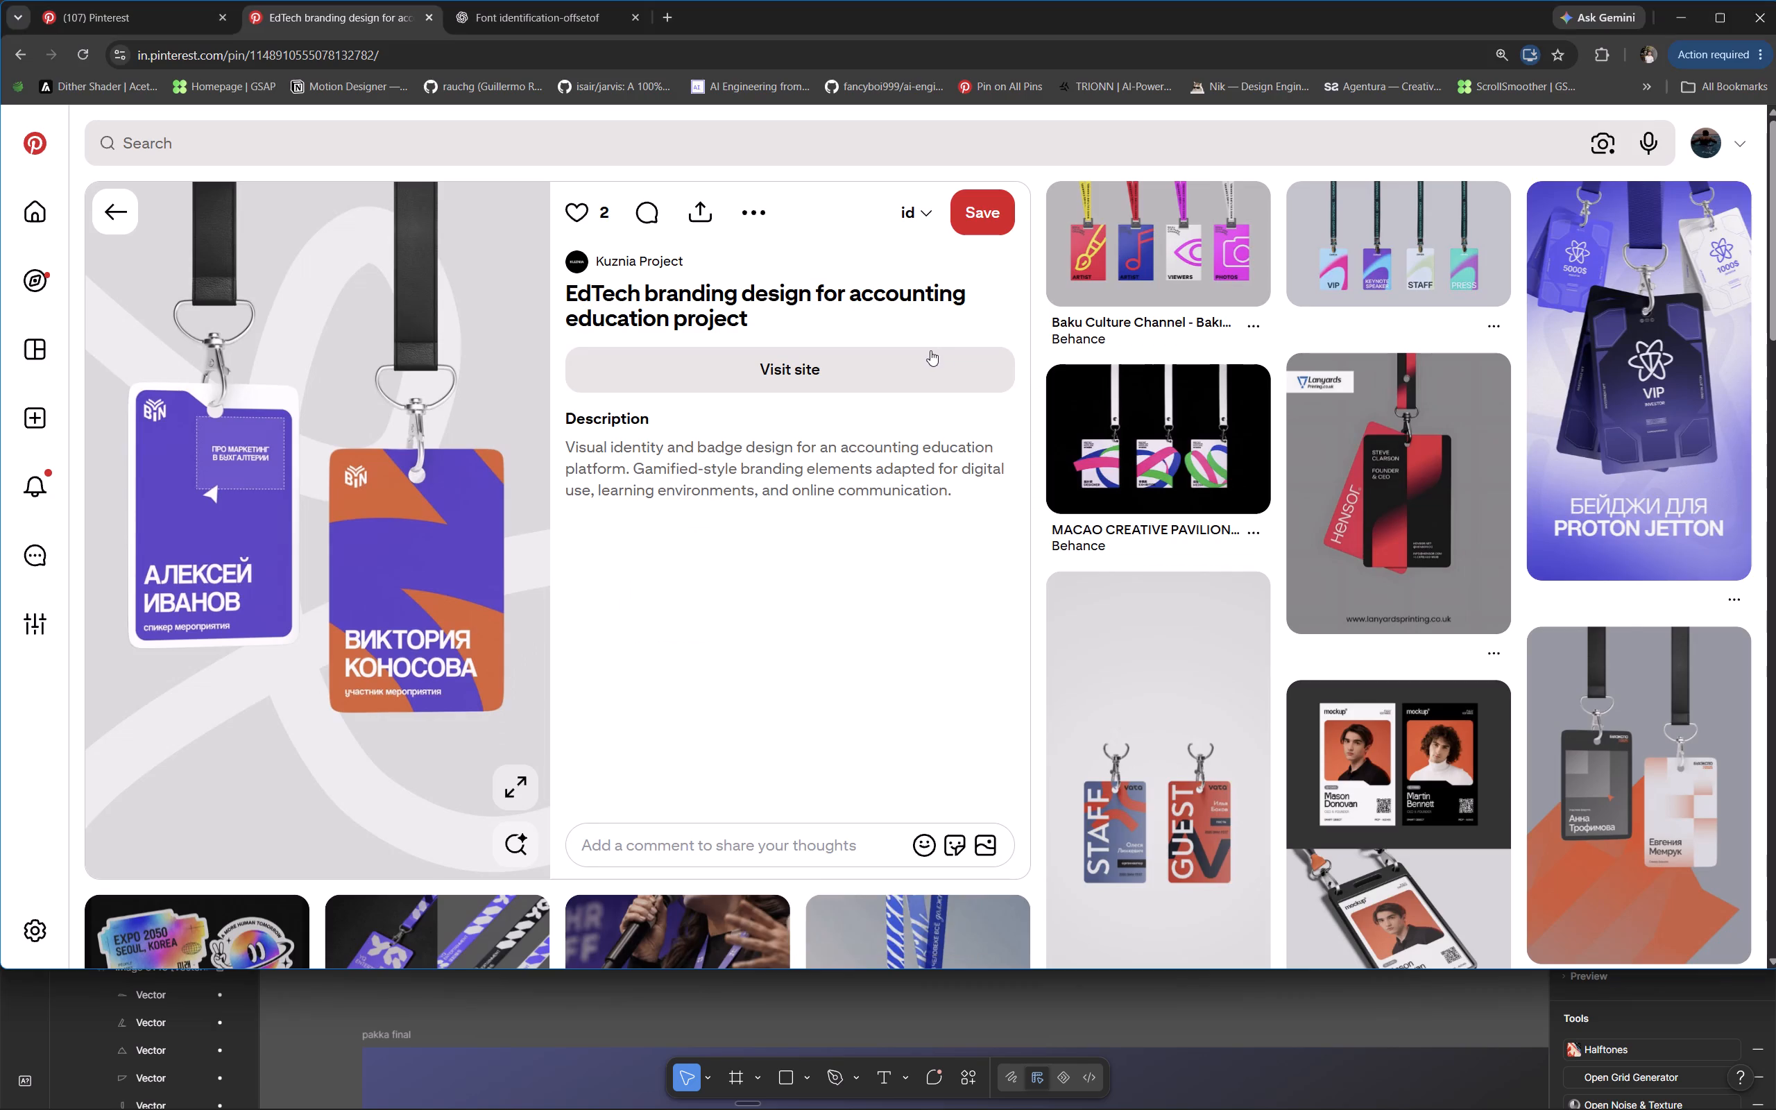
key(alt+Tab)
drag(1011, 271, 1436, 105)
Move the card's white rounded rectangle to about X 27, Y 104 and stretch its height to about 947.
drag(955, 404, 936, 310)
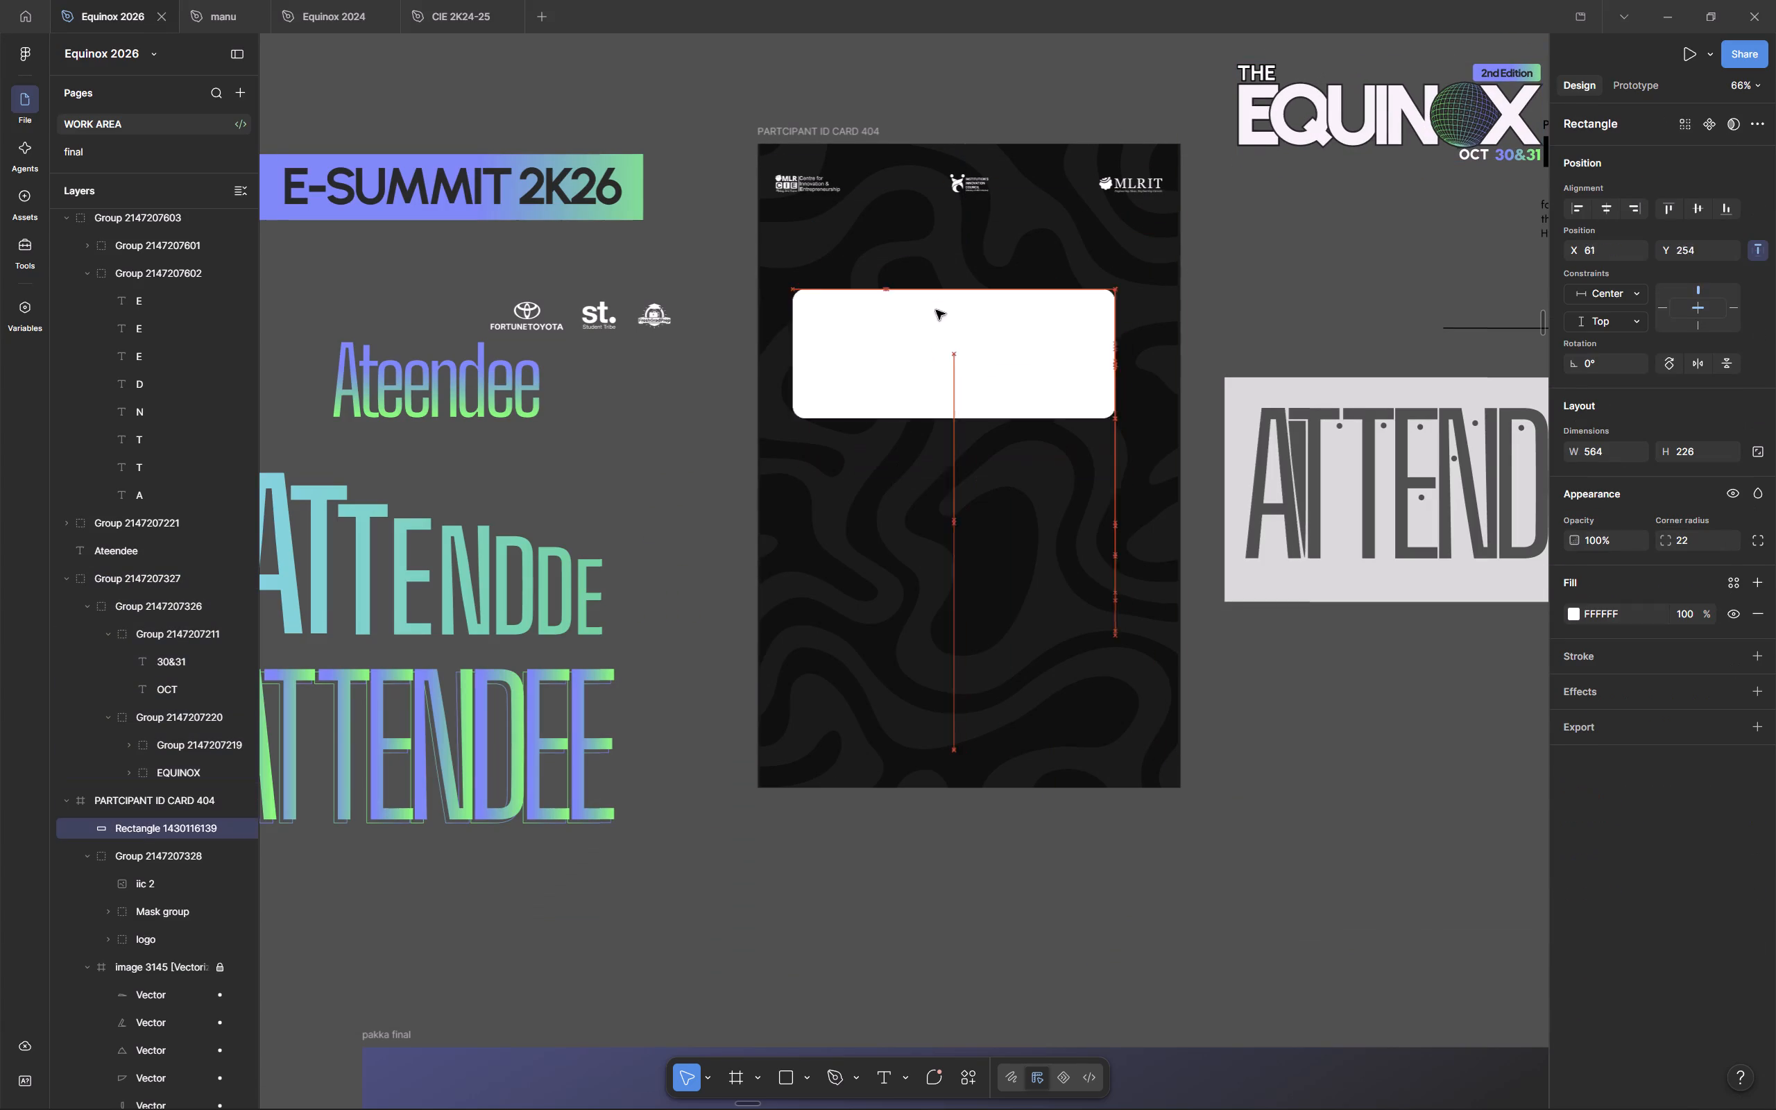
drag(936, 310, 923, 255)
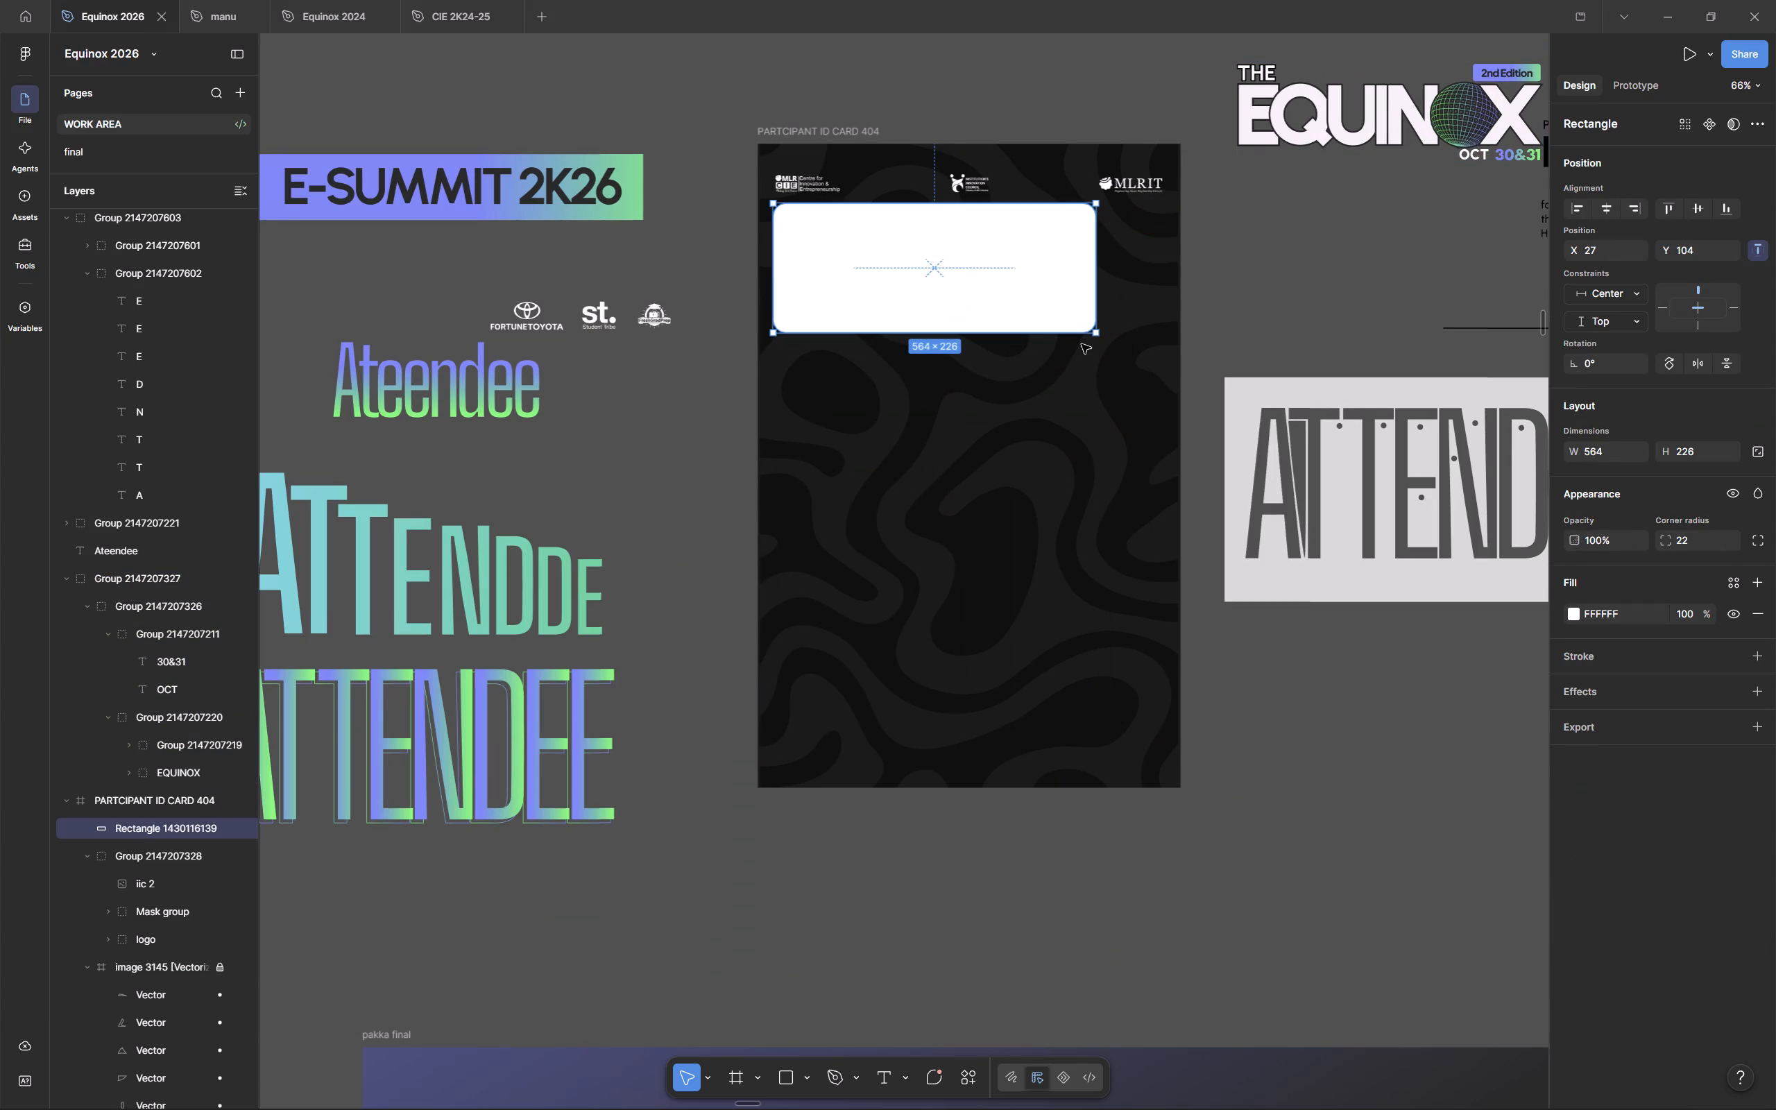
drag(1052, 335, 1050, 608)
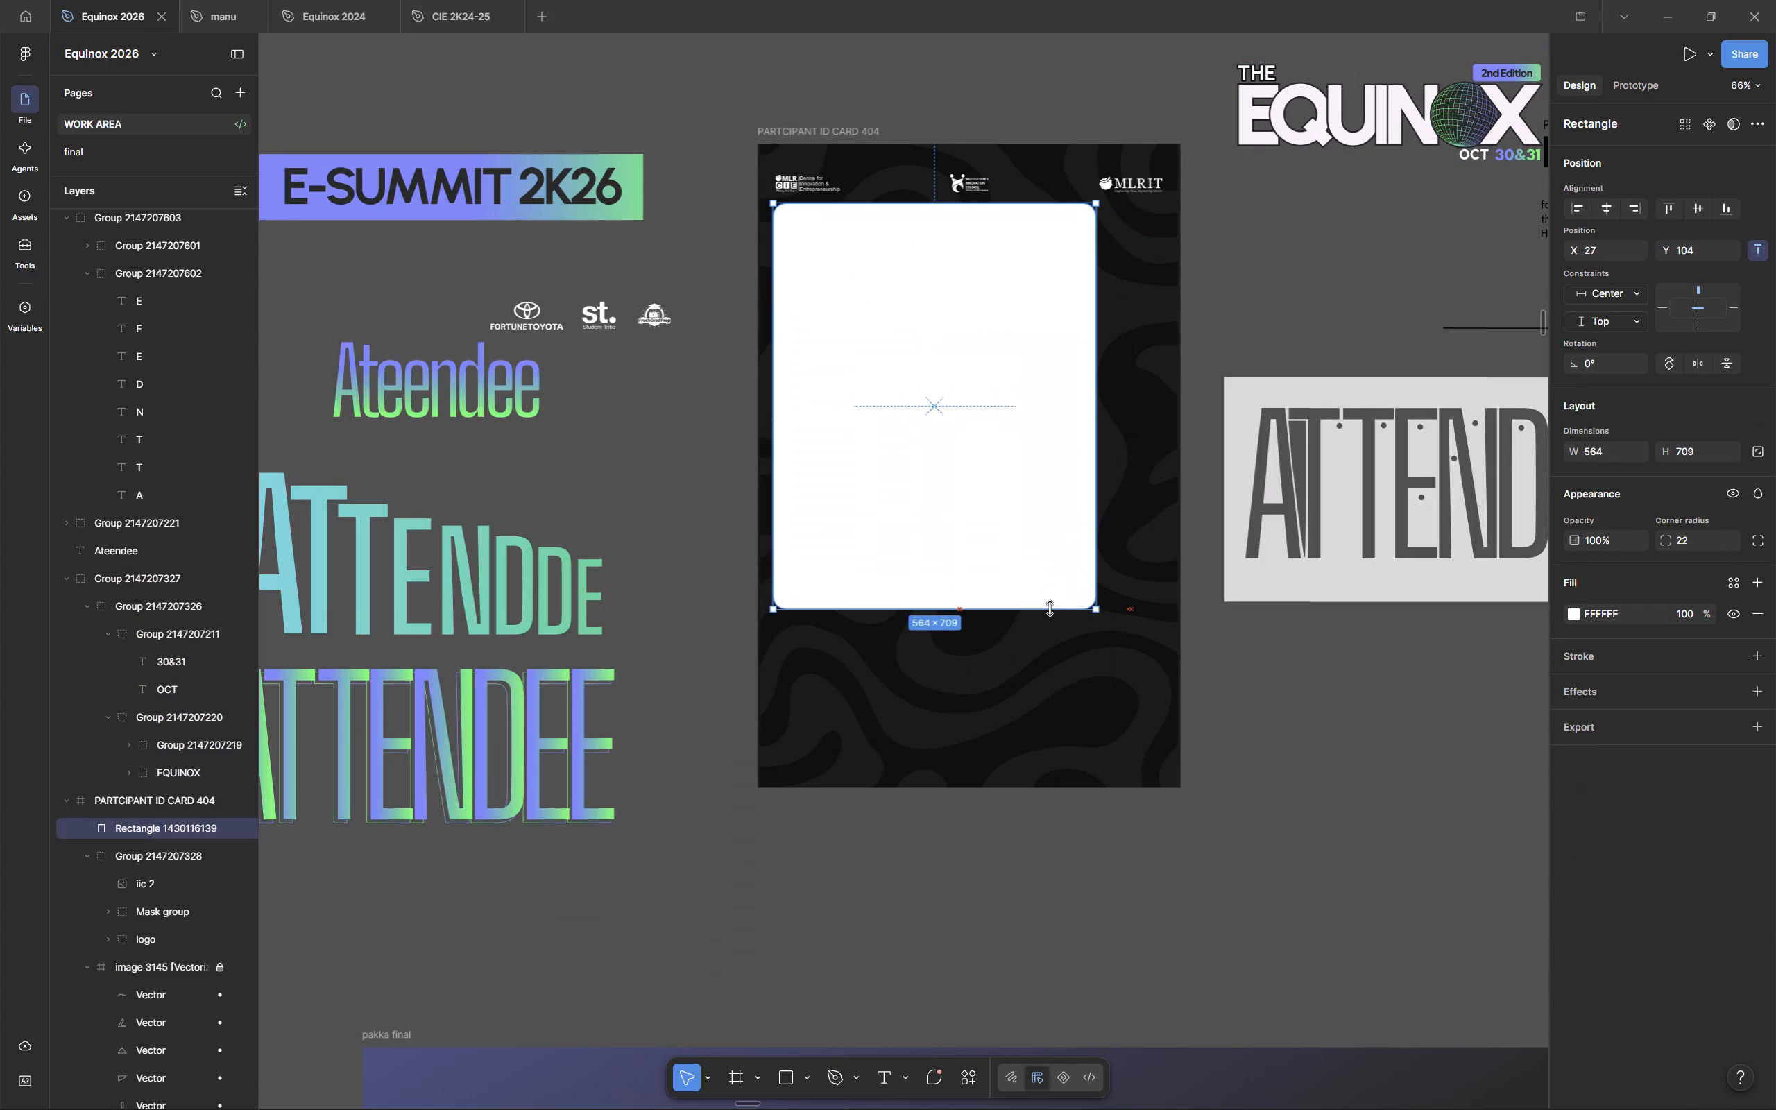
drag(1050, 608, 1048, 776)
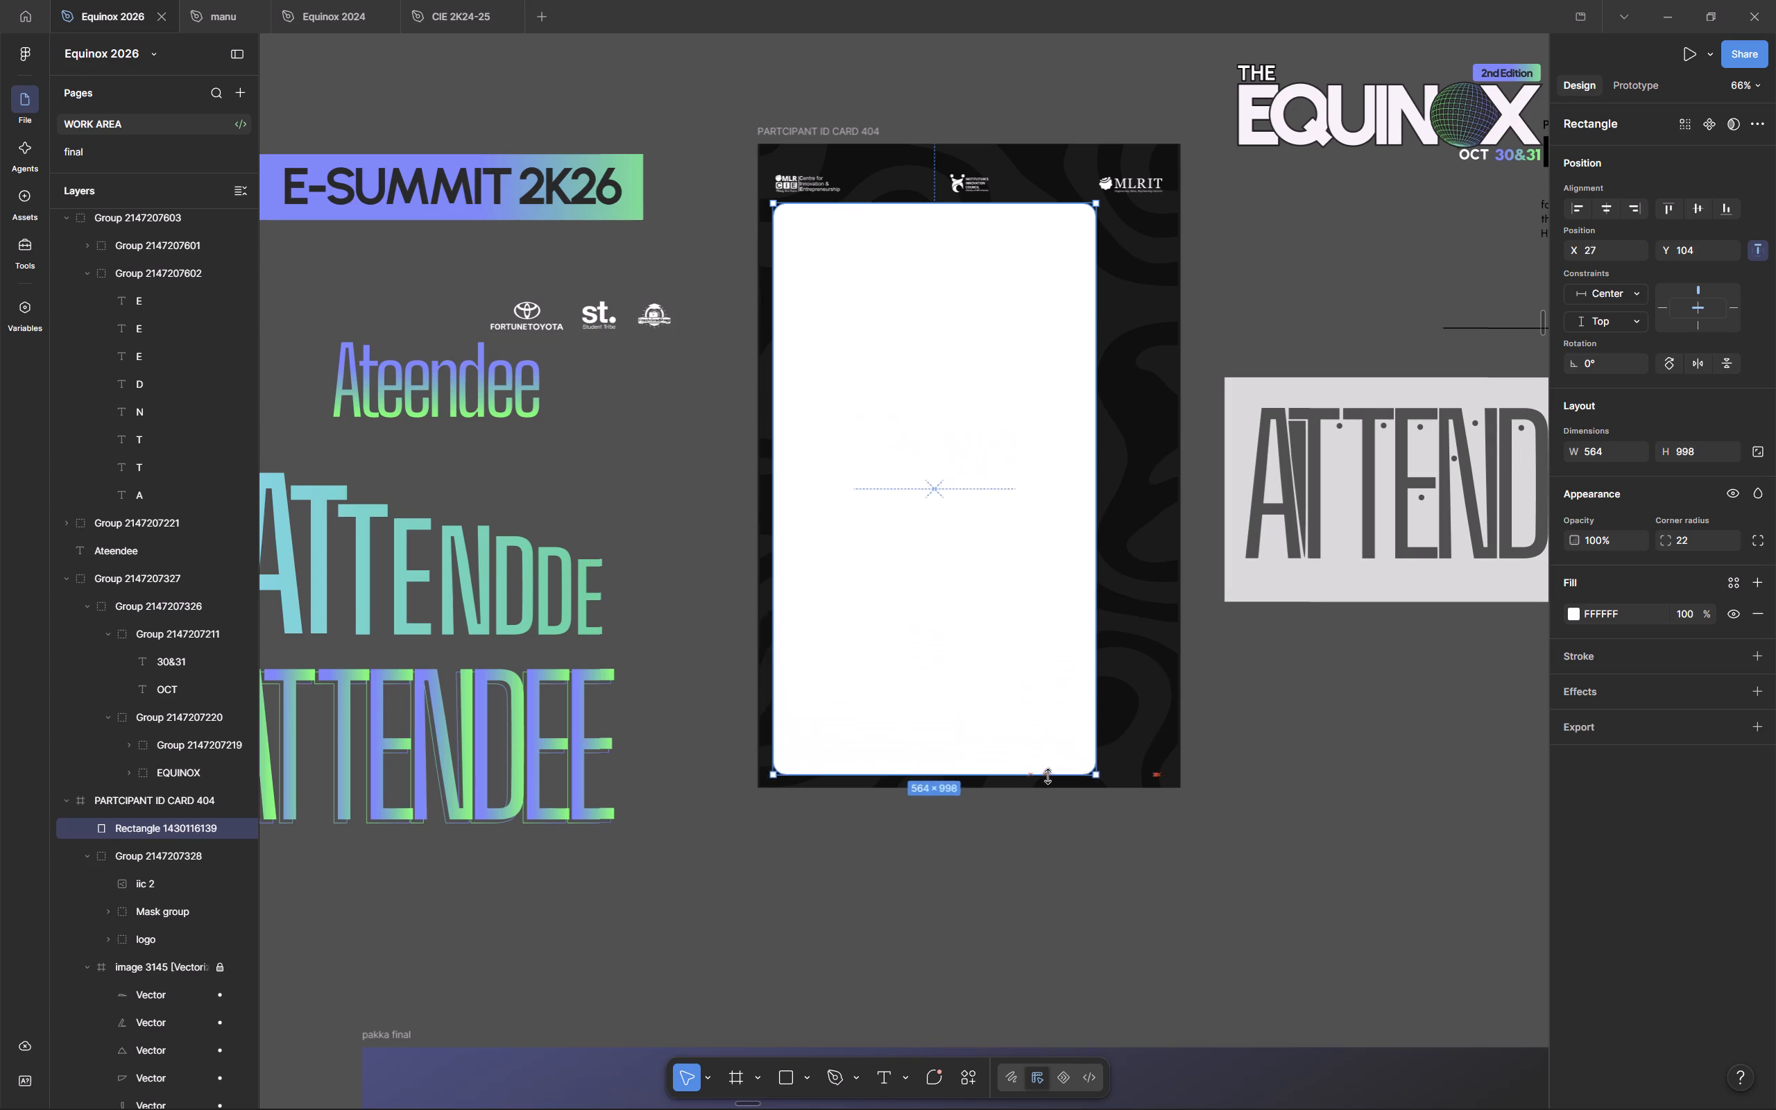
drag(1048, 776, 1038, 745)
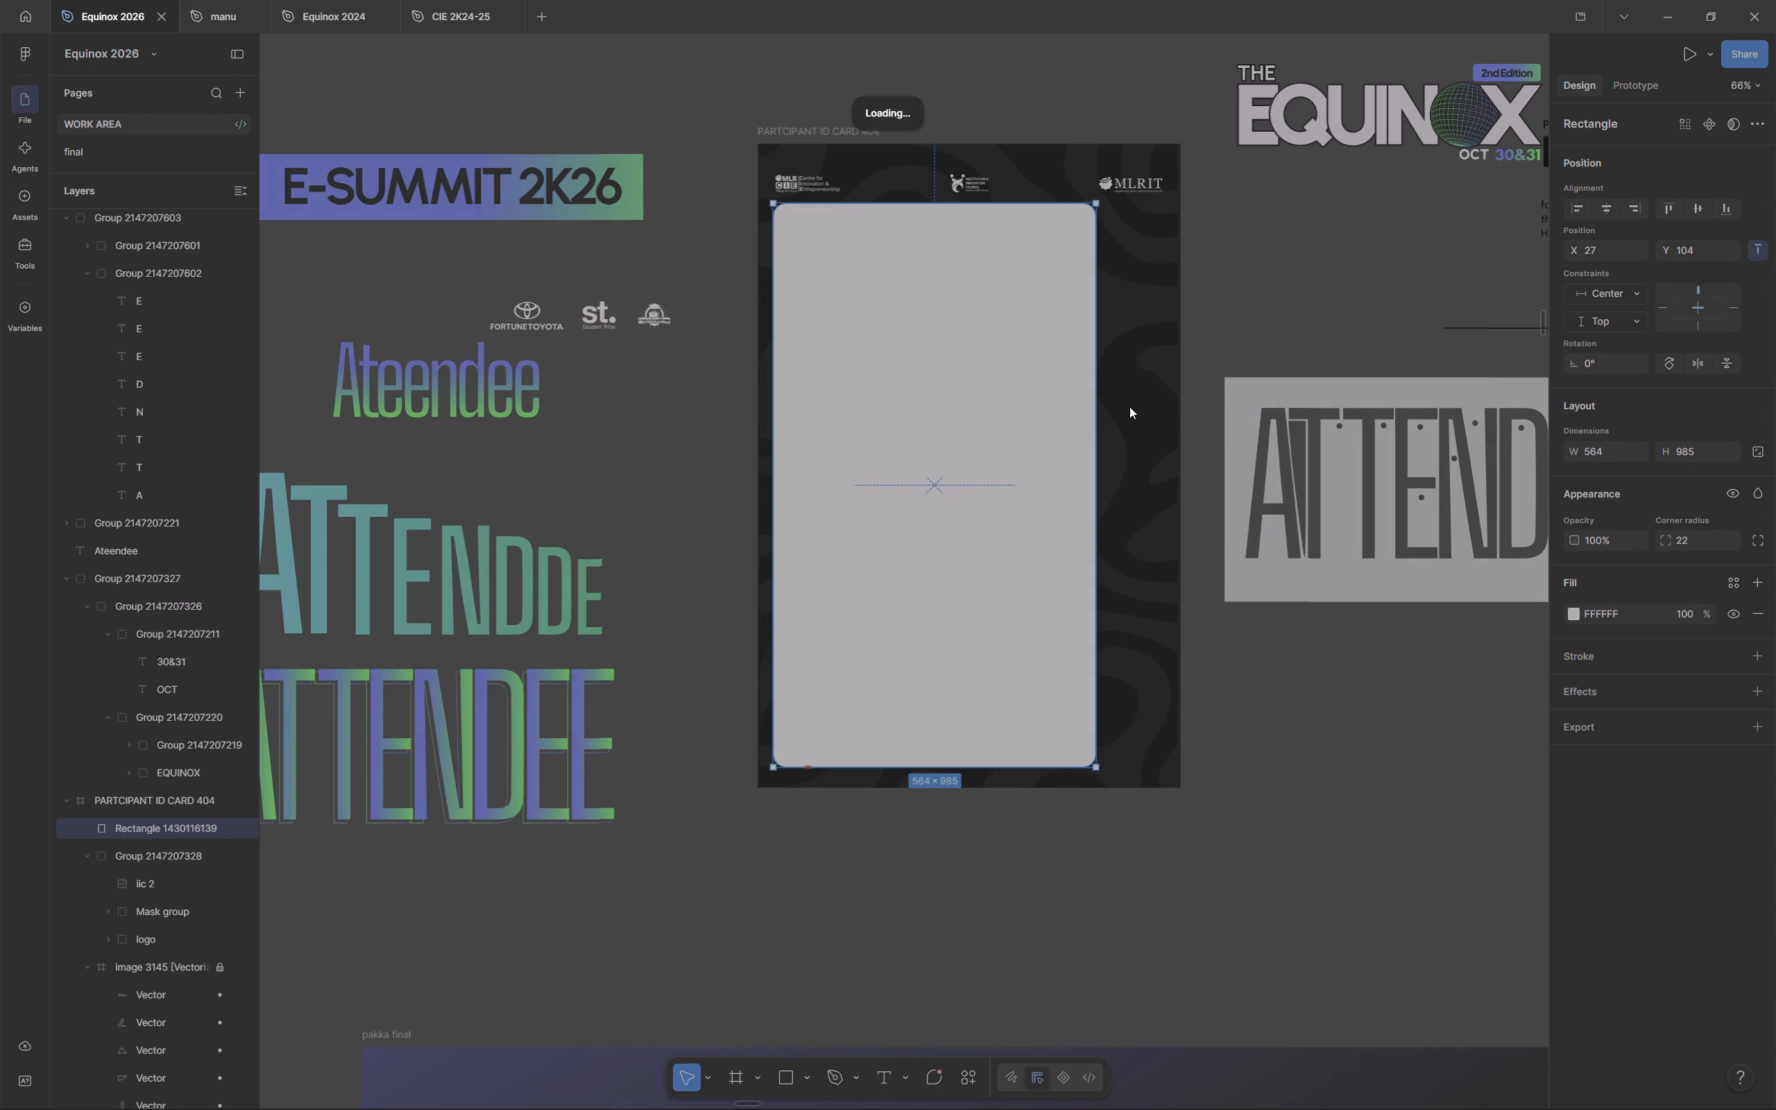
Change the PARTCIPANT ID CARD 404 frame's fill colour to white, FFFFFF.
click(830, 133)
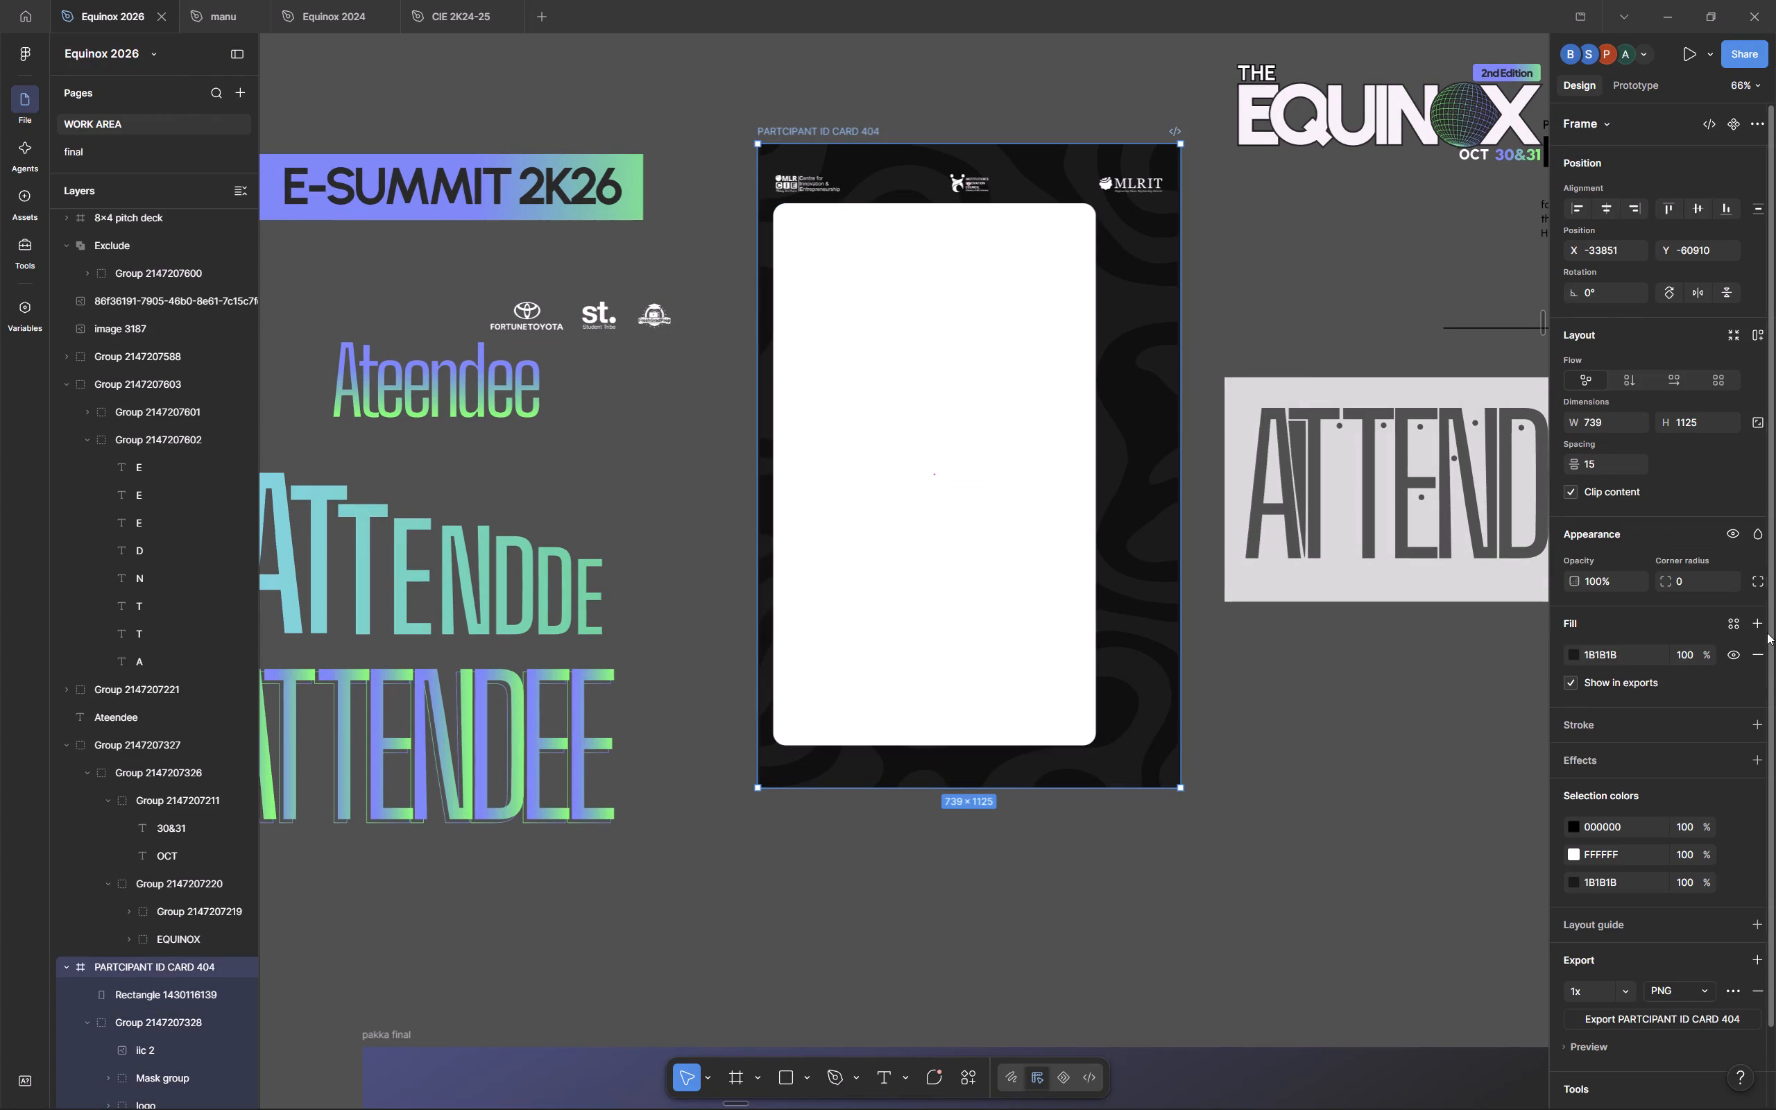
click(1576, 653)
drag(1438, 747, 1218, 465)
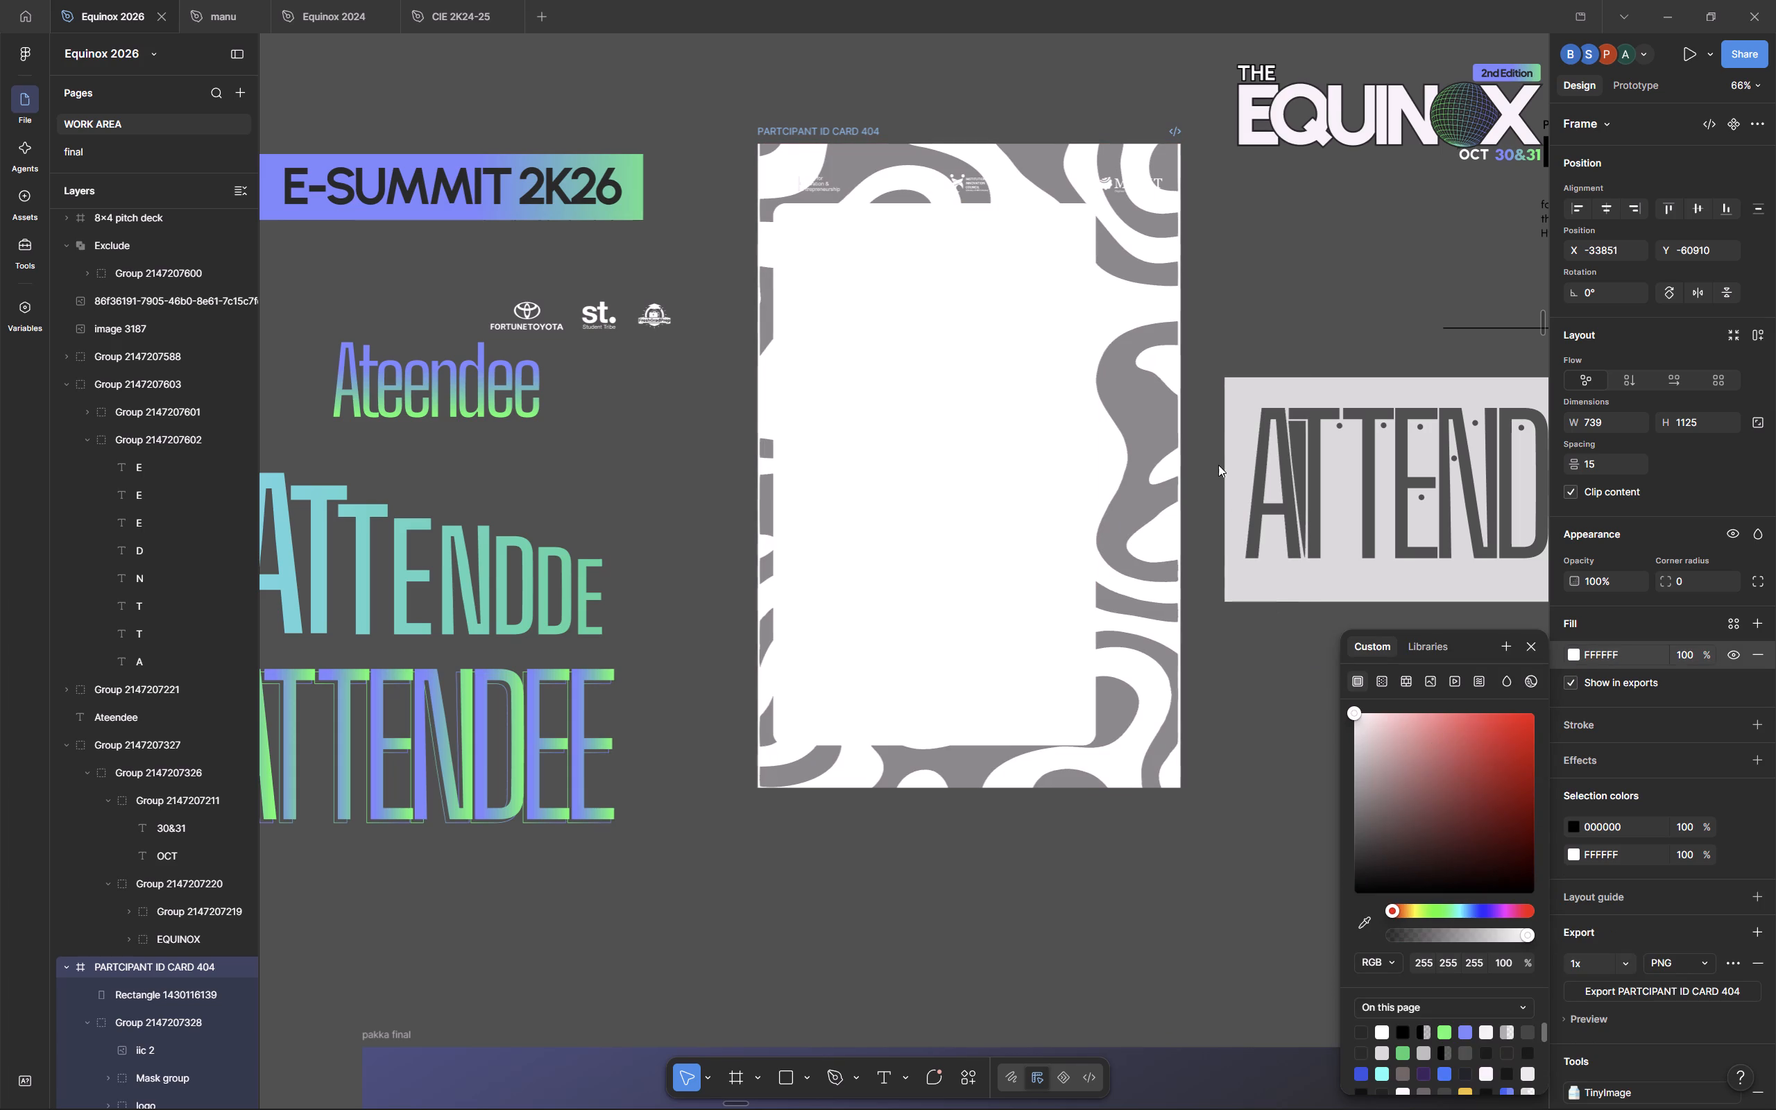
drag(1218, 465, 1214, 436)
Recolour the card's header logo group to black, 000000.
click(998, 179)
click(967, 186)
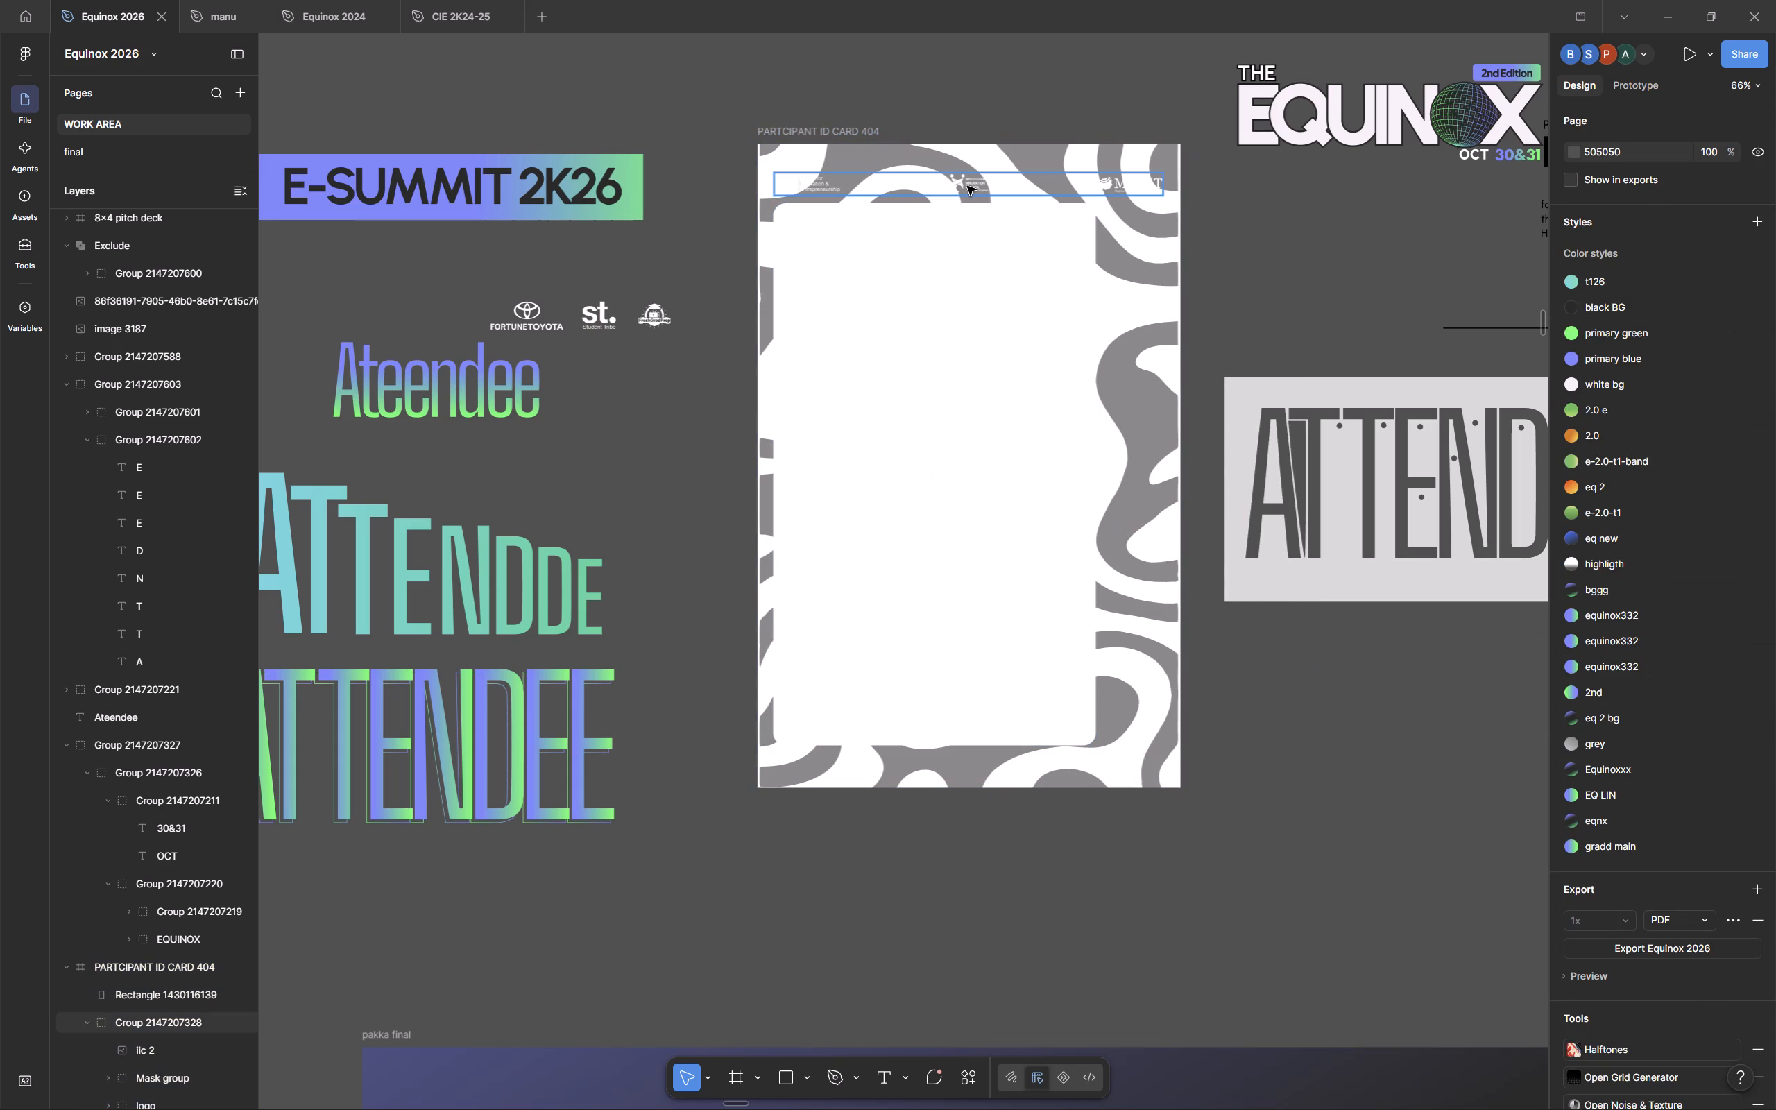
click(1573, 796)
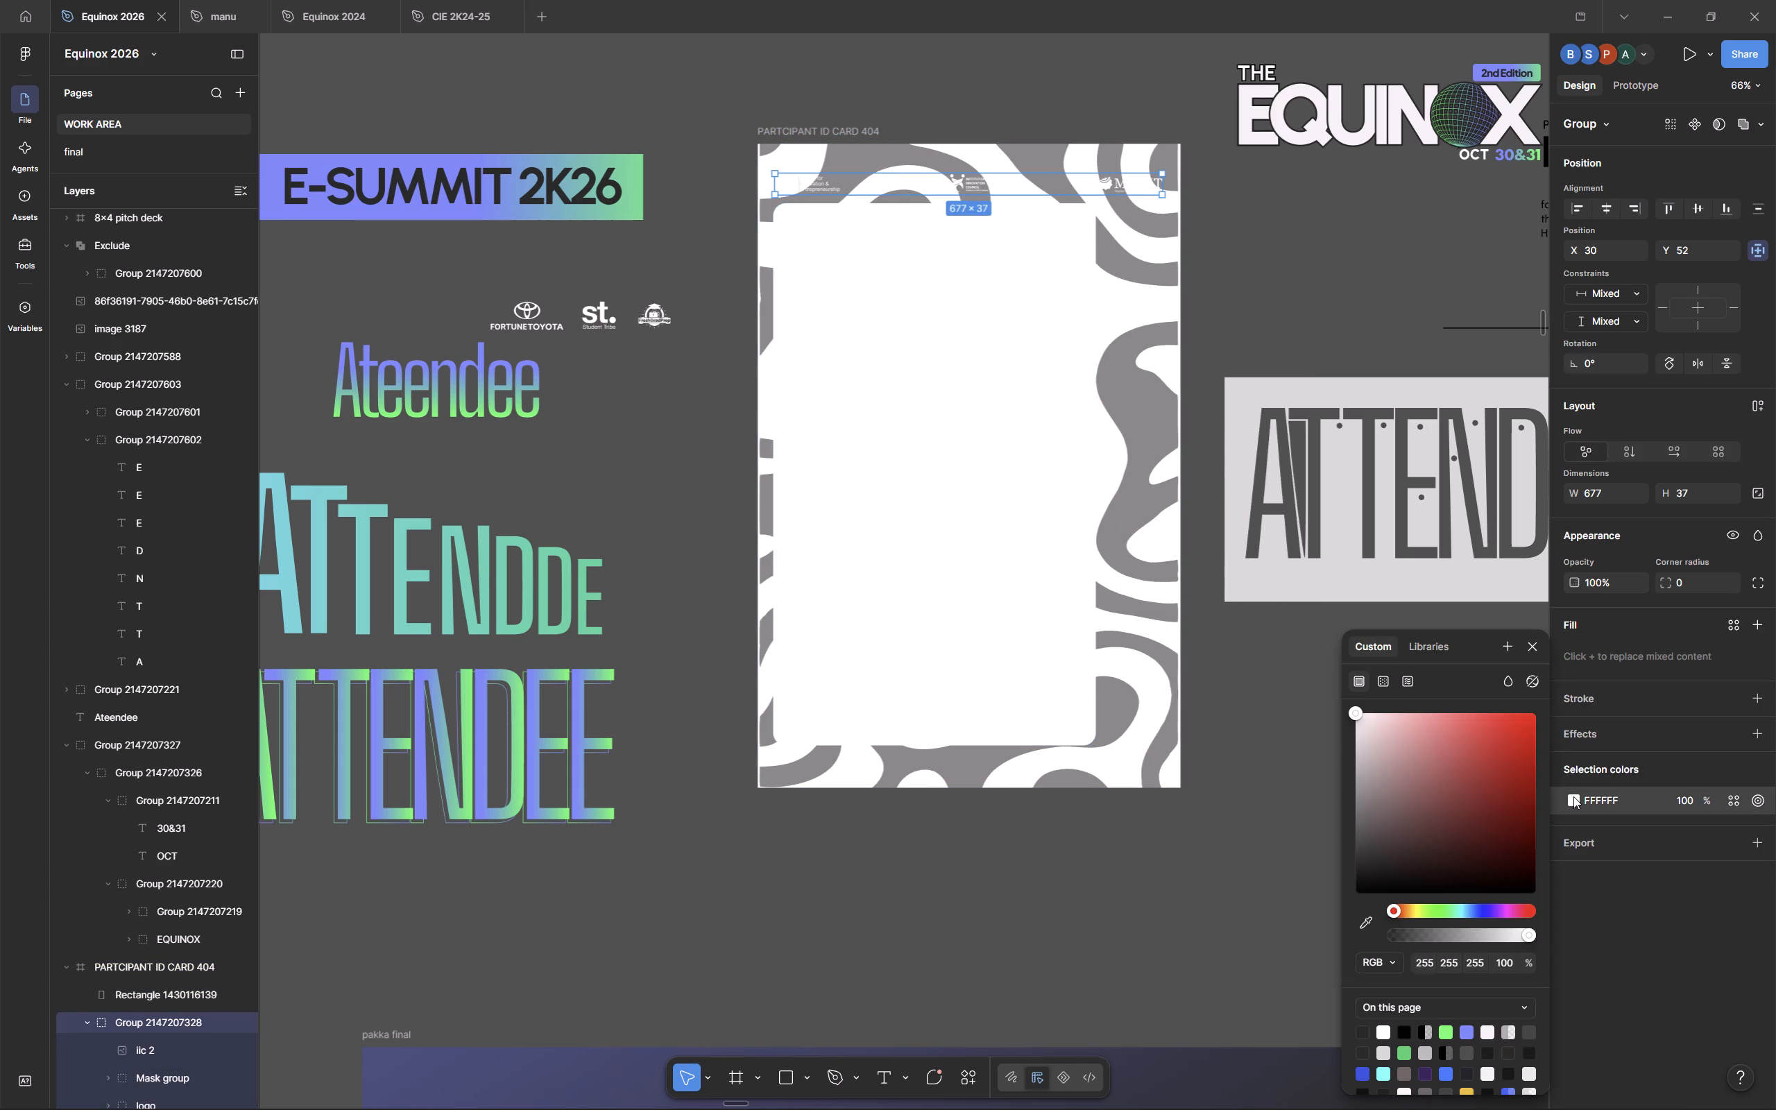
drag(1456, 808, 1207, 1043)
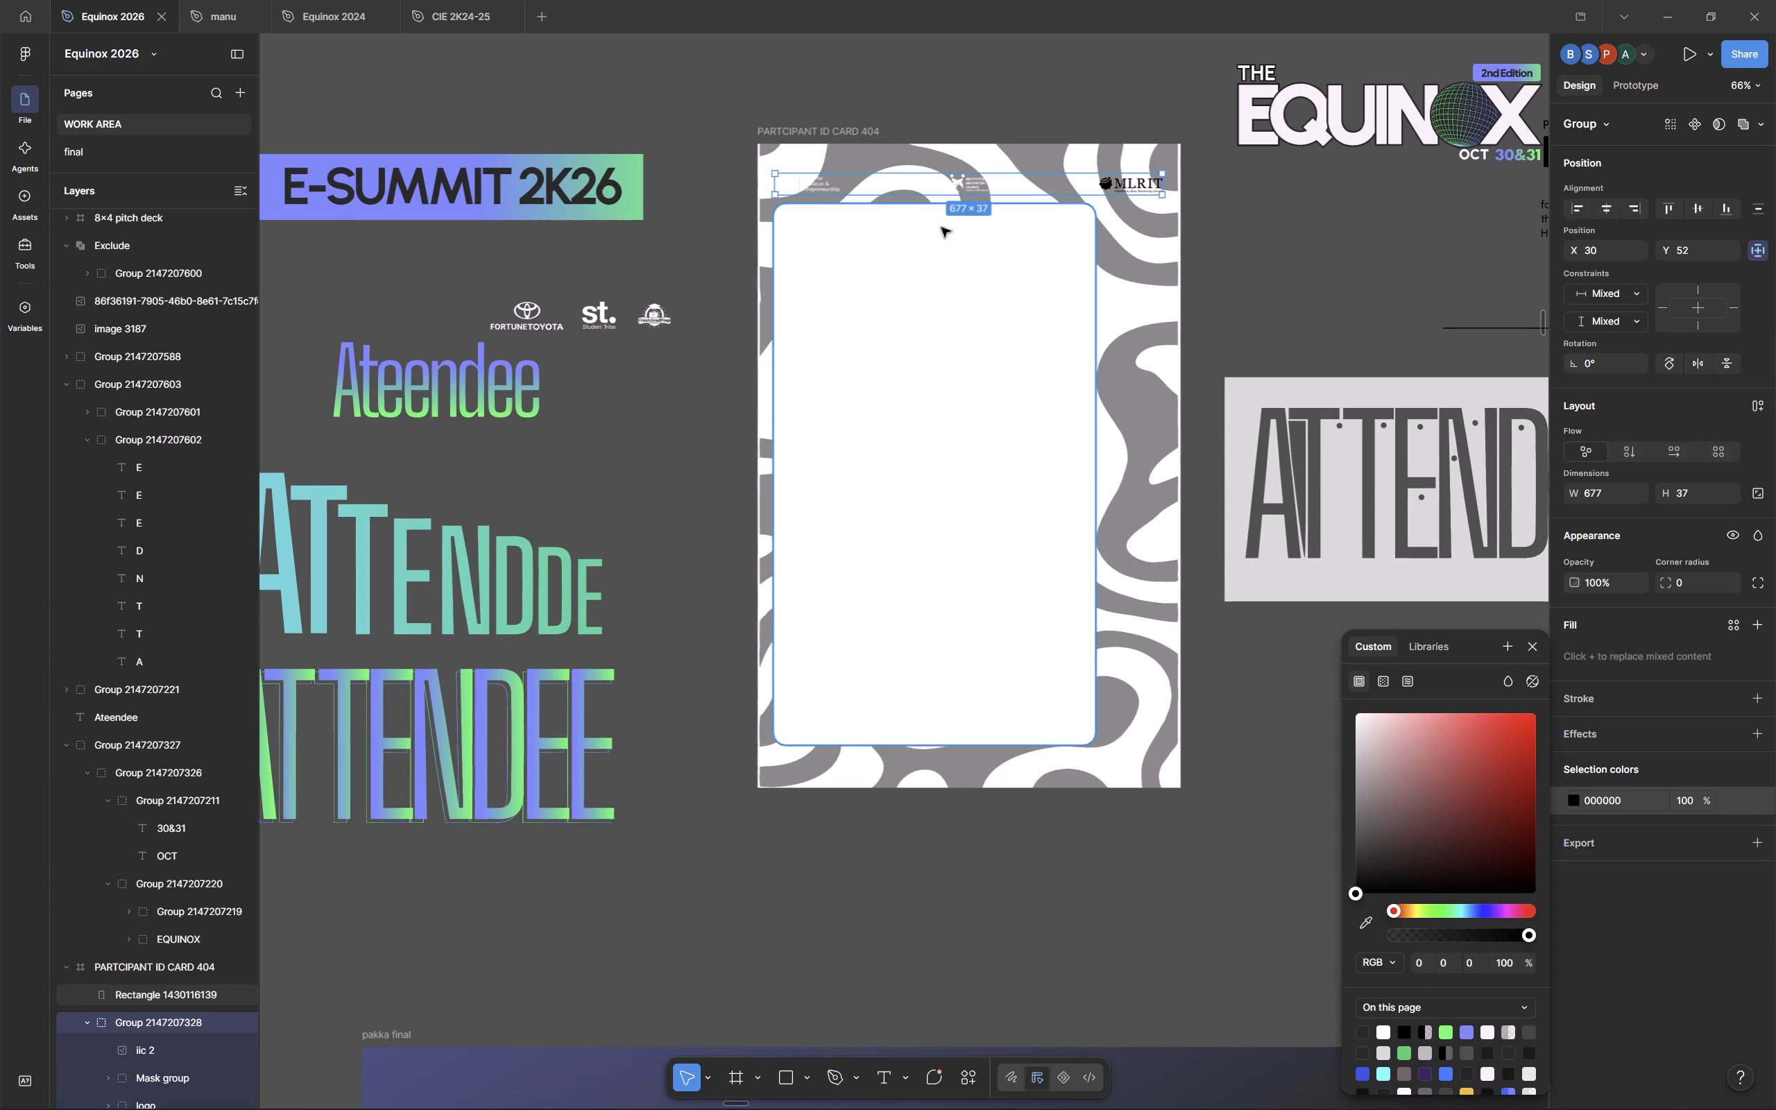
Examine the image fill of the Institution's Innovation Council logo in the card's header.
double_click(975, 182)
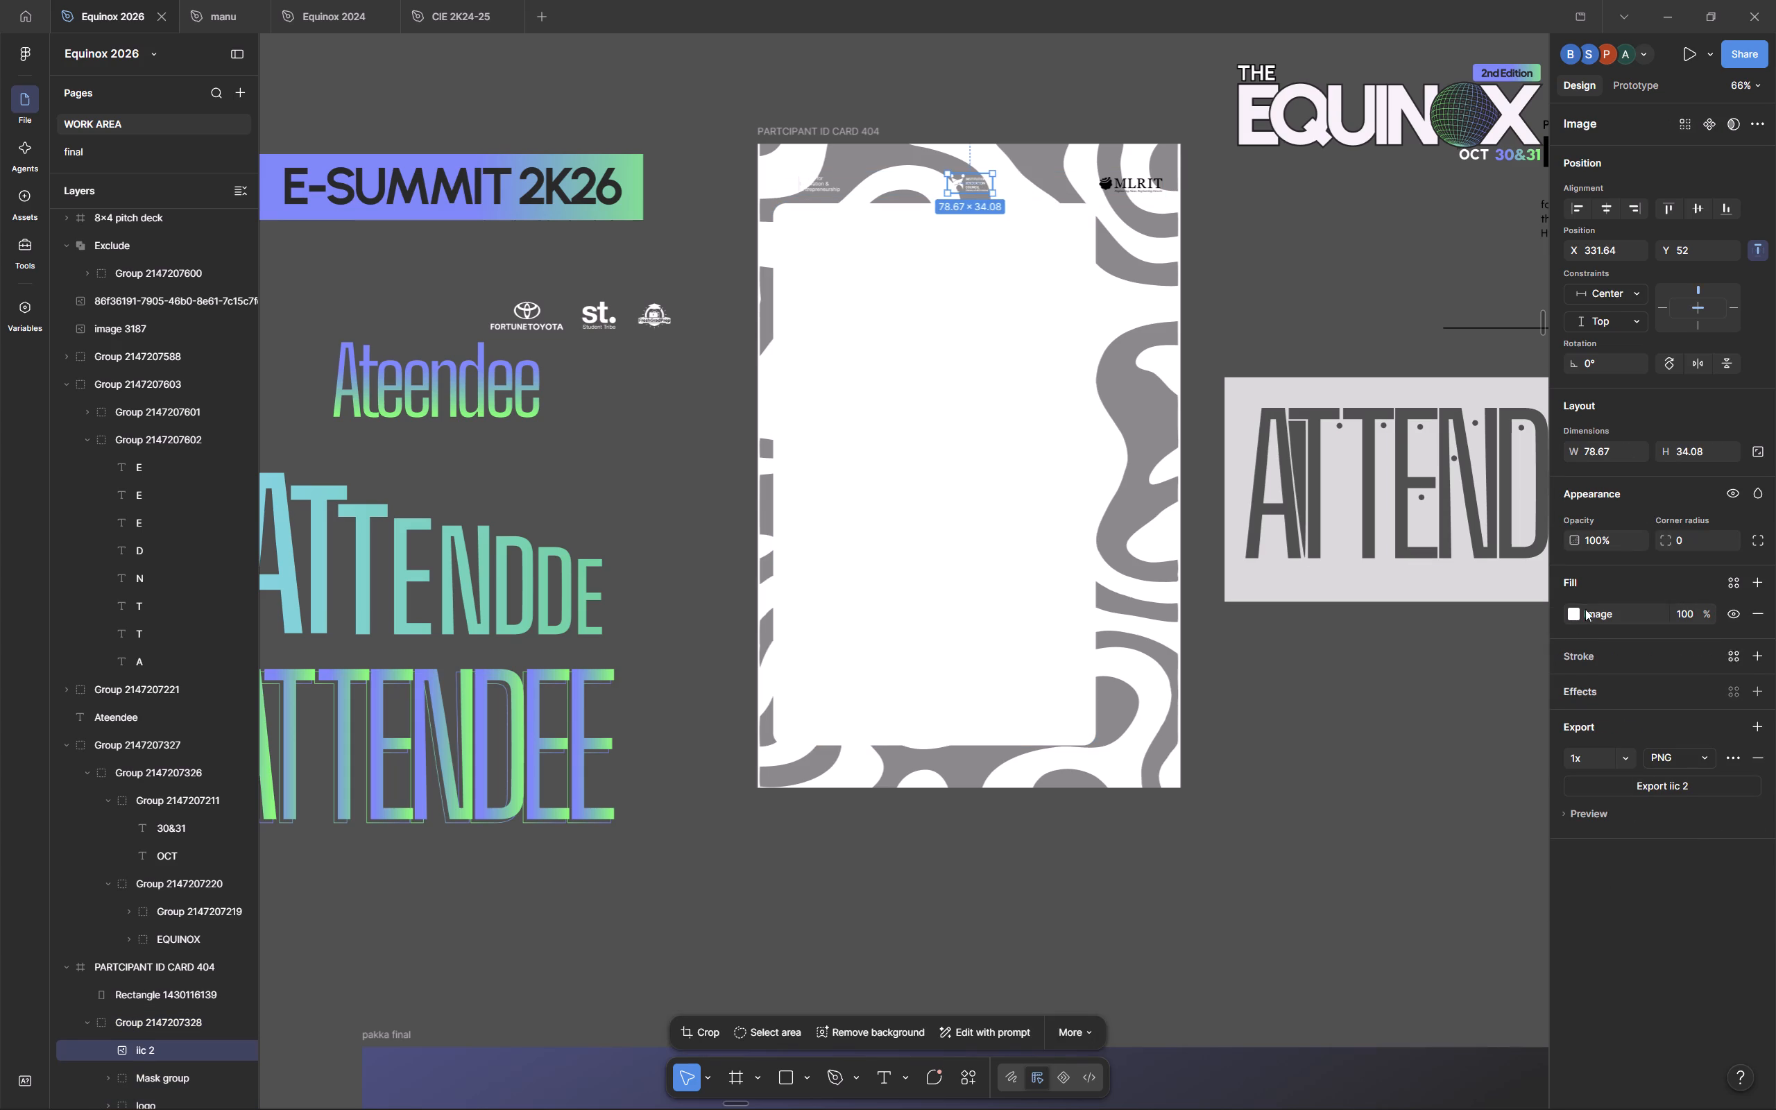
click(1572, 616)
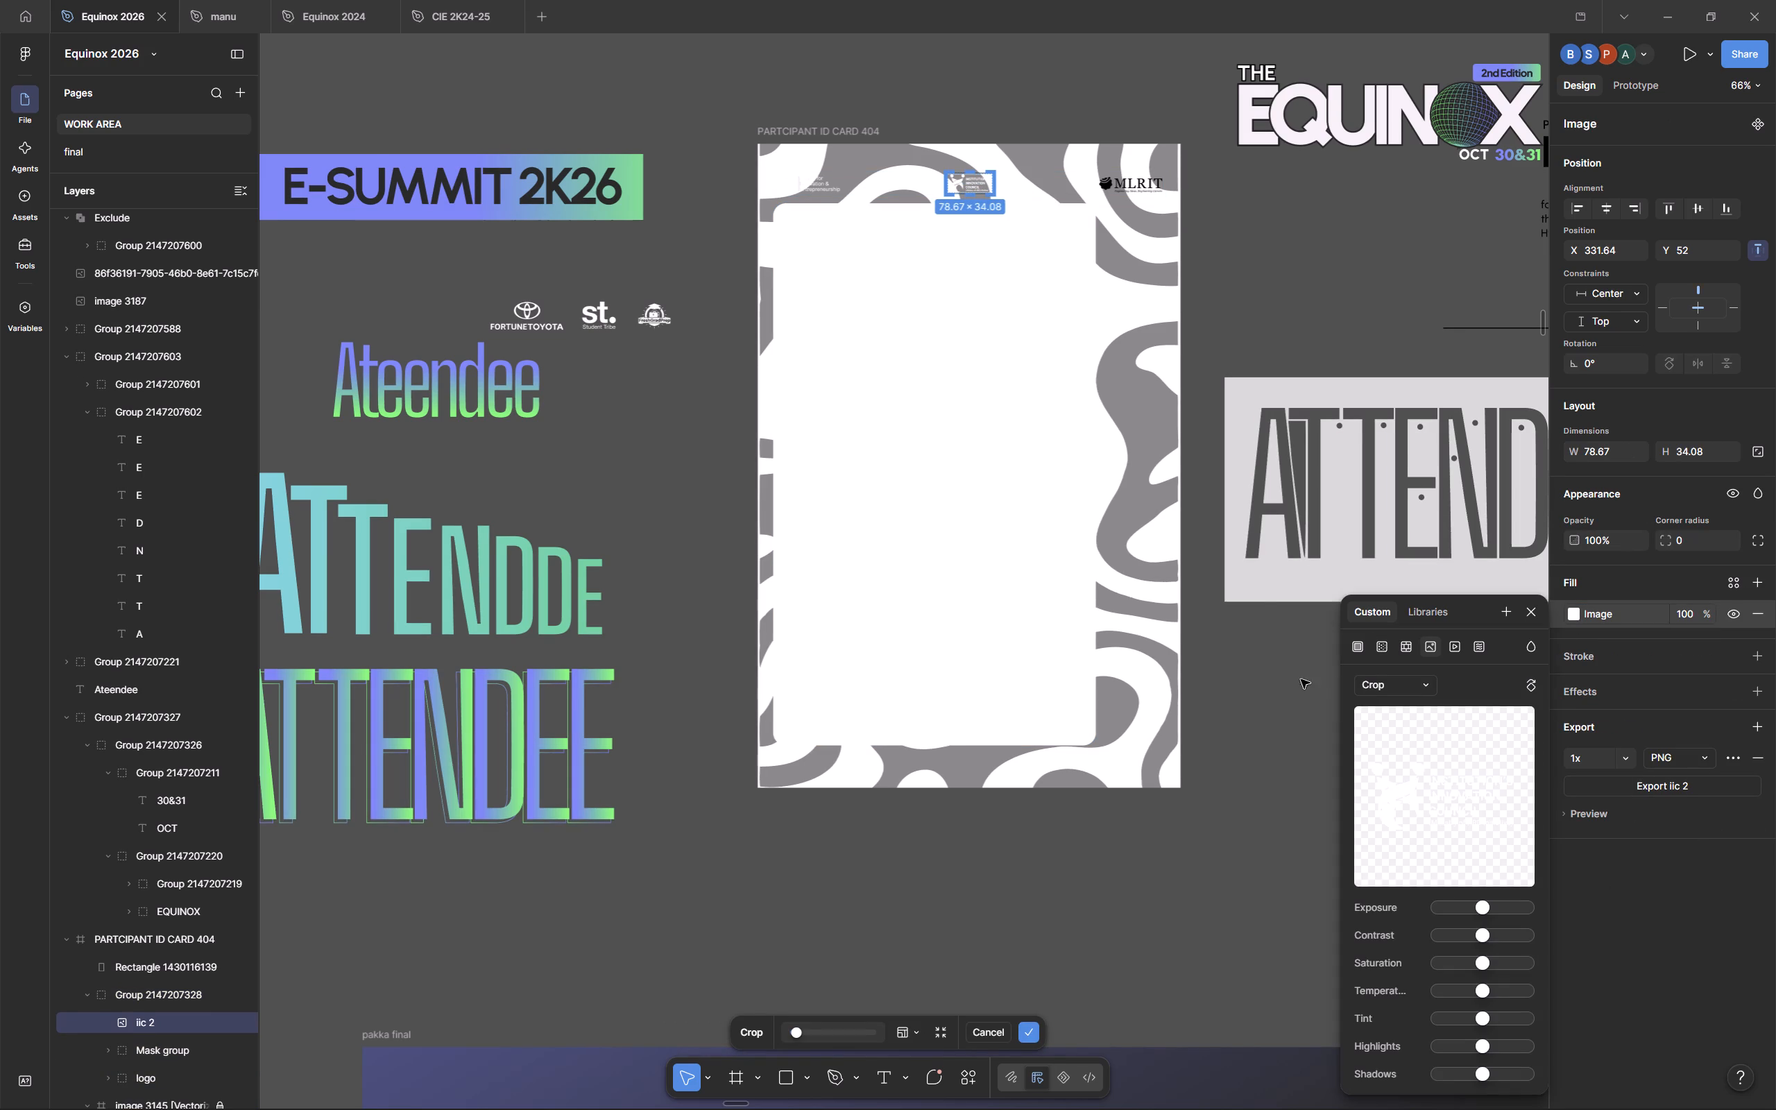
scroll(959, 382, up, 2)
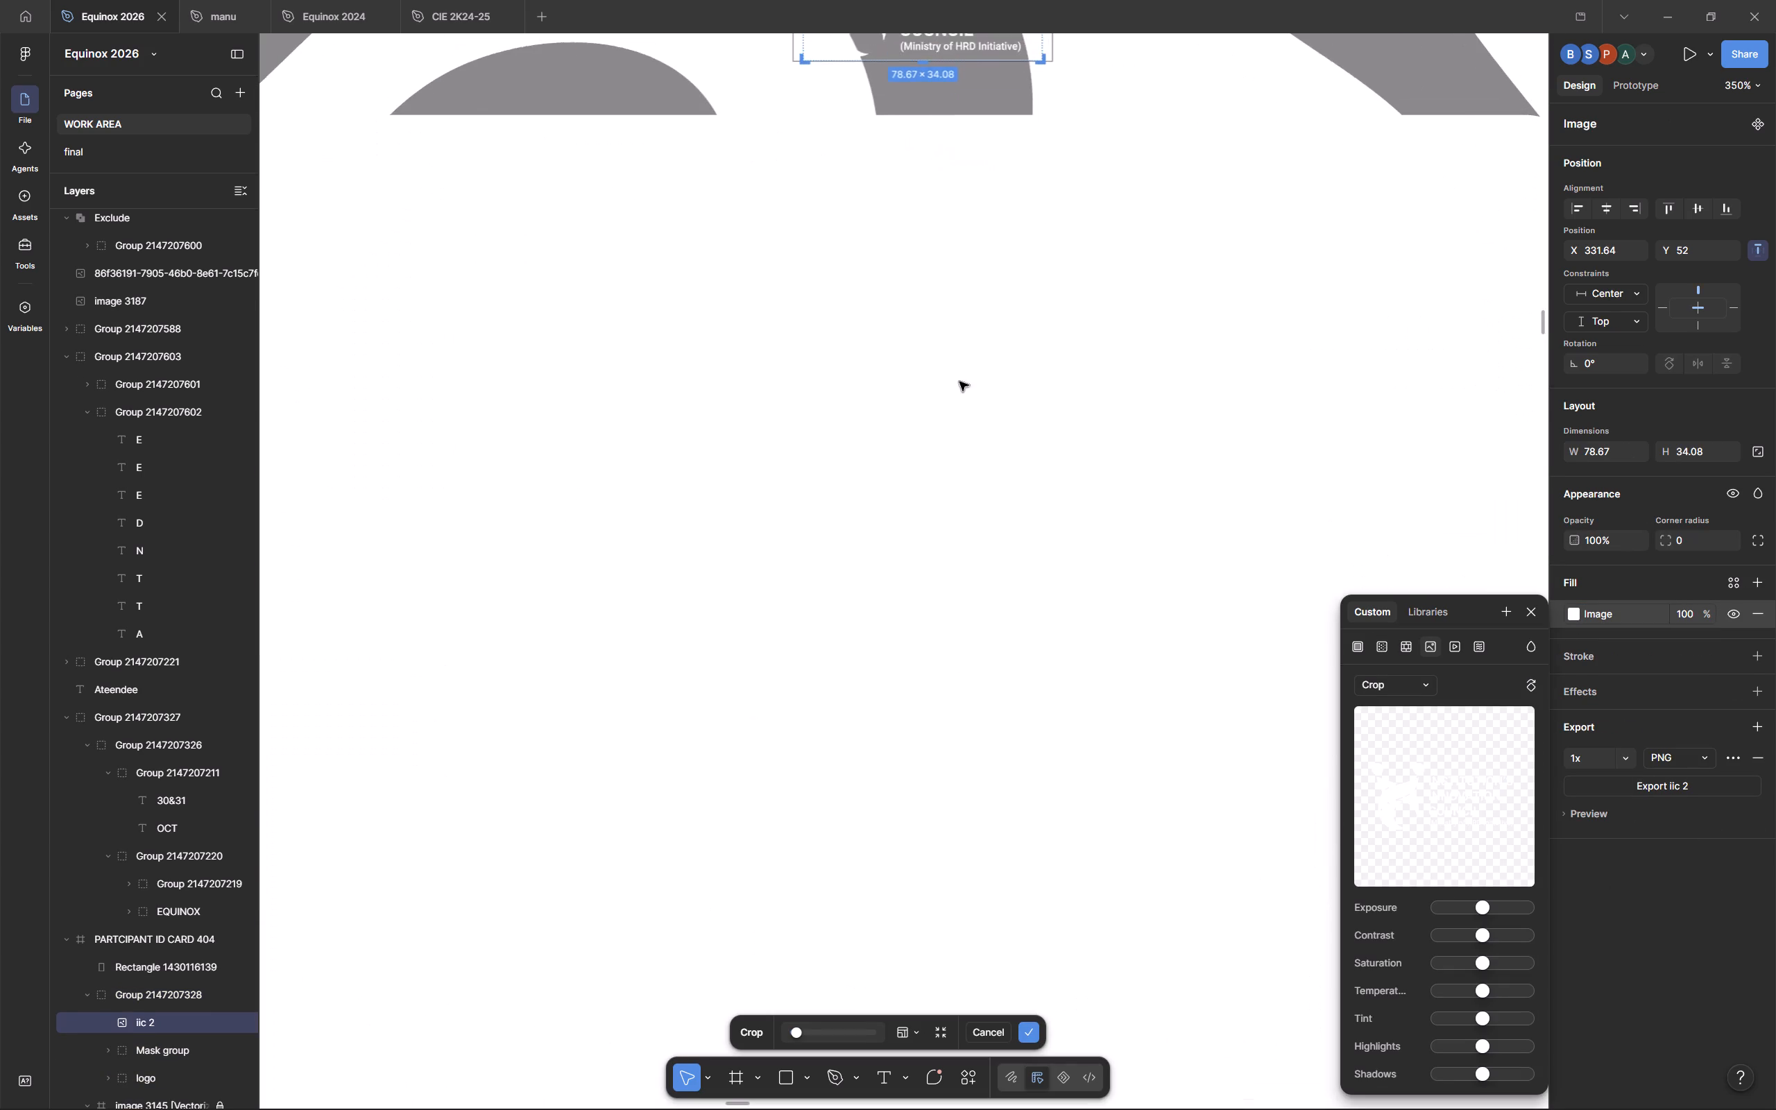
scroll(959, 382, up, 2)
click(925, 150)
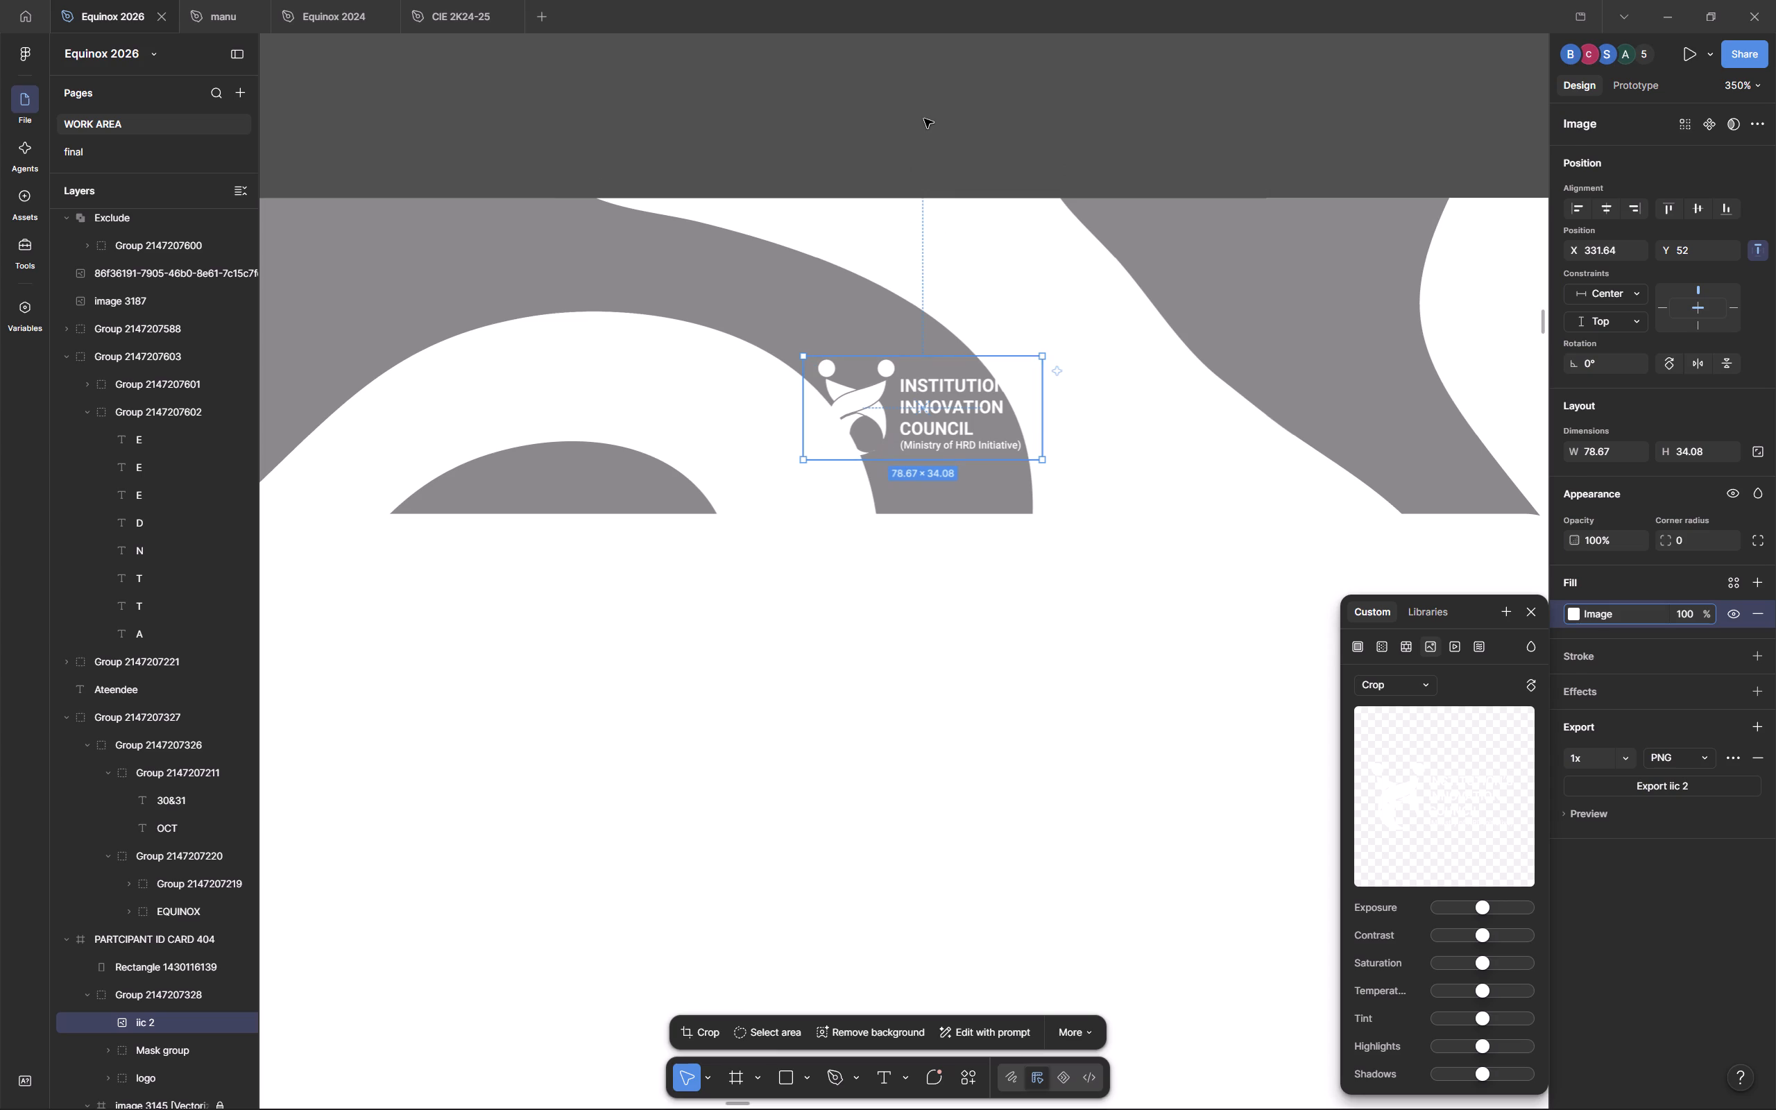
click(925, 113)
double_click(880, 416)
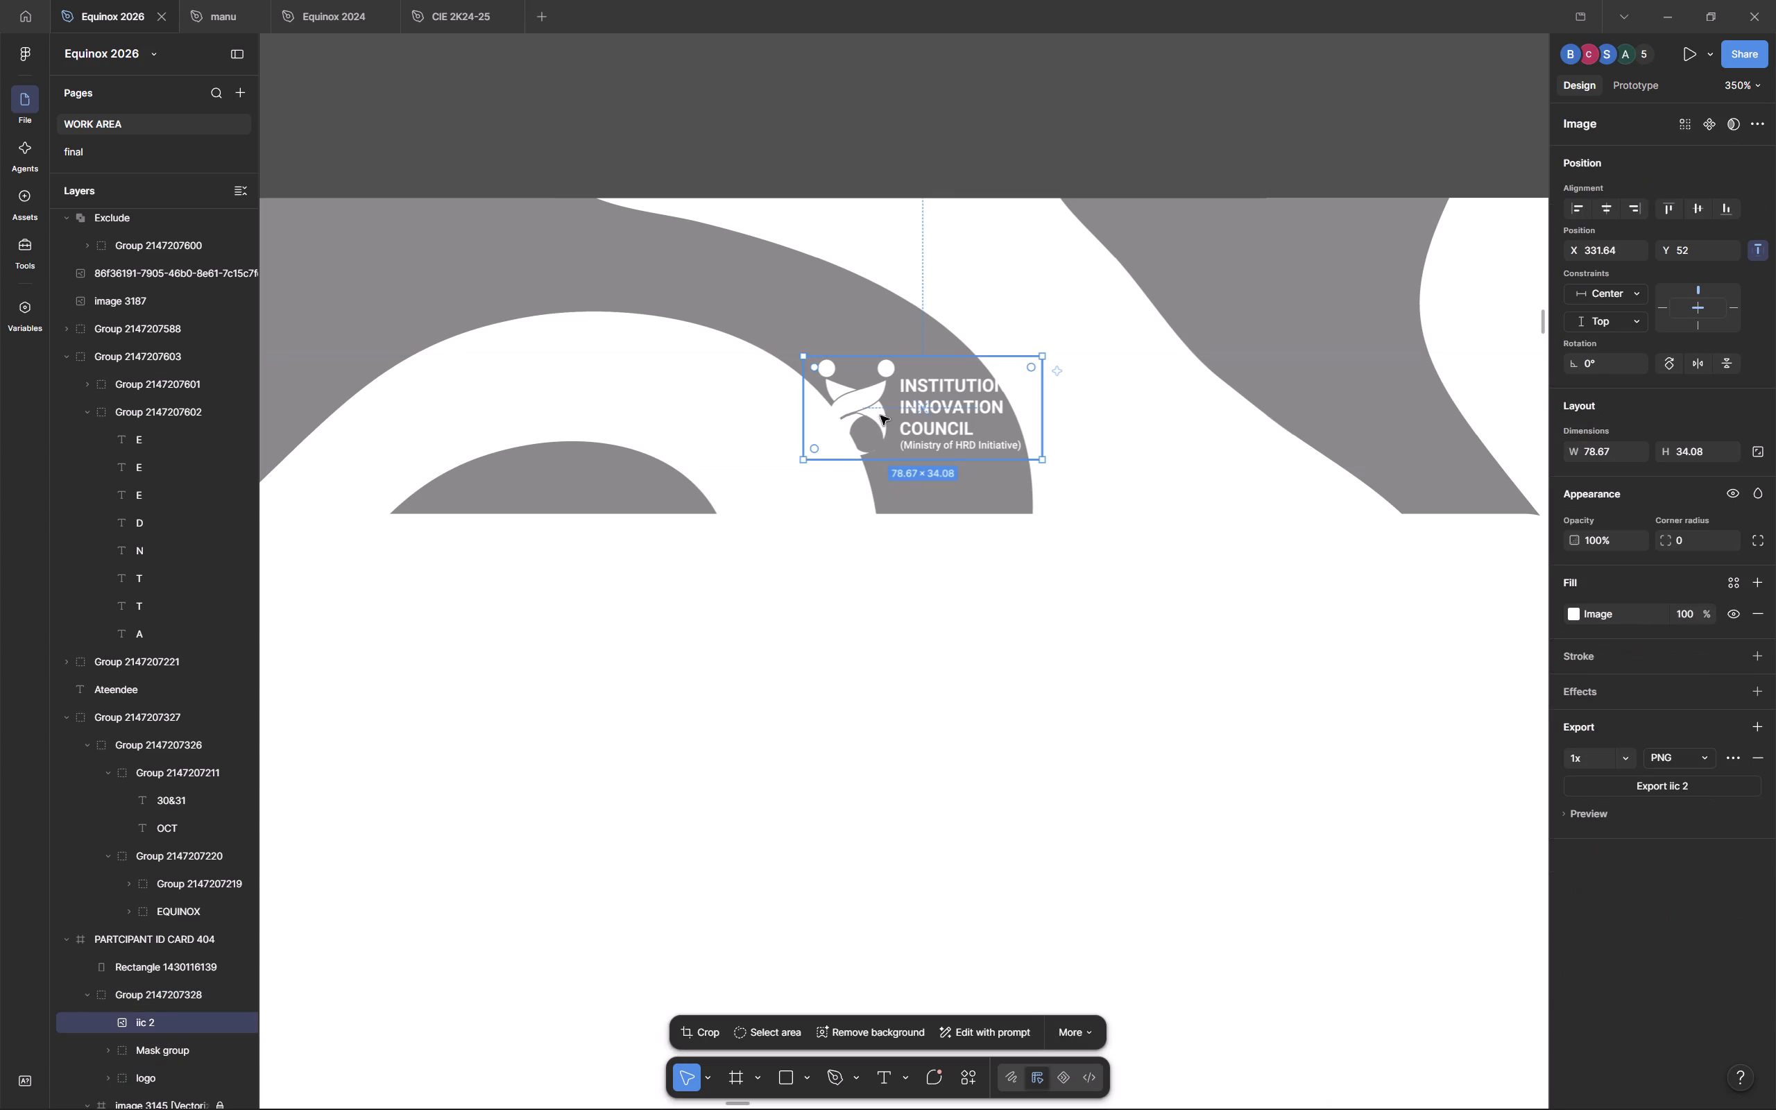
click(1038, 114)
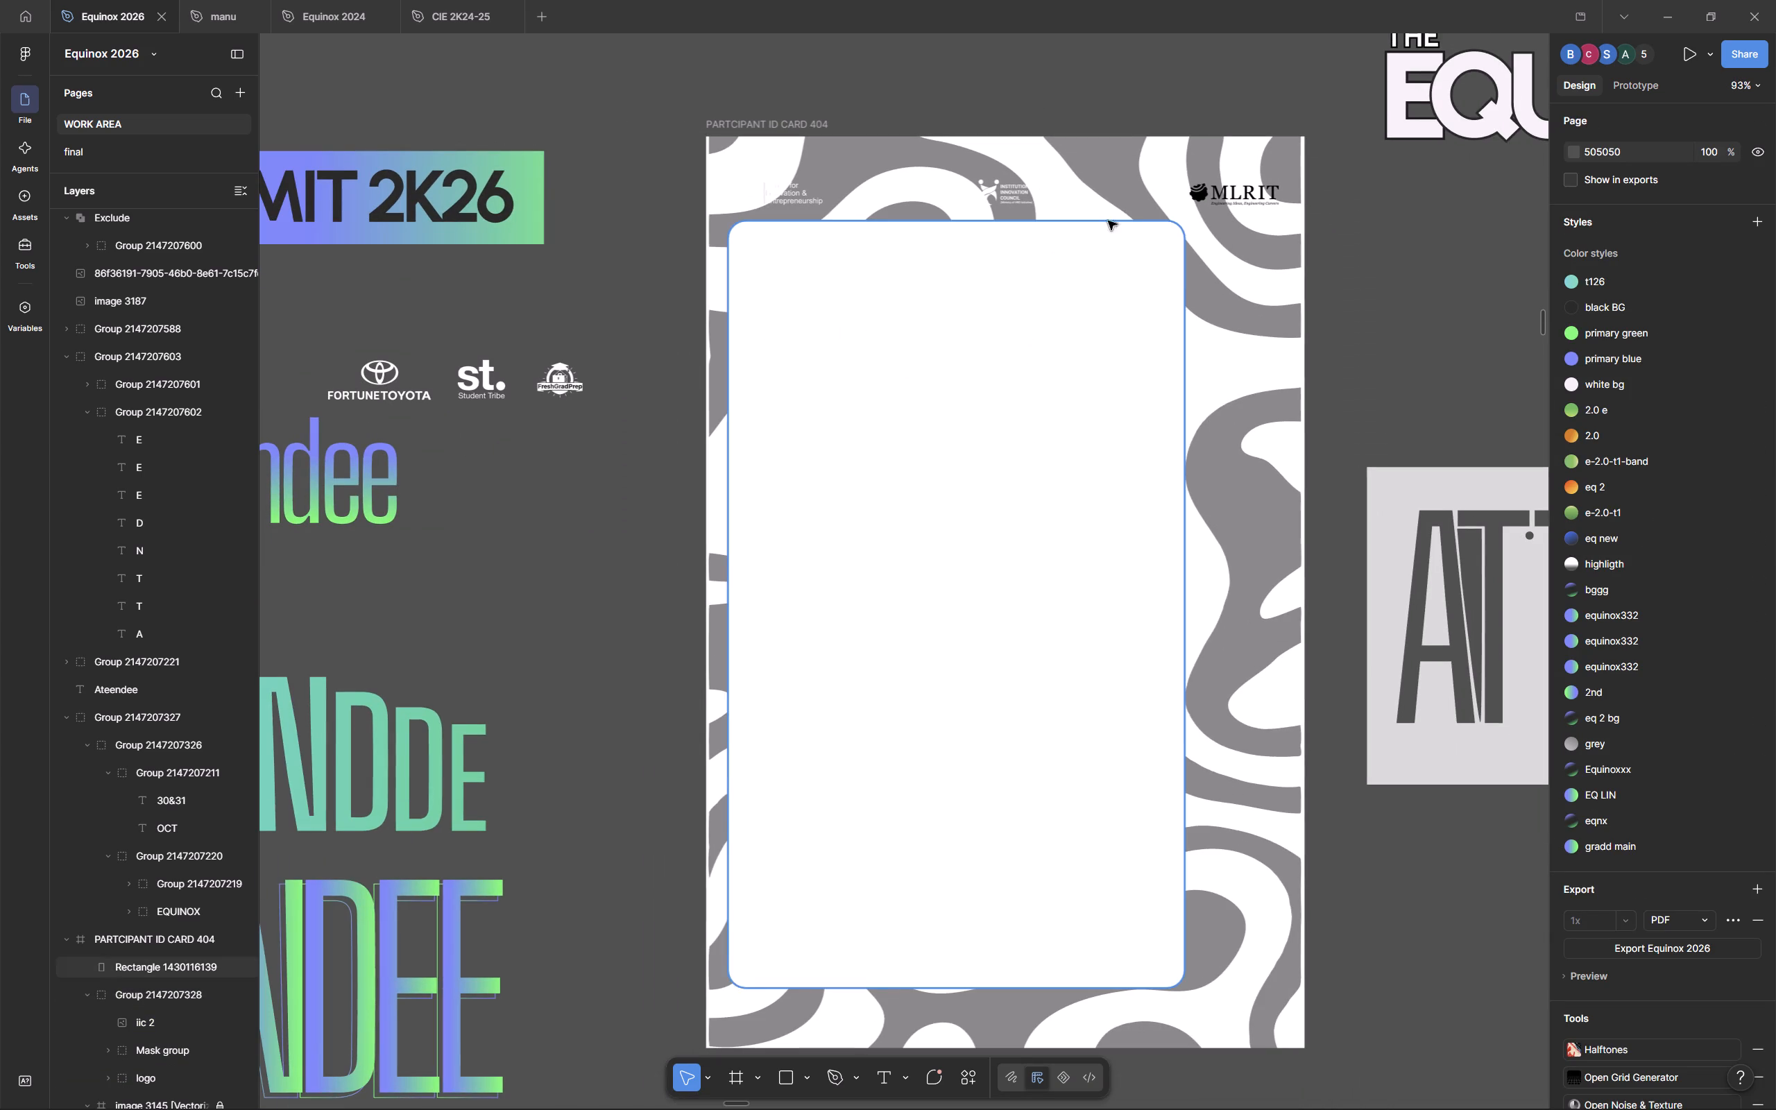
click(1274, 239)
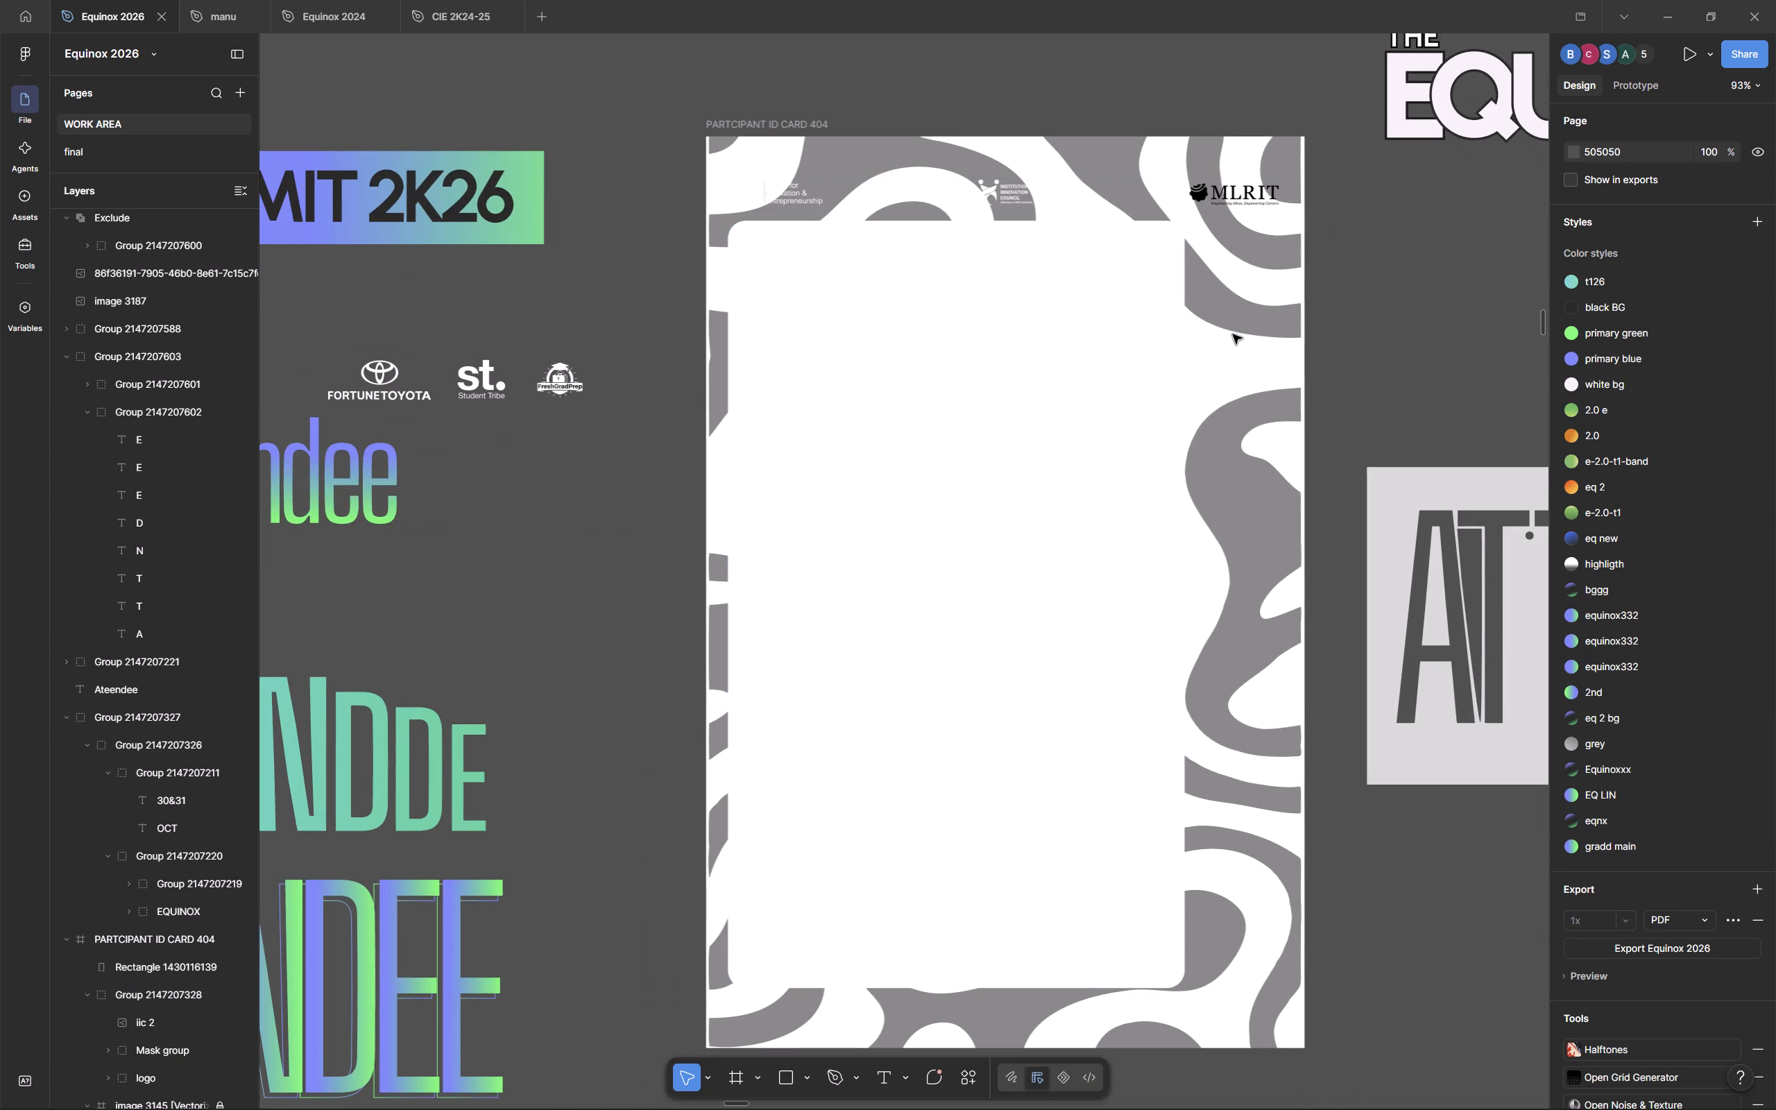
Examine the nested layers and images of the Centre for Innovation & Entrepreneurship logo in the card's header.
click(786, 127)
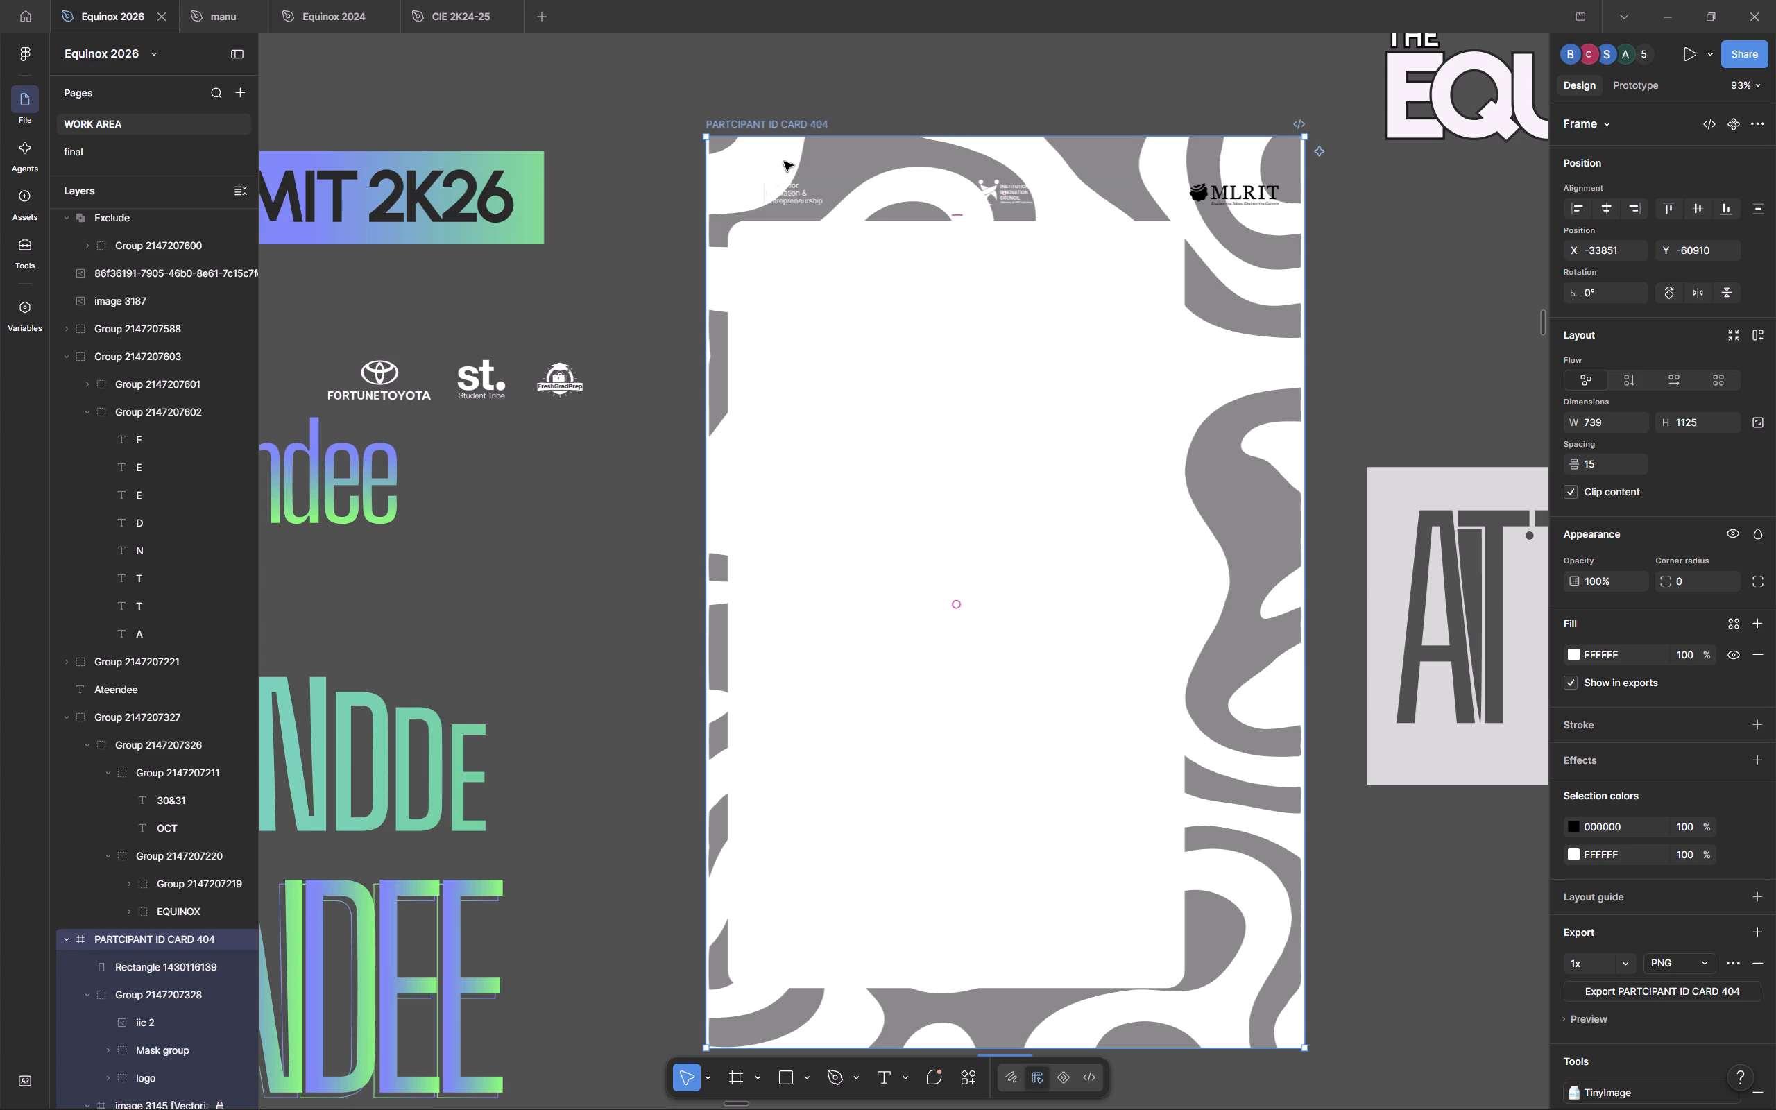
click(780, 268)
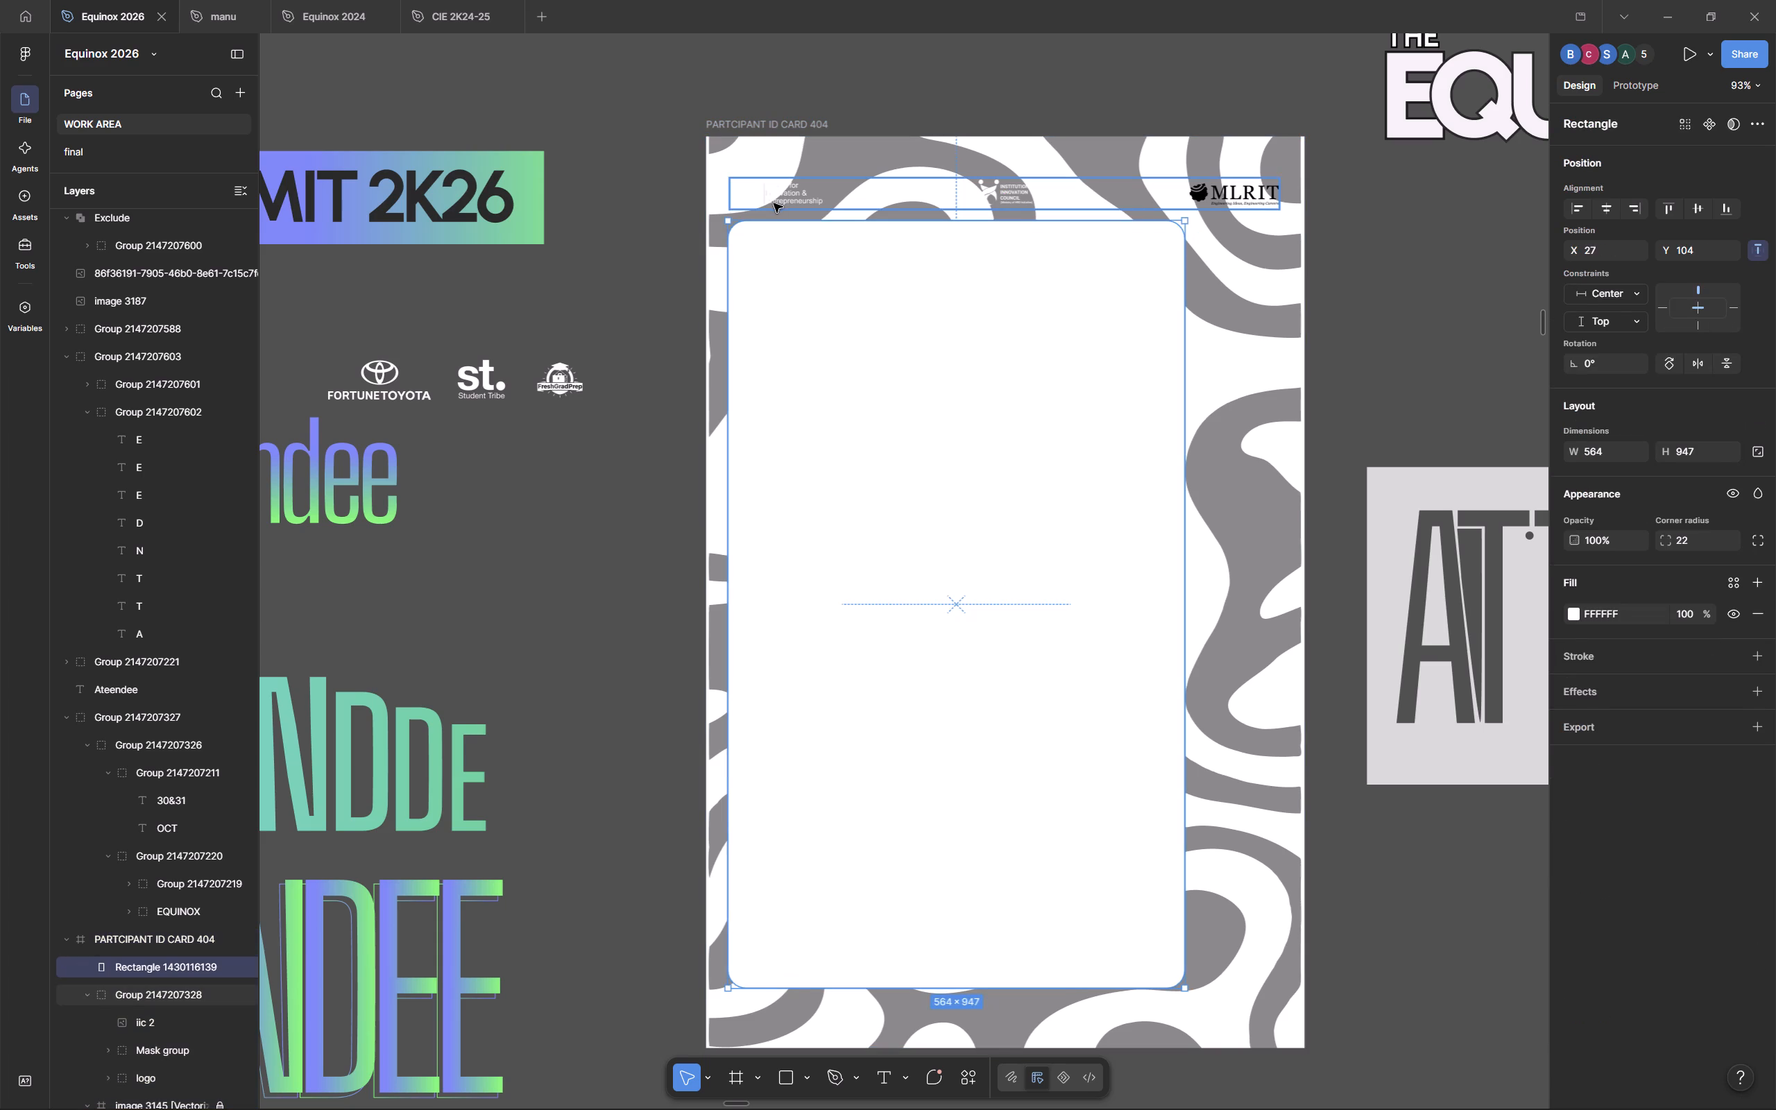
double_click(773, 203)
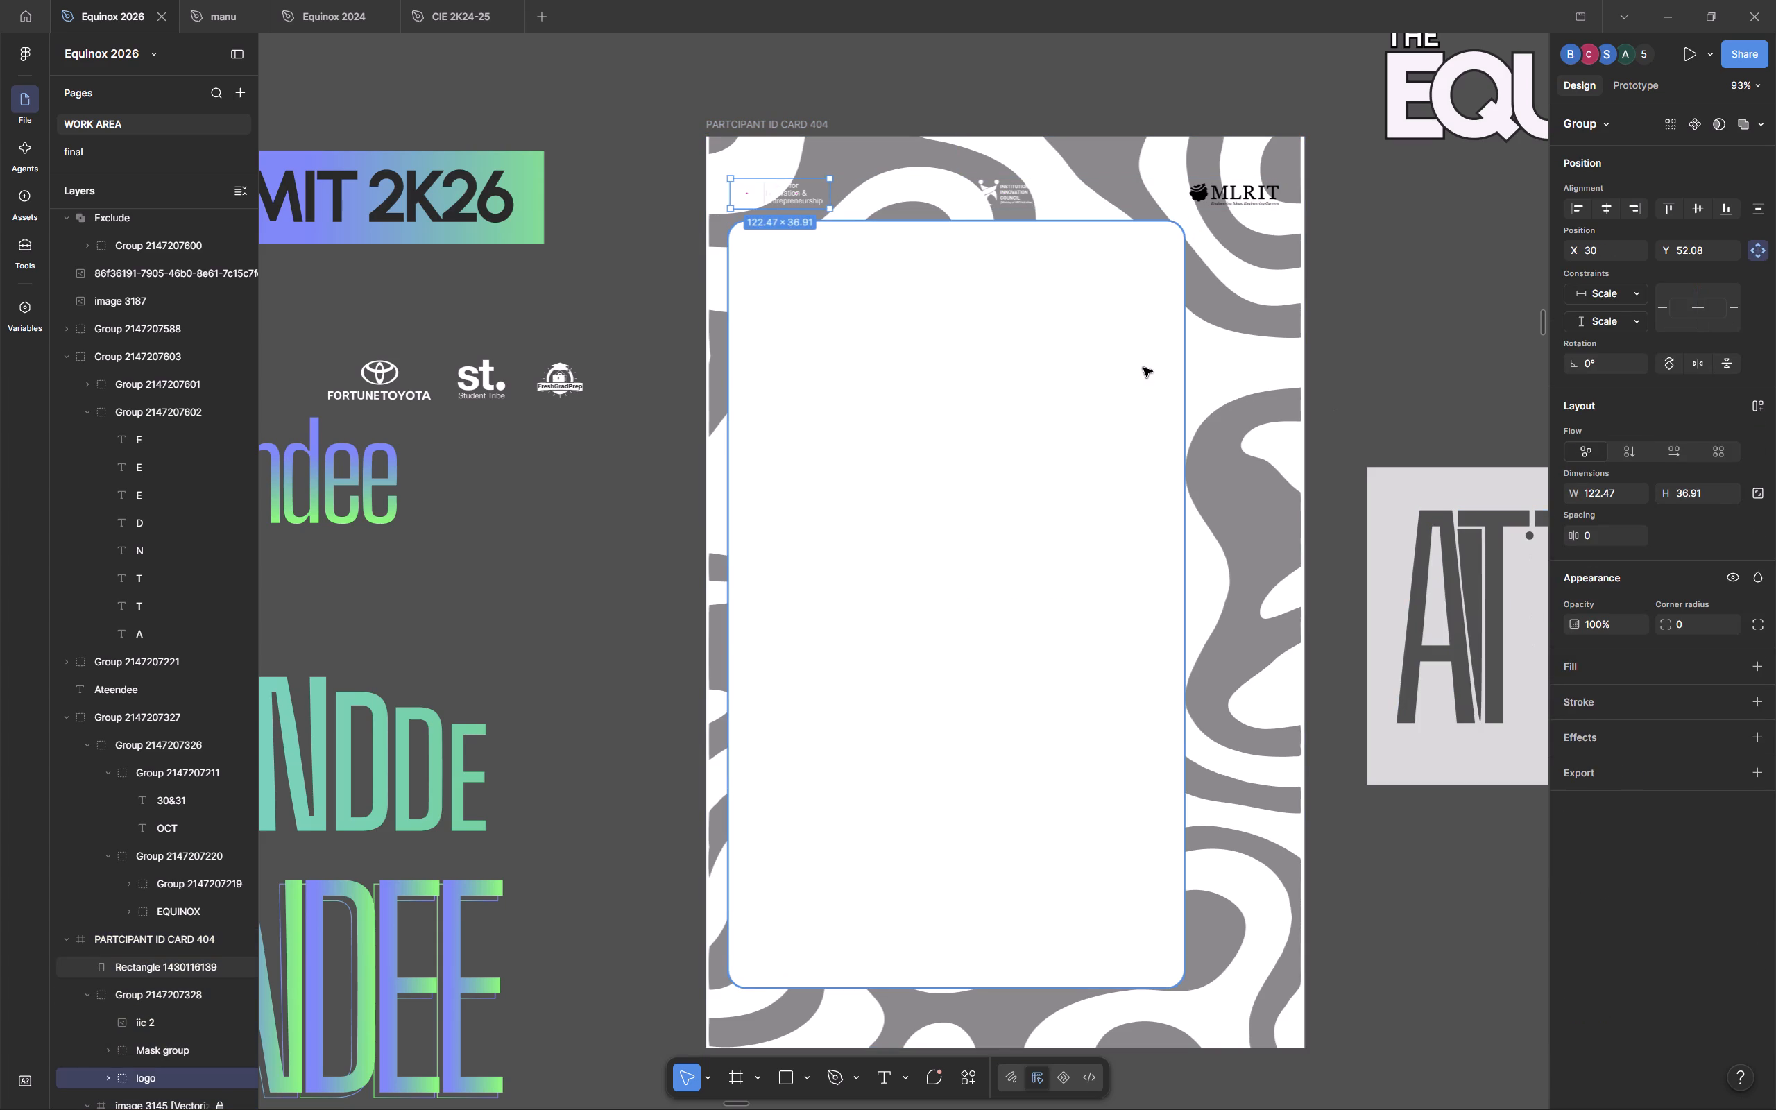
double_click(758, 188)
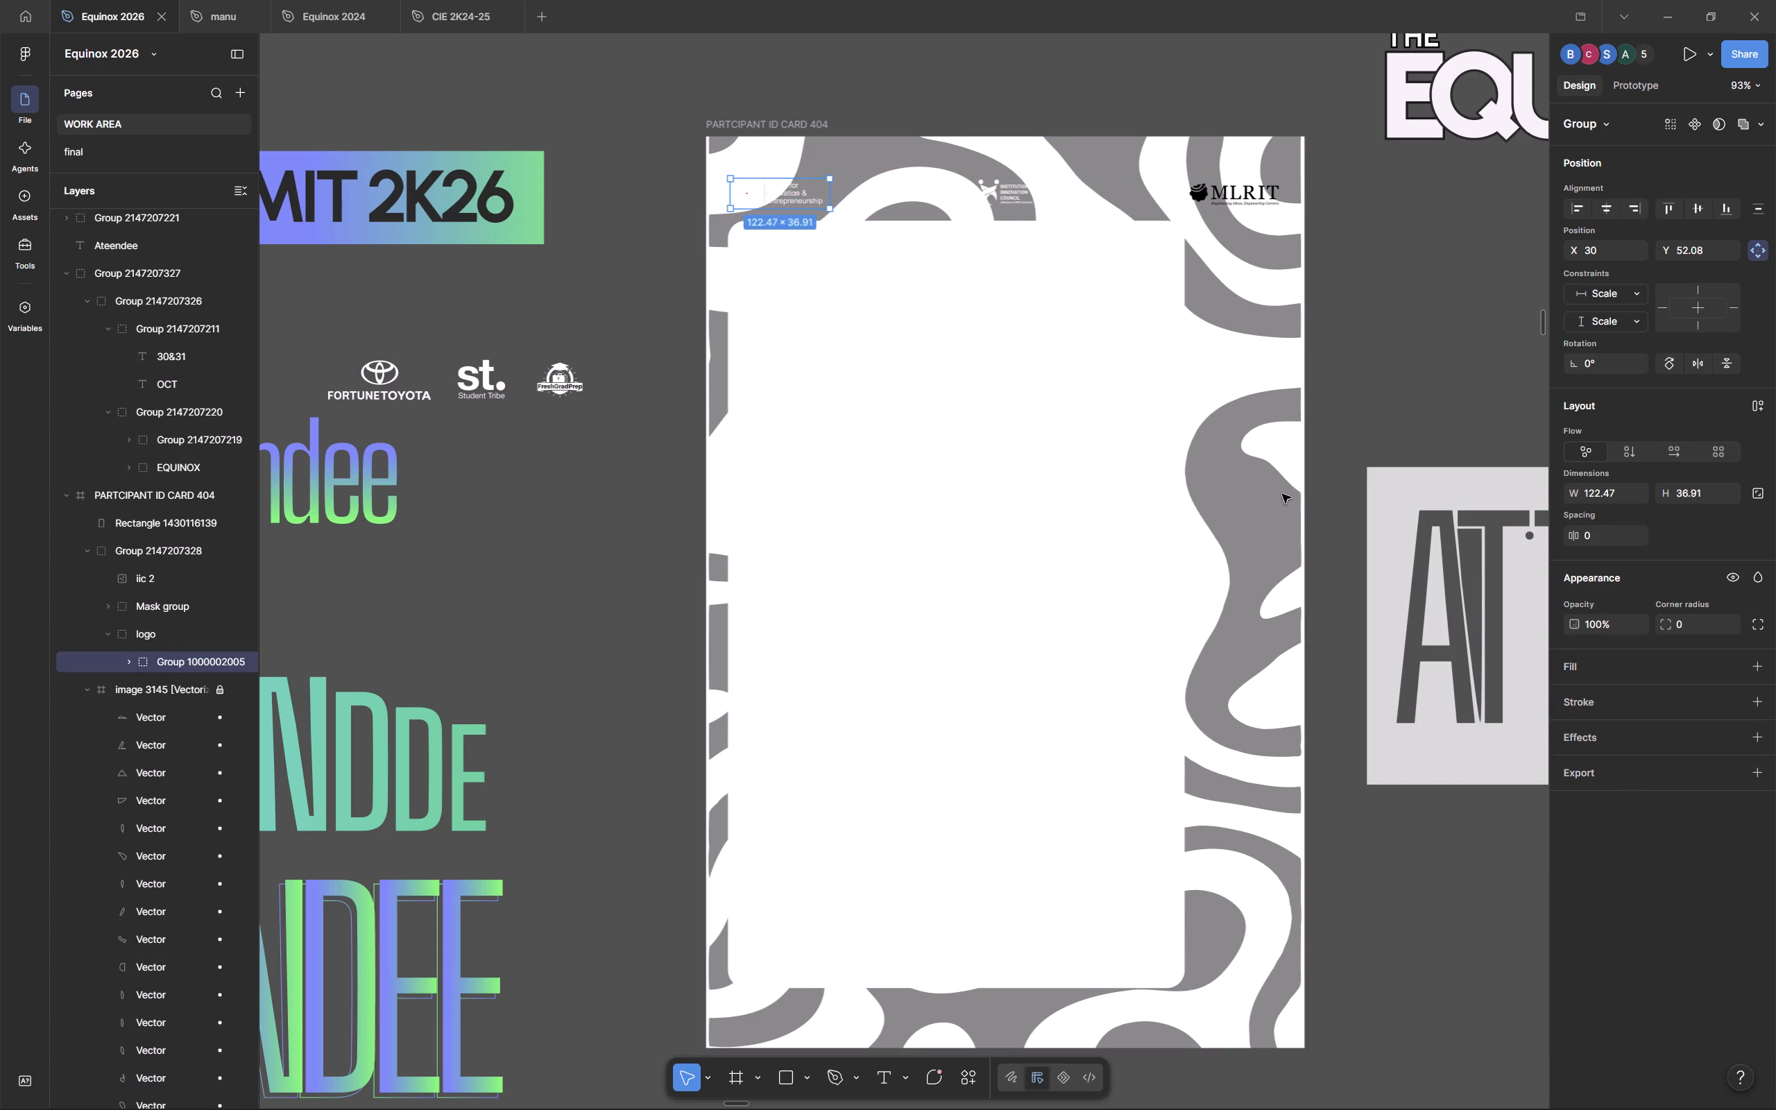
double_click(799, 196)
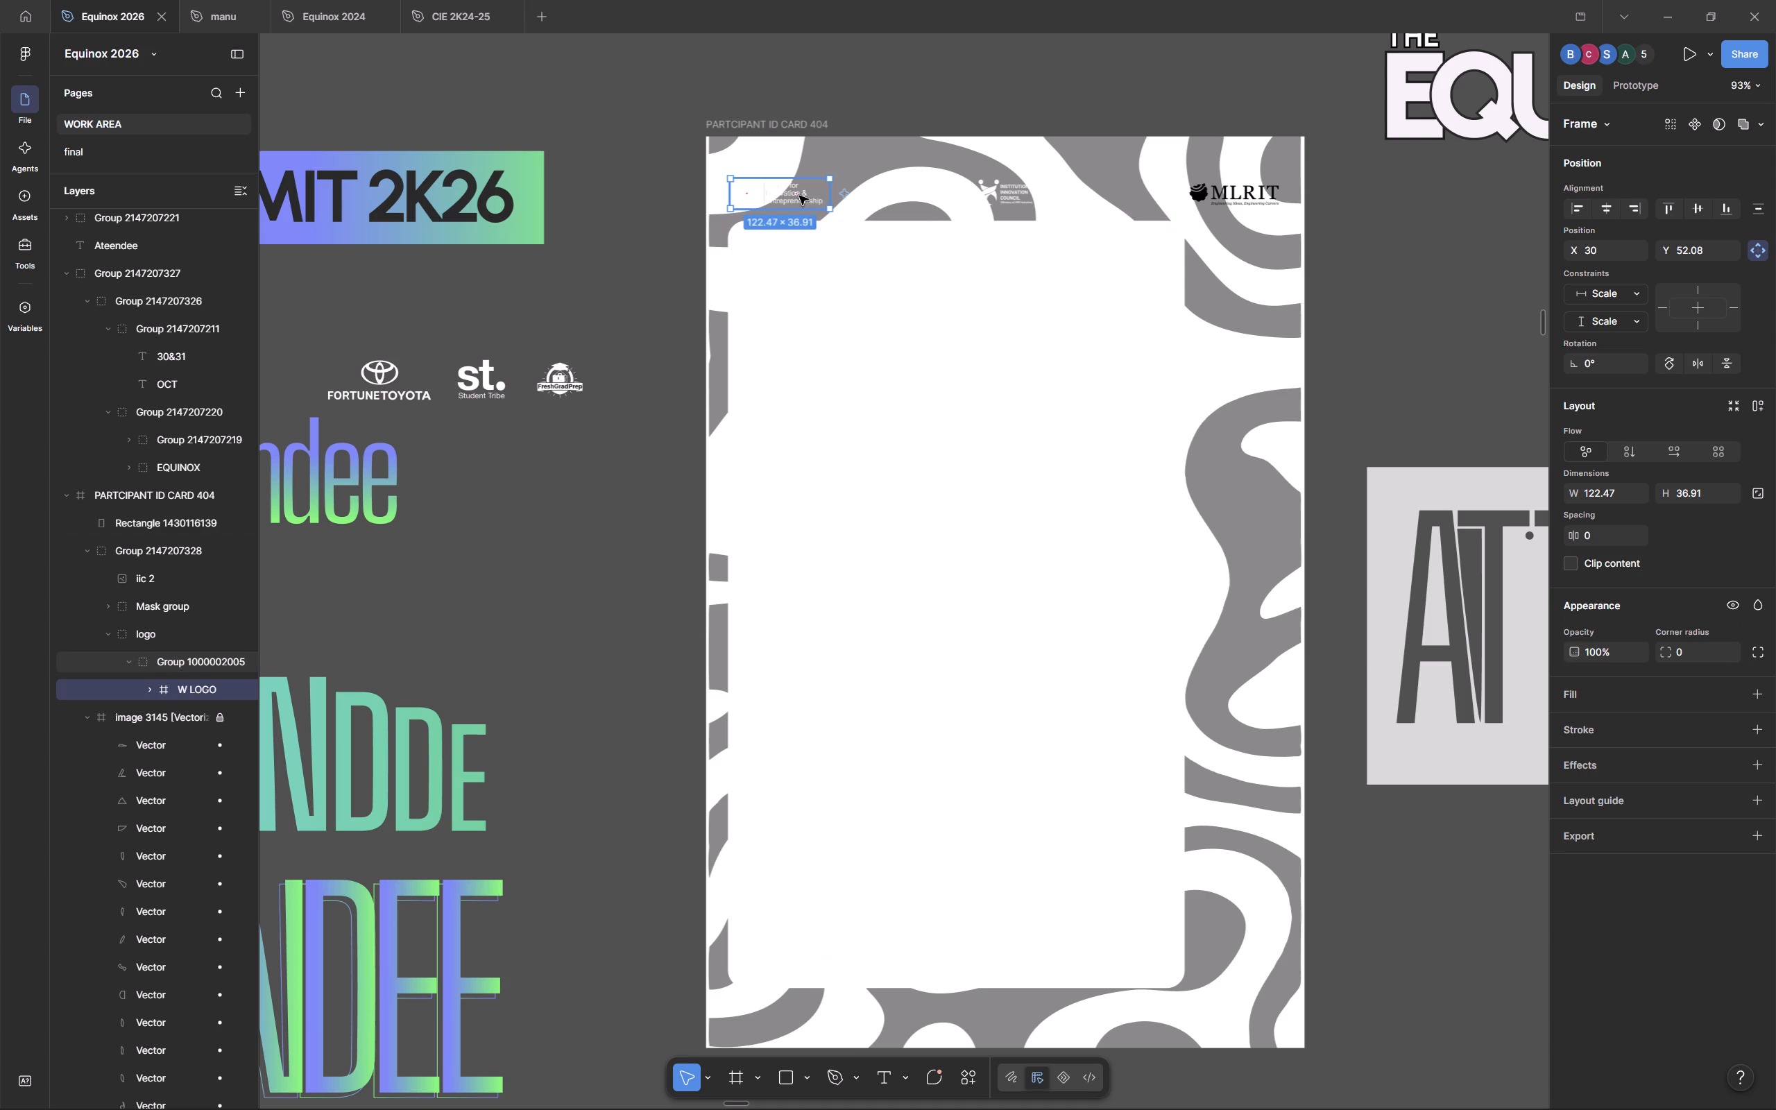
double_click(799, 196)
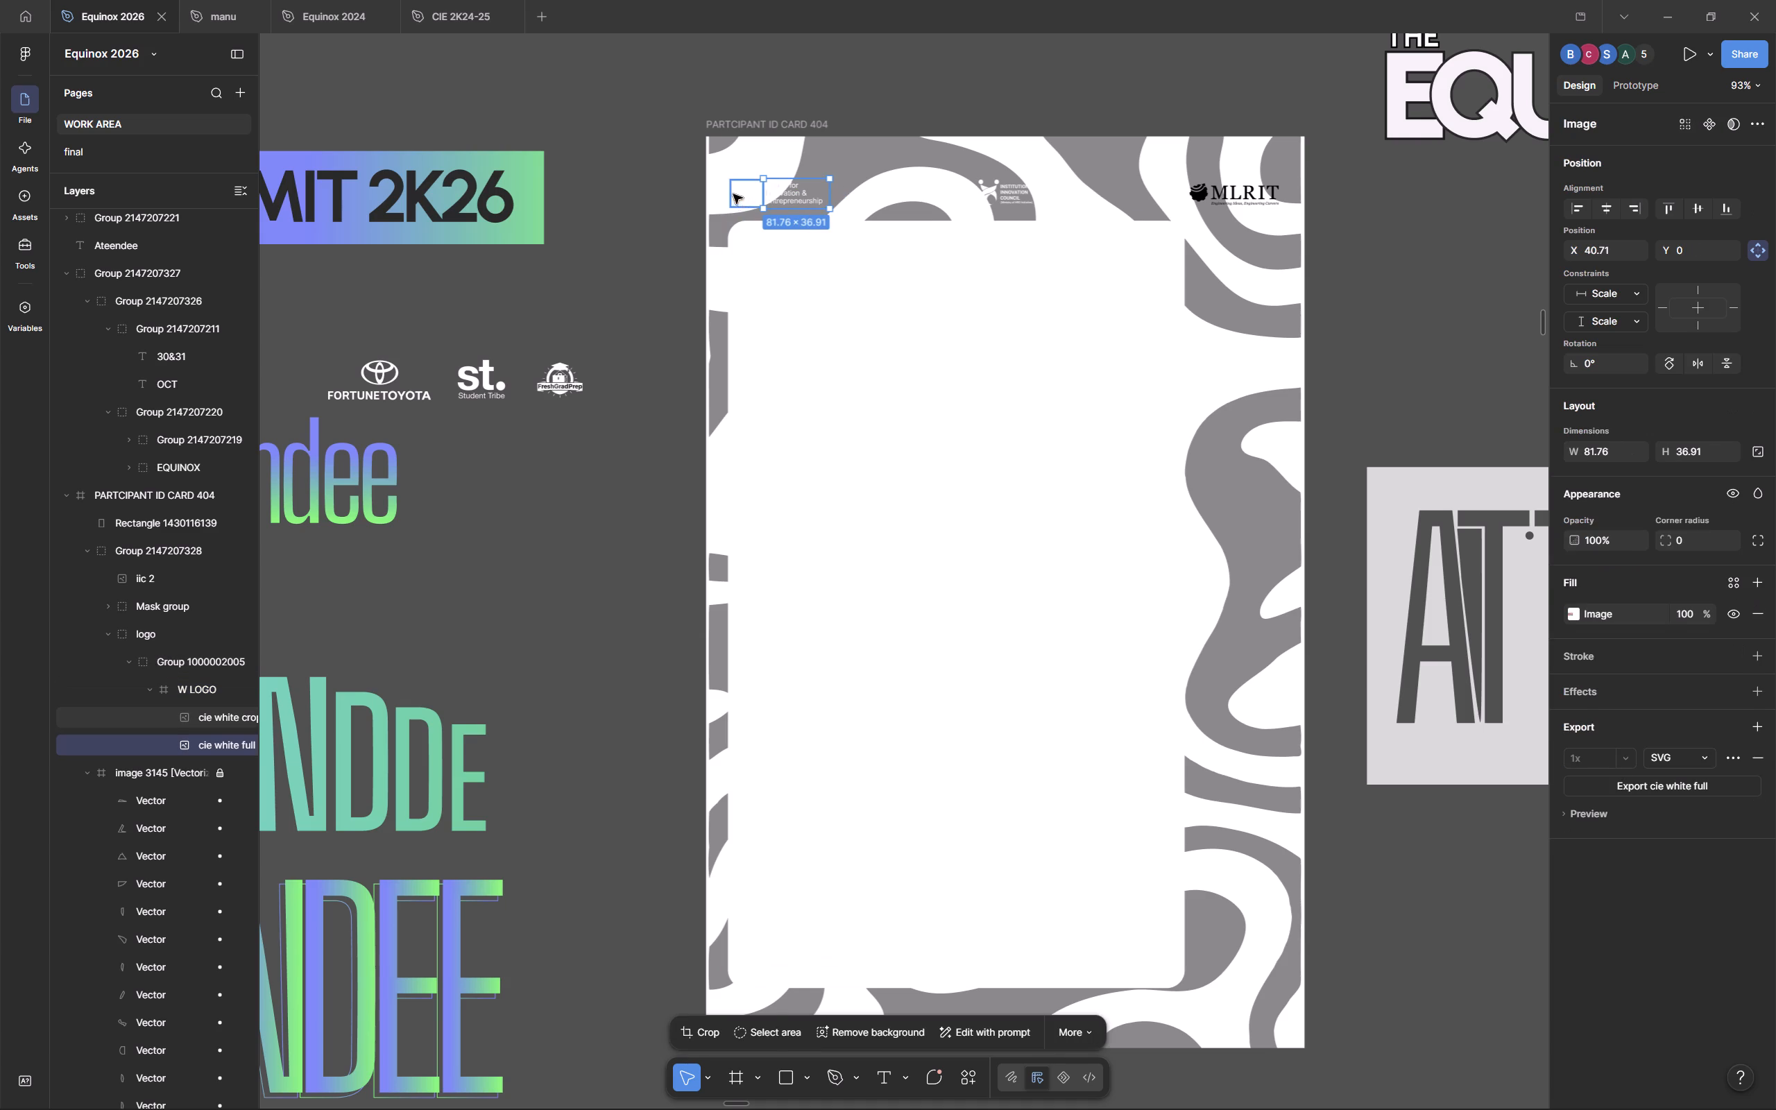
shift+click(744, 199)
click(909, 97)
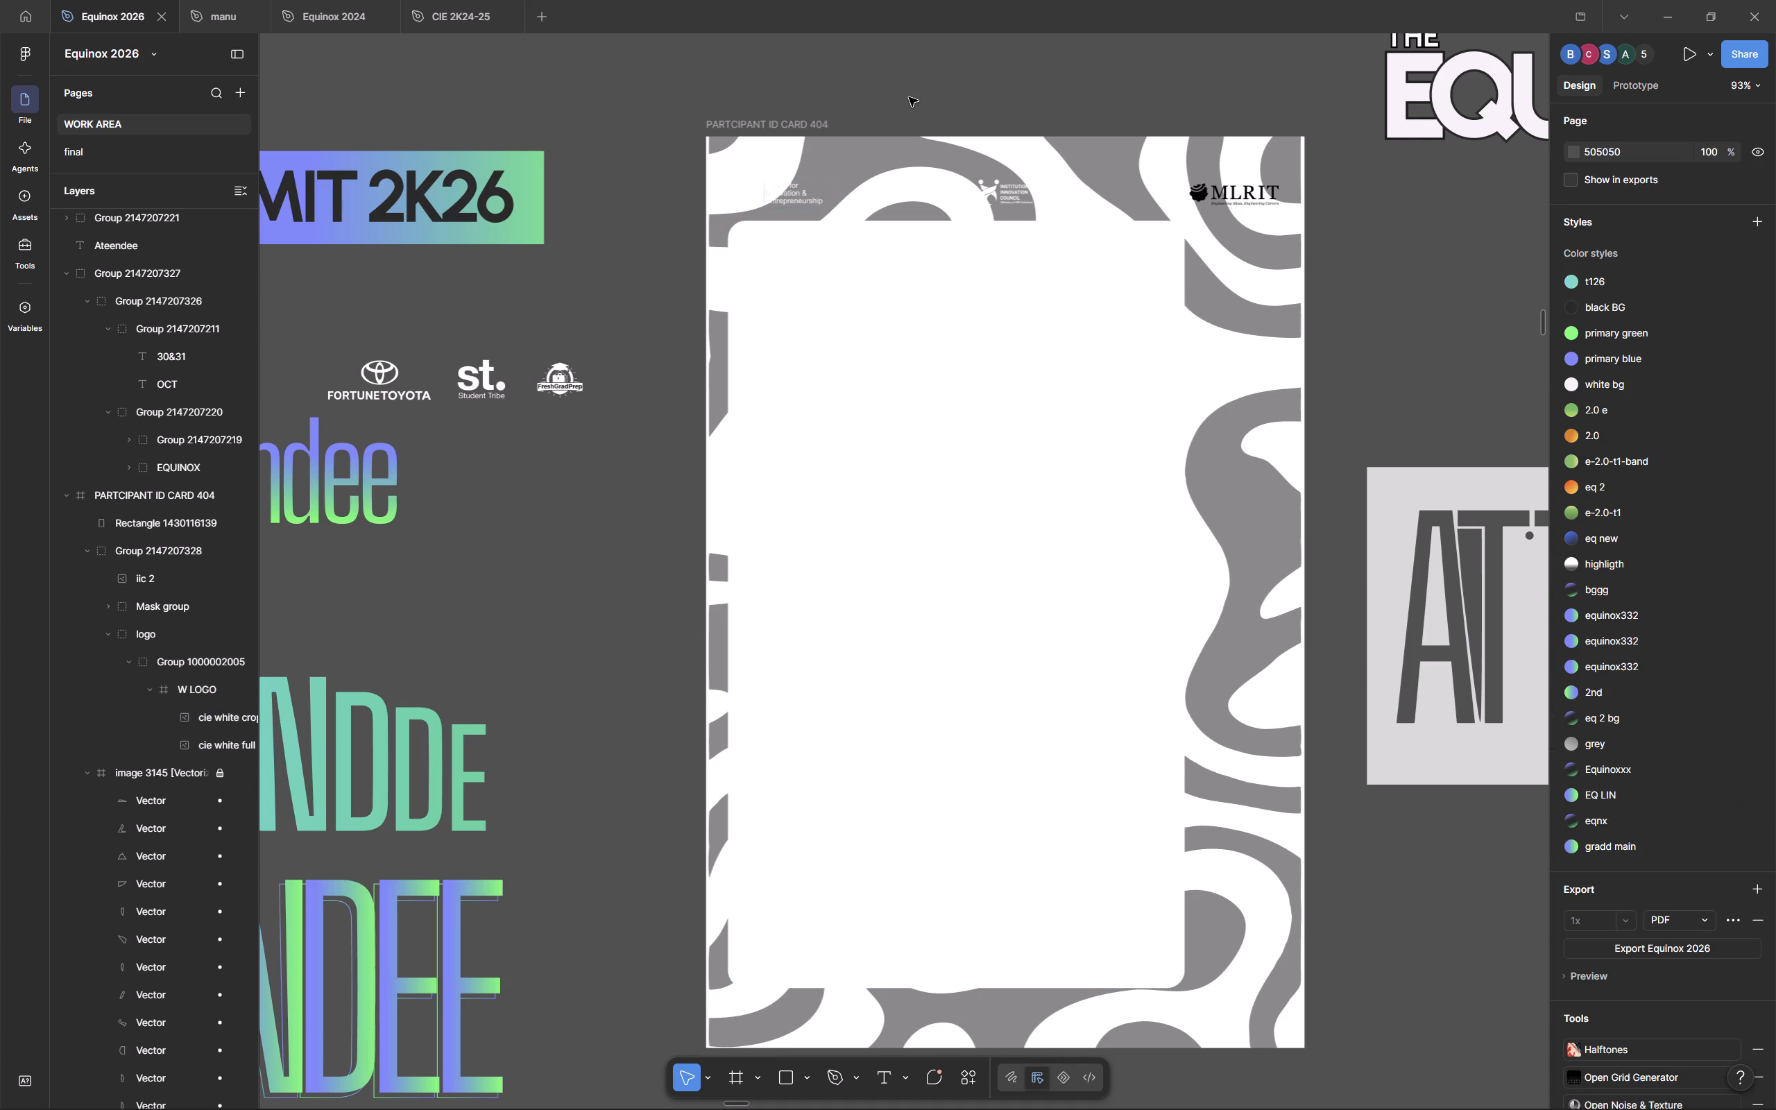
Move the header logo group out of the card frame to just above it, at about X -33830, Y -61016.
drag(995, 194, 988, 65)
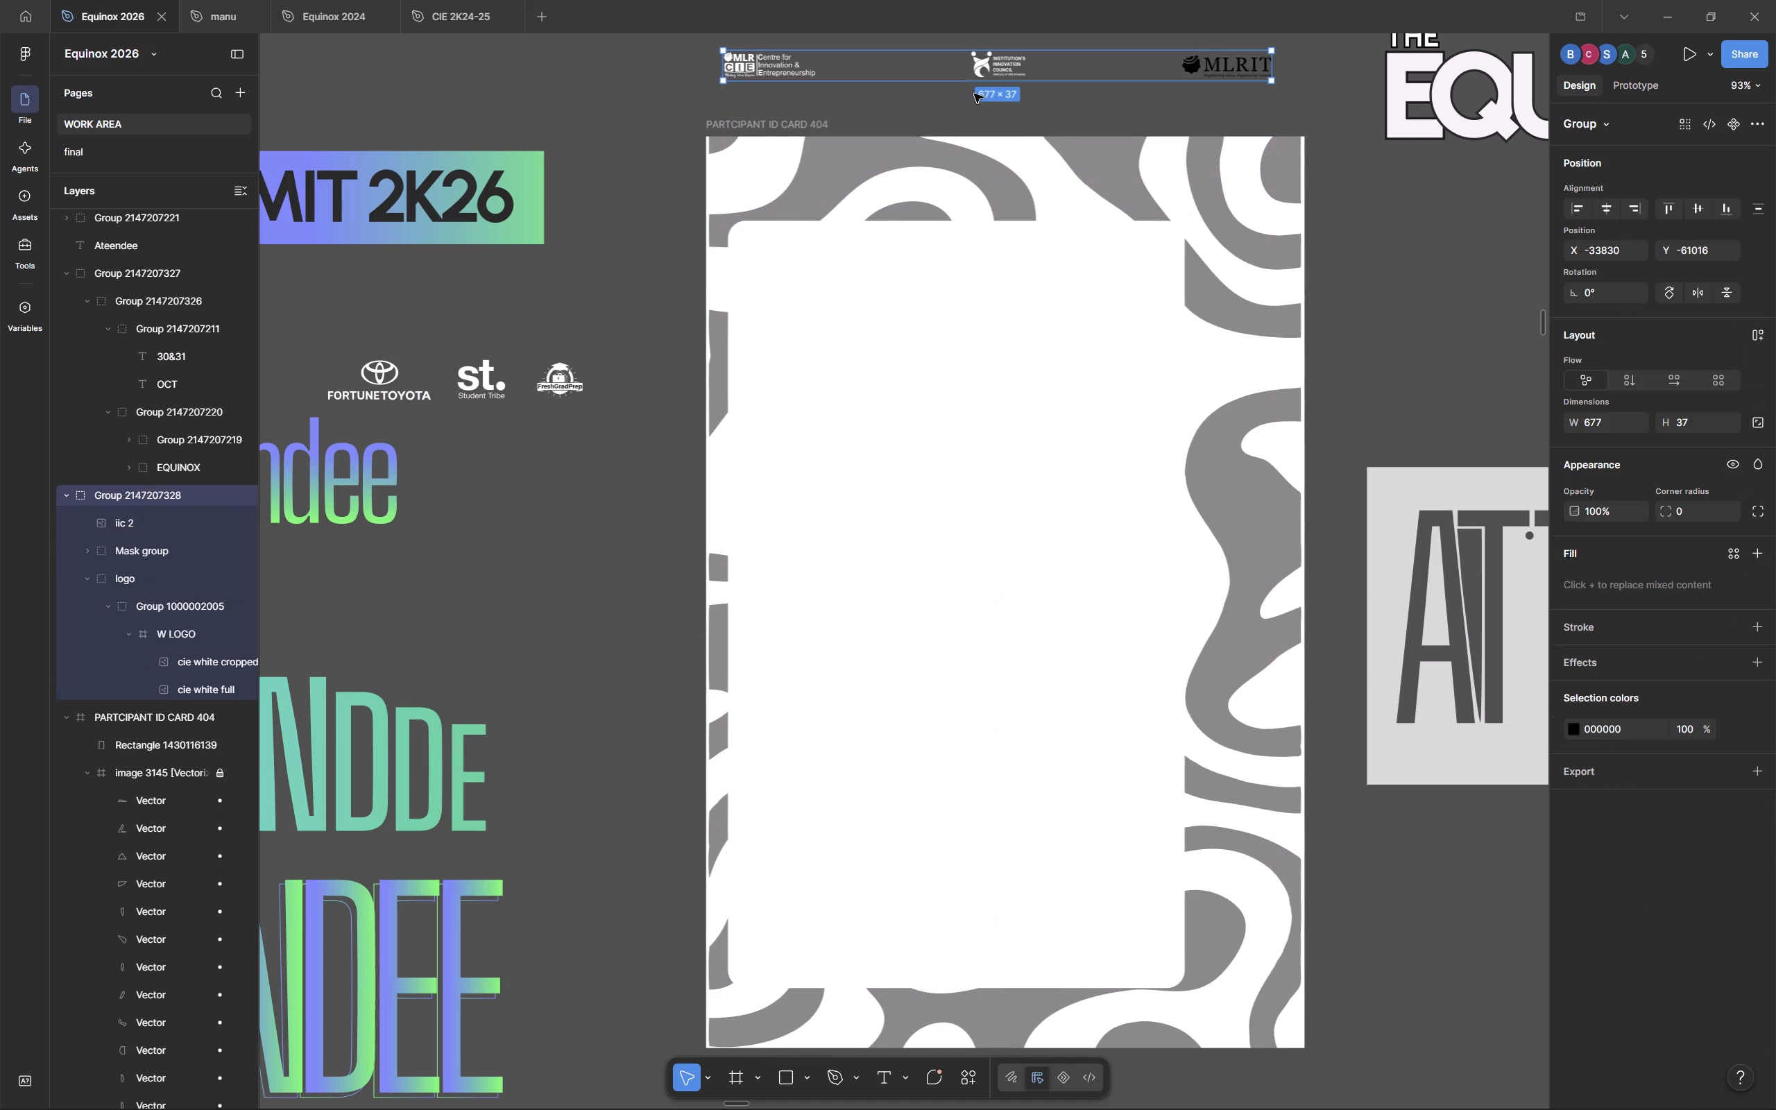
Move the card's white rounded rectangle up to about X 26, Y 77.
drag(950, 336, 949, 317)
Unlock the image 3145 [Vectorized] pattern layer inside the PARTCIPANT ID CARD 404 frame and collapse its vector list.
click(796, 117)
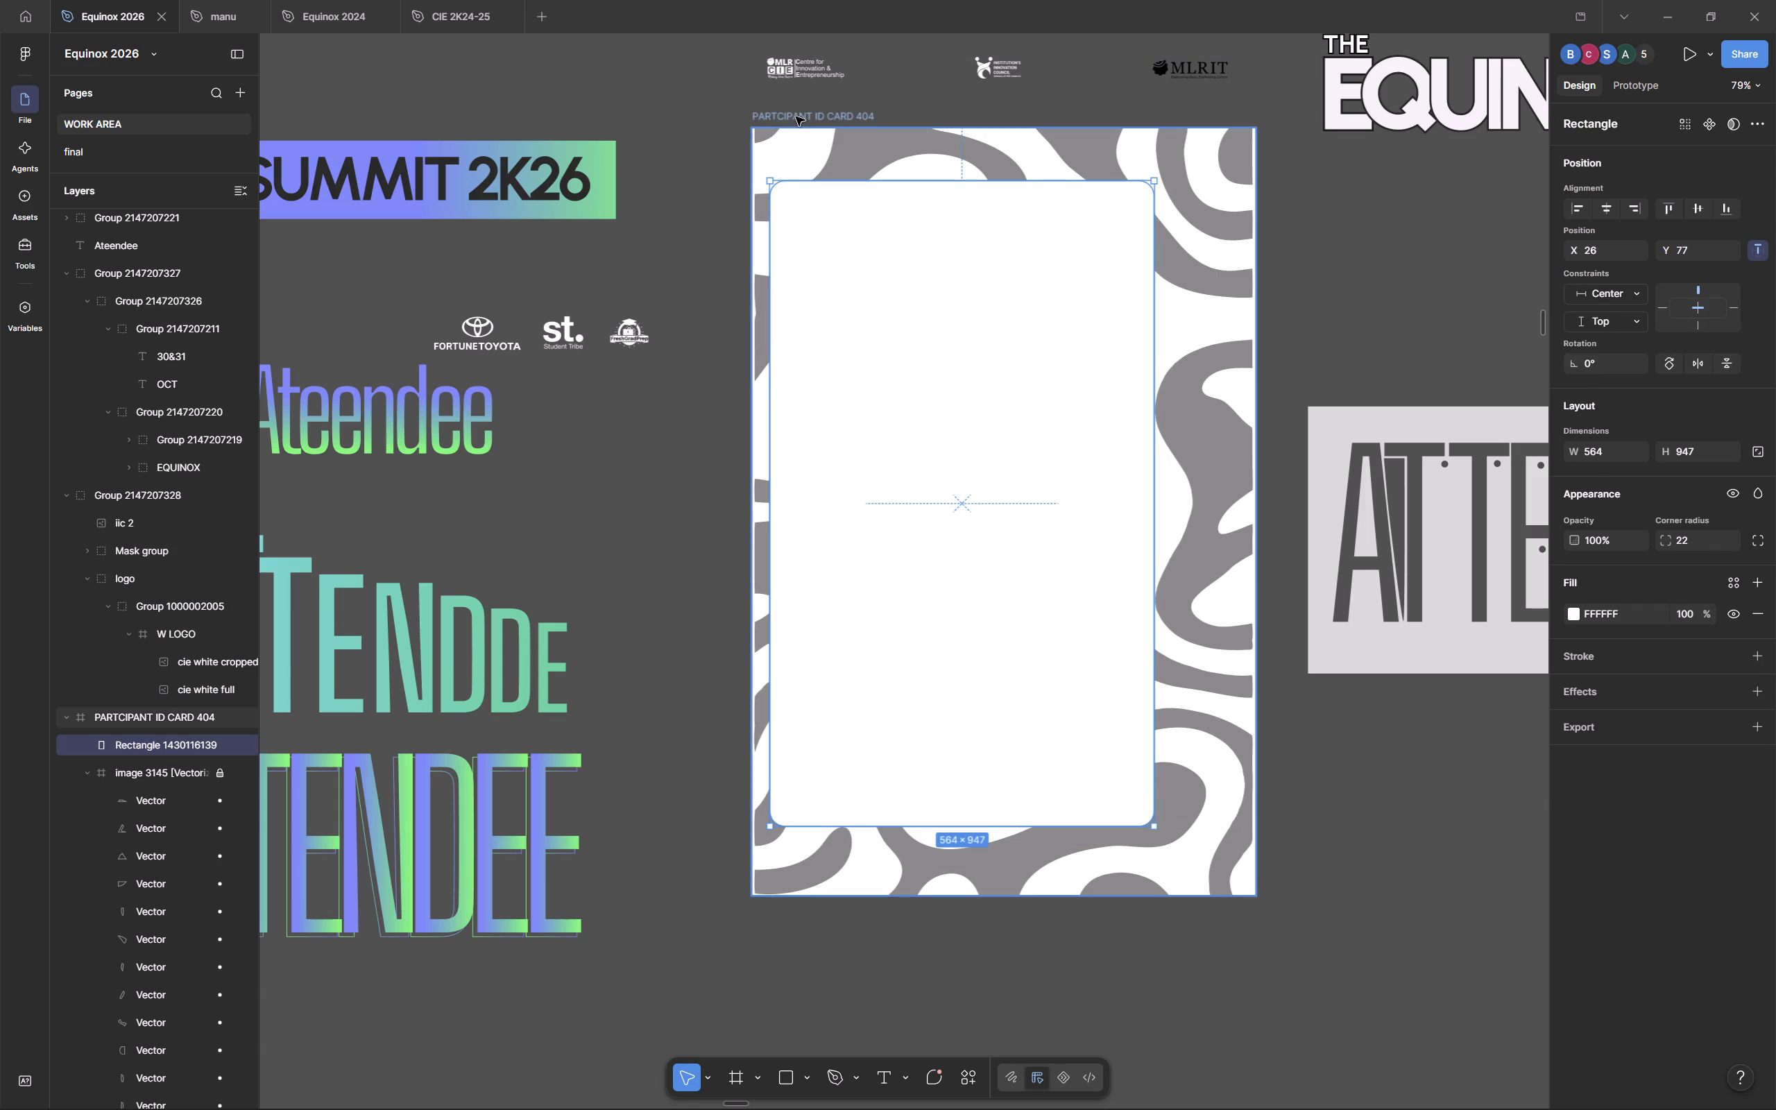
click(216, 767)
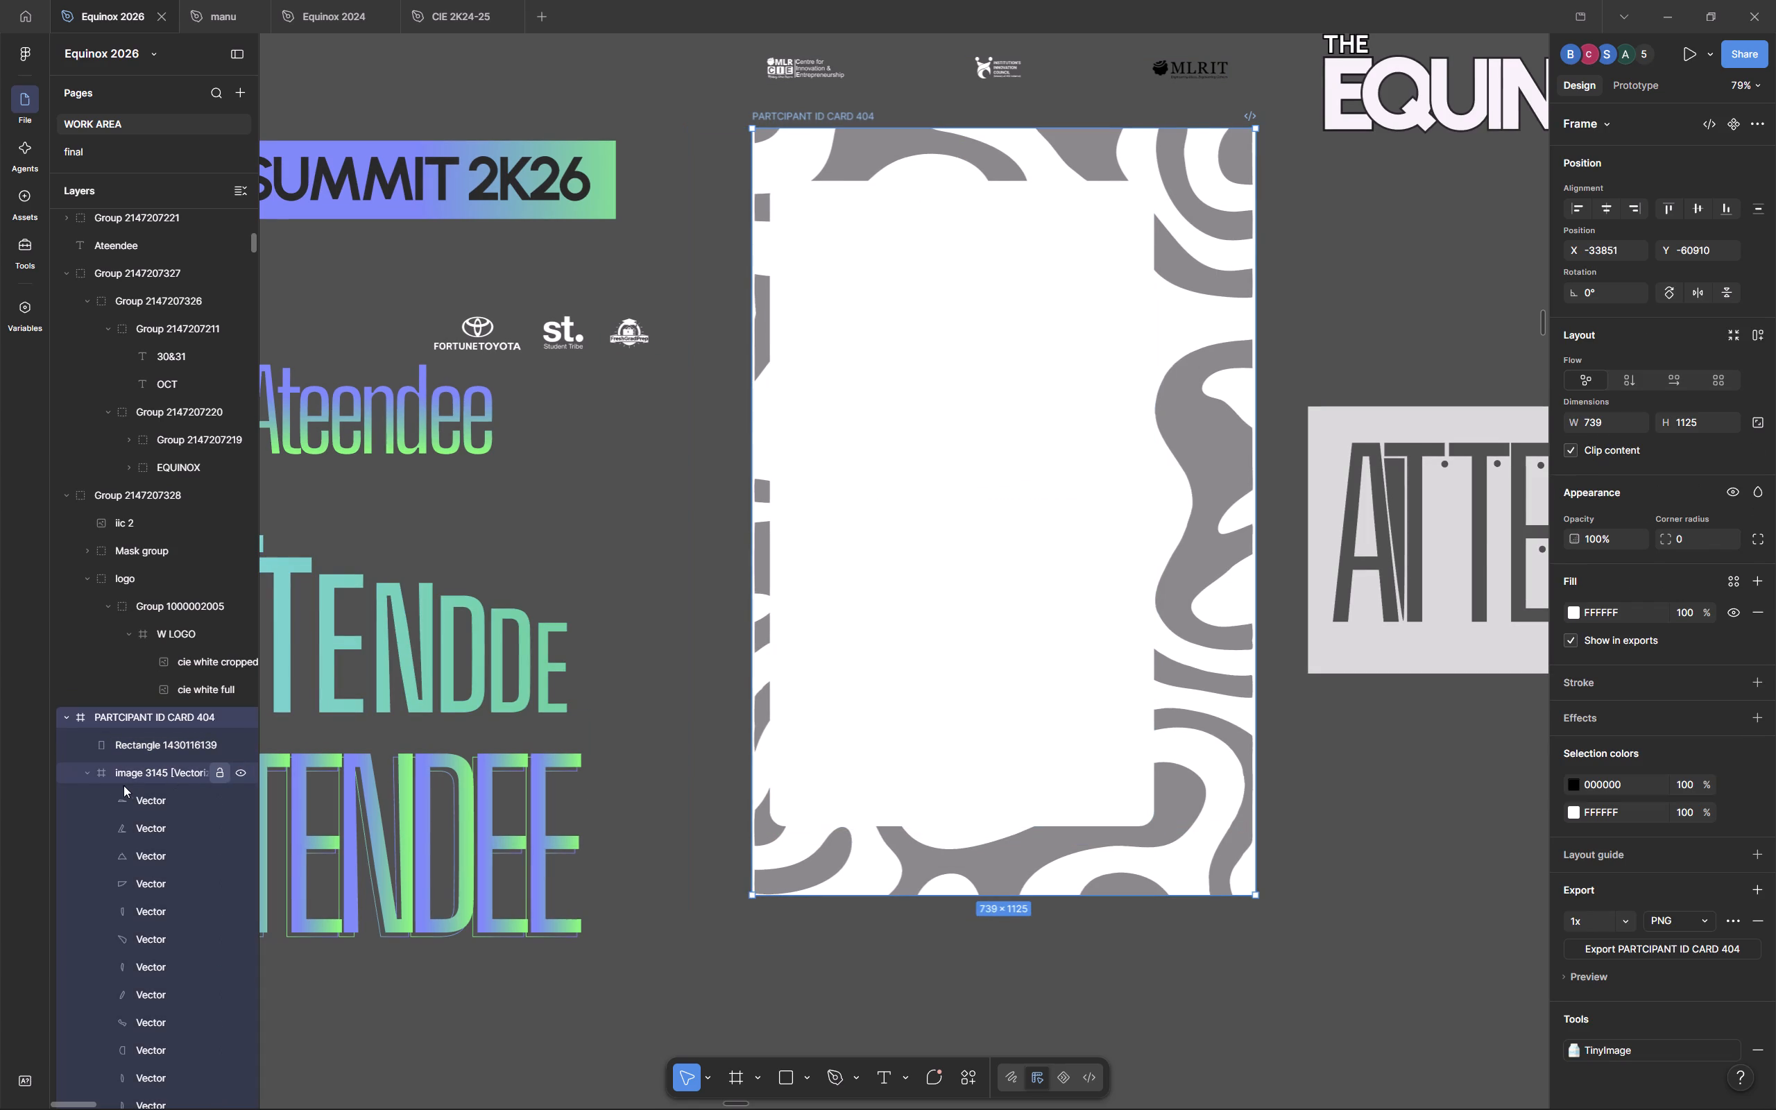
click(81, 772)
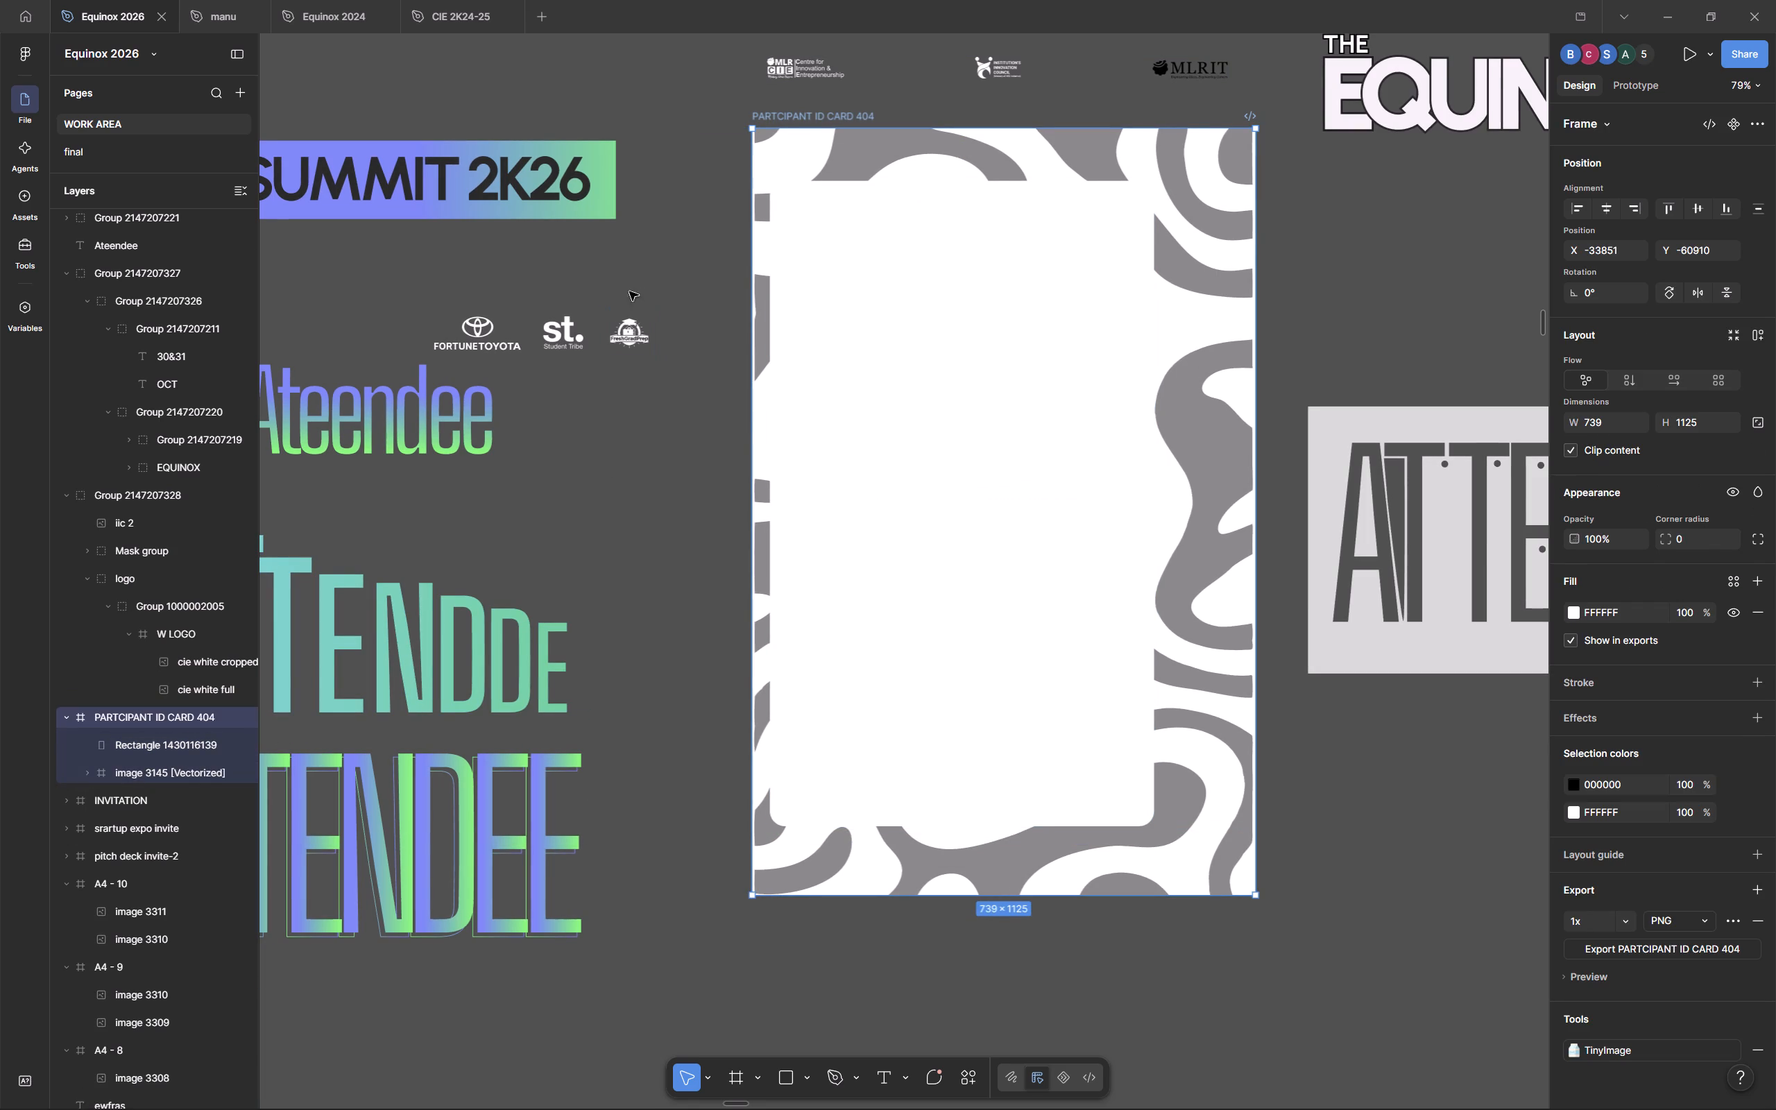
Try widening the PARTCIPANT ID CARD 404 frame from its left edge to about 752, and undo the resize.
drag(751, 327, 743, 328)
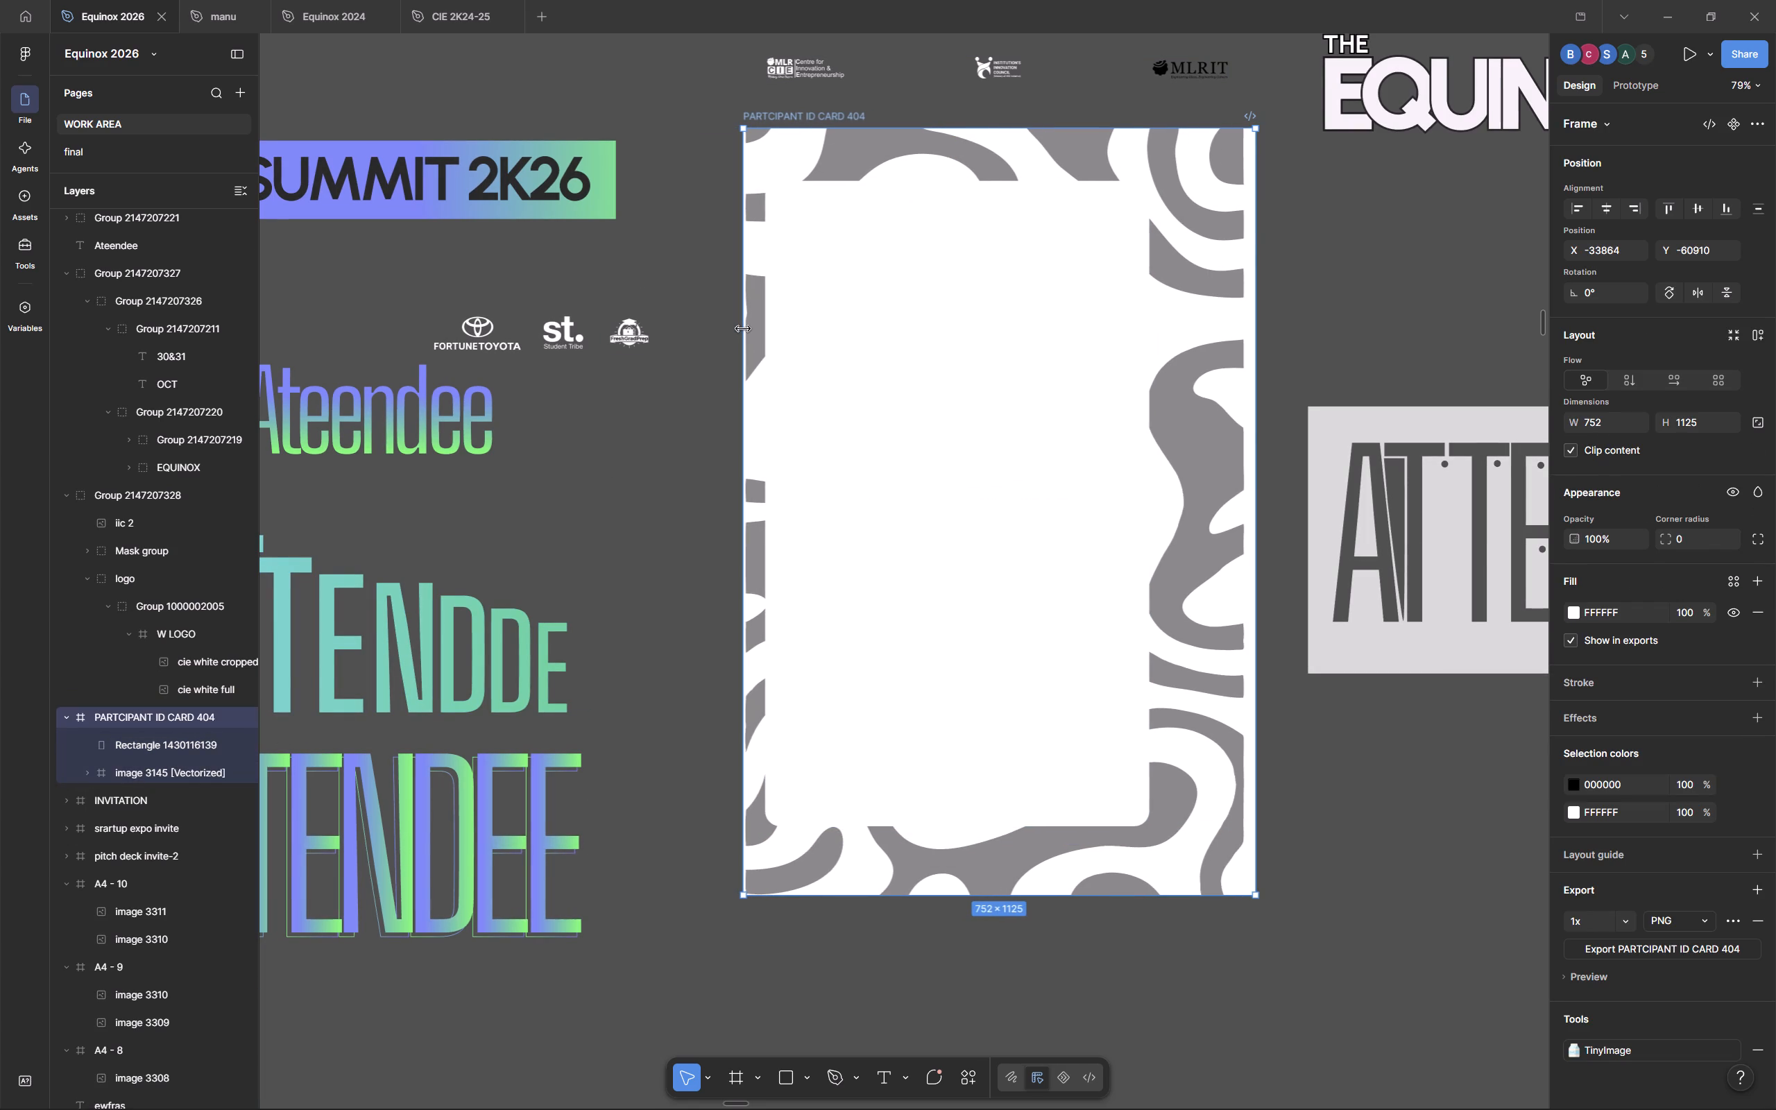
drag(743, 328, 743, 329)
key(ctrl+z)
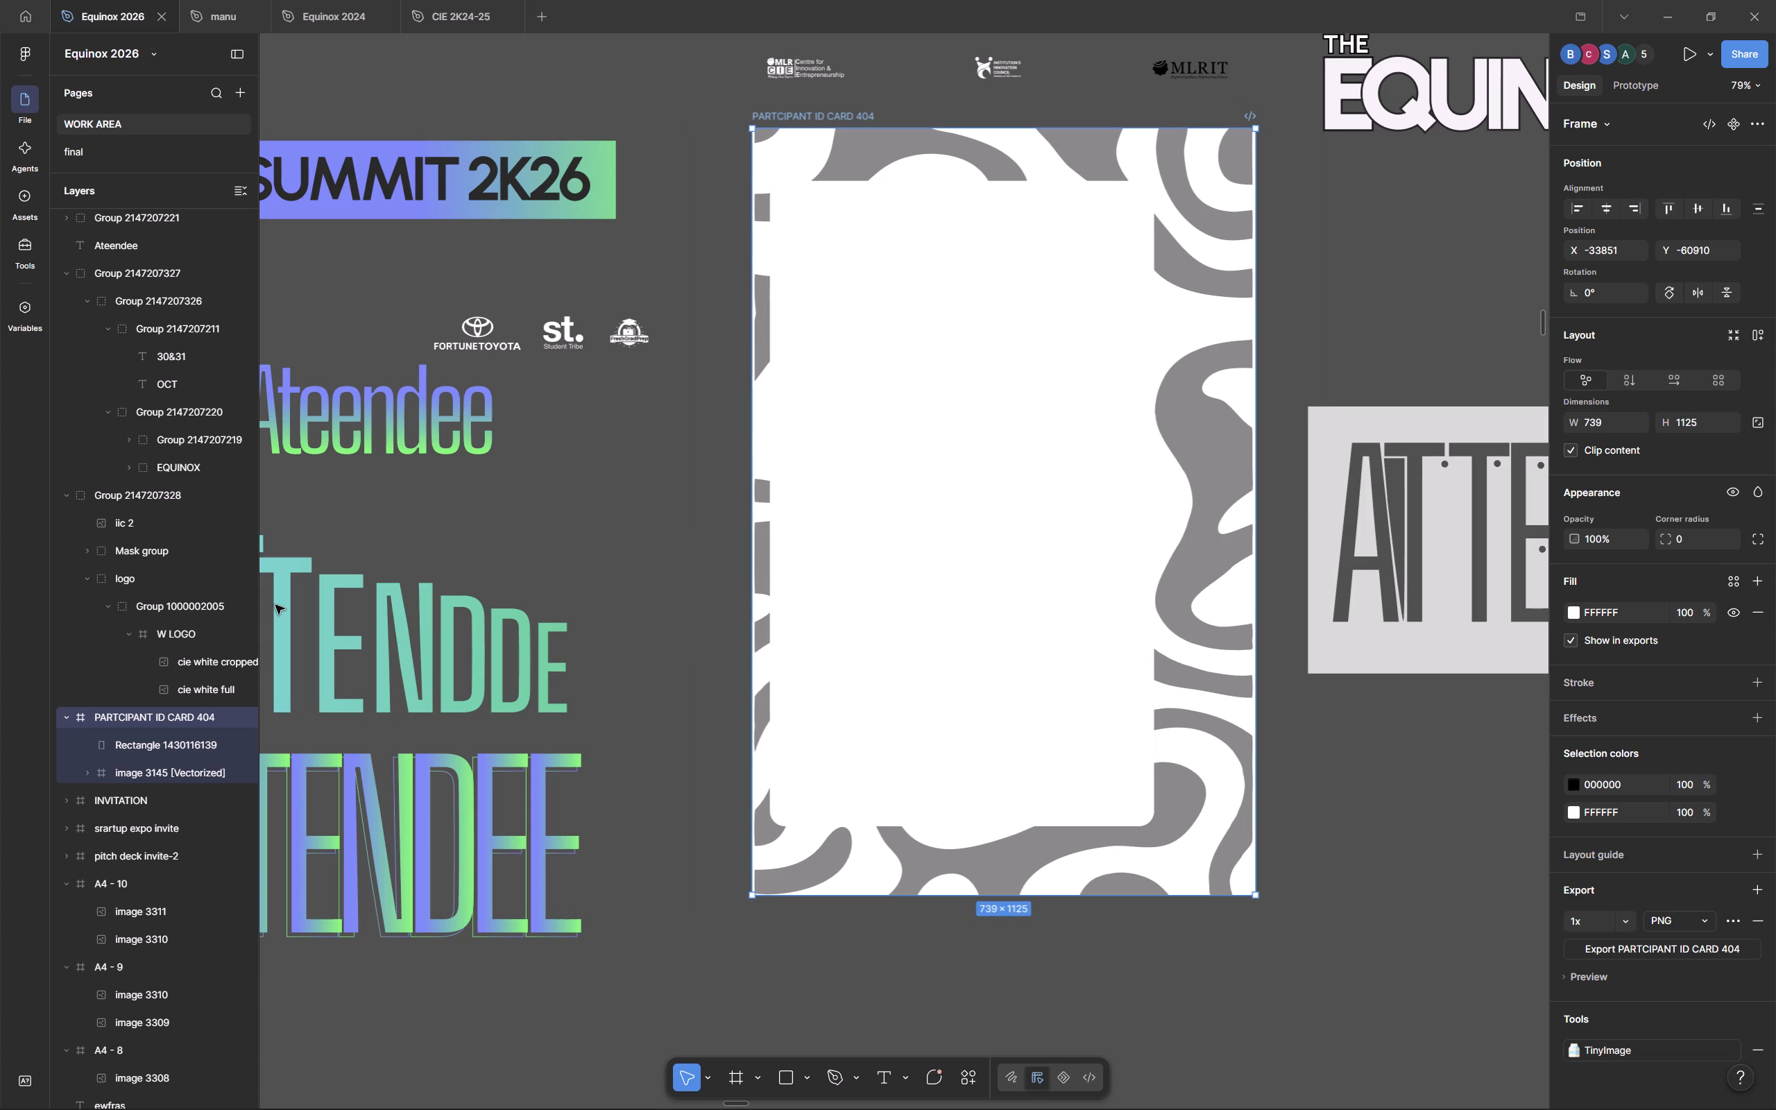
Stretch the image 3145 [Vectorized] pattern on both sides to about 935 wide, with its left edge at X -96.
click(128, 760)
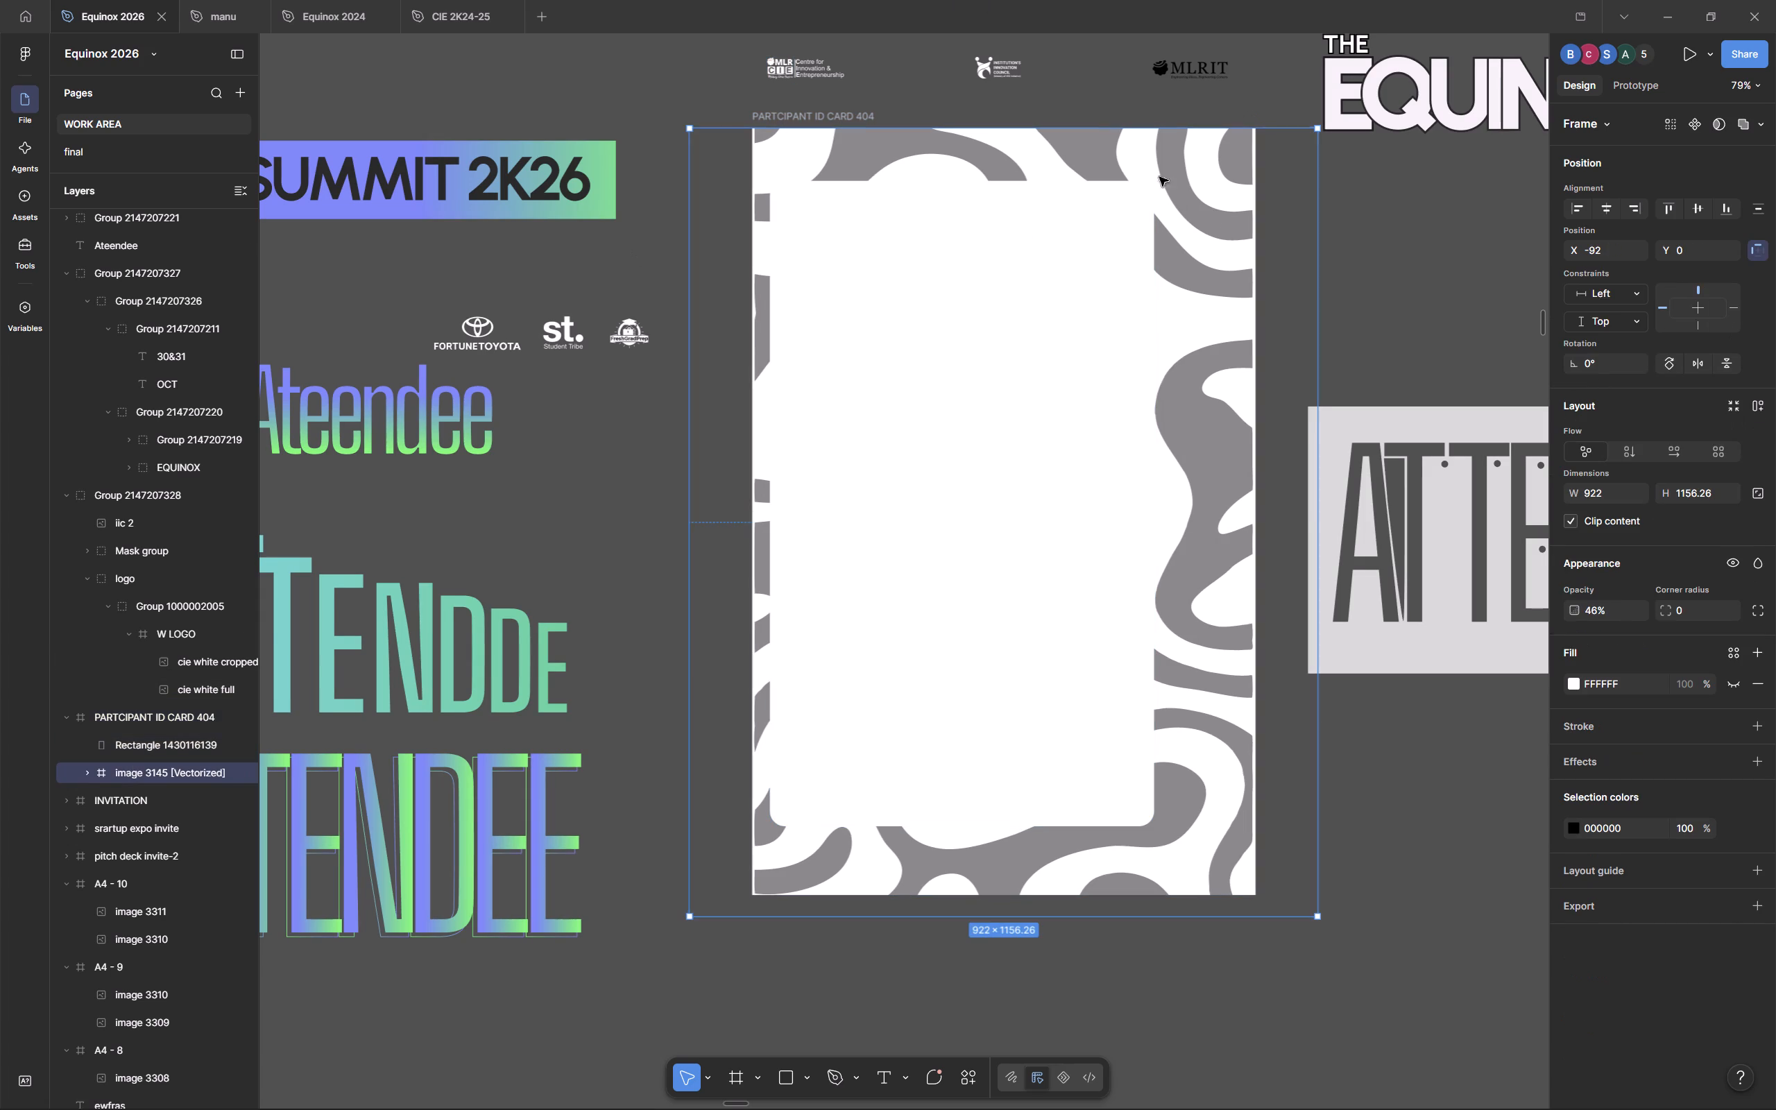
drag(1315, 230, 1324, 230)
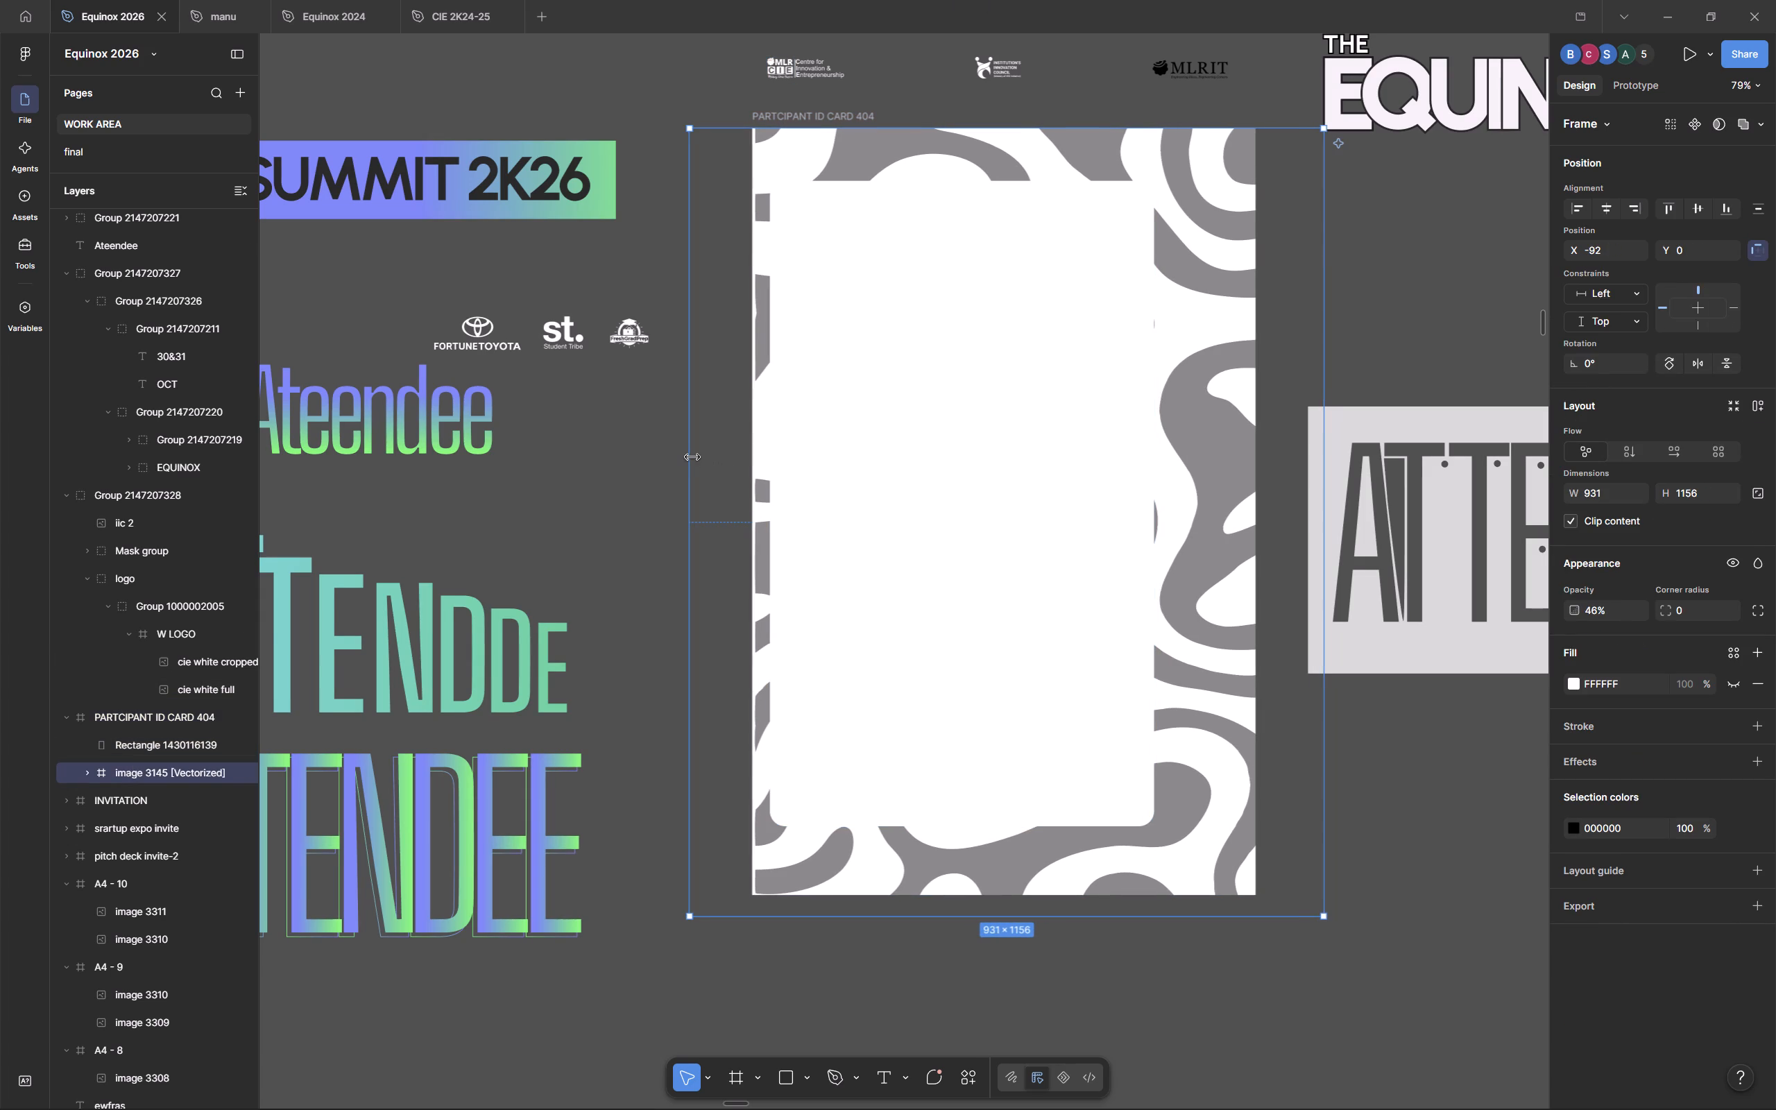
click(692, 456)
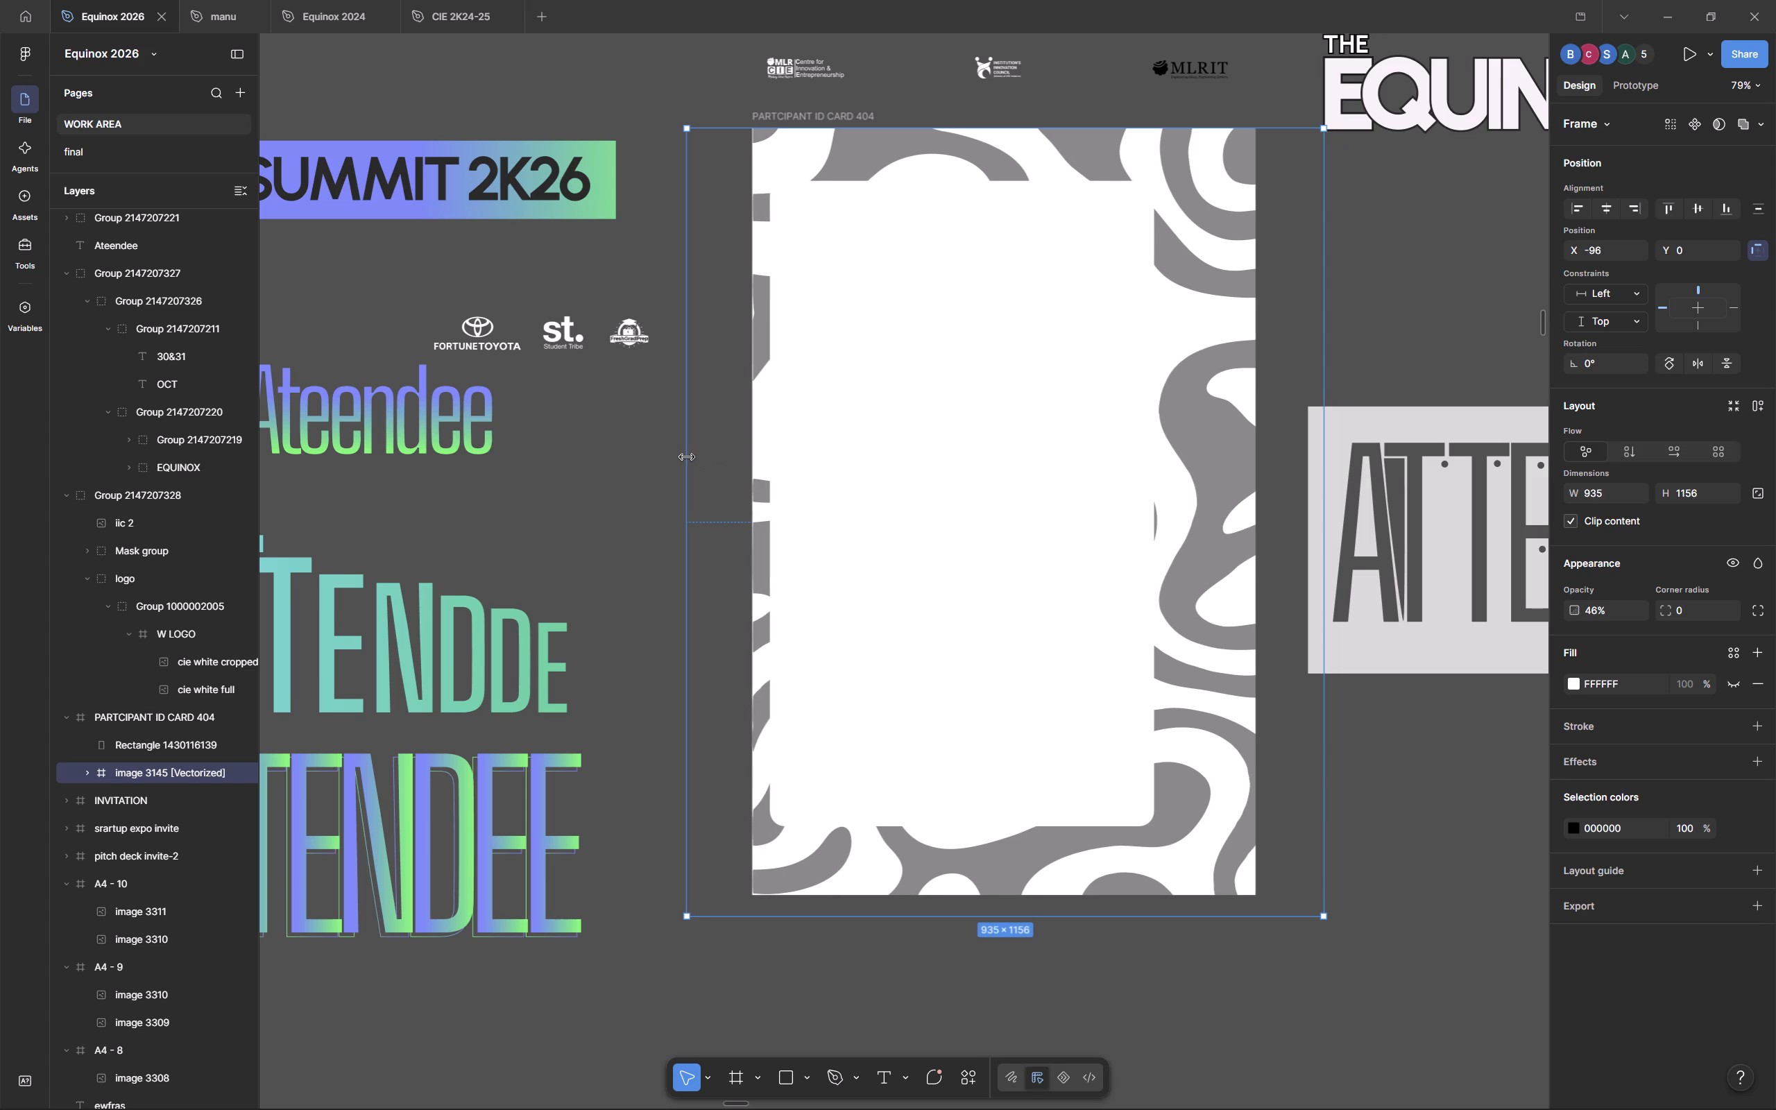
click(687, 456)
drag(687, 456, 669, 461)
drag(669, 461, 665, 463)
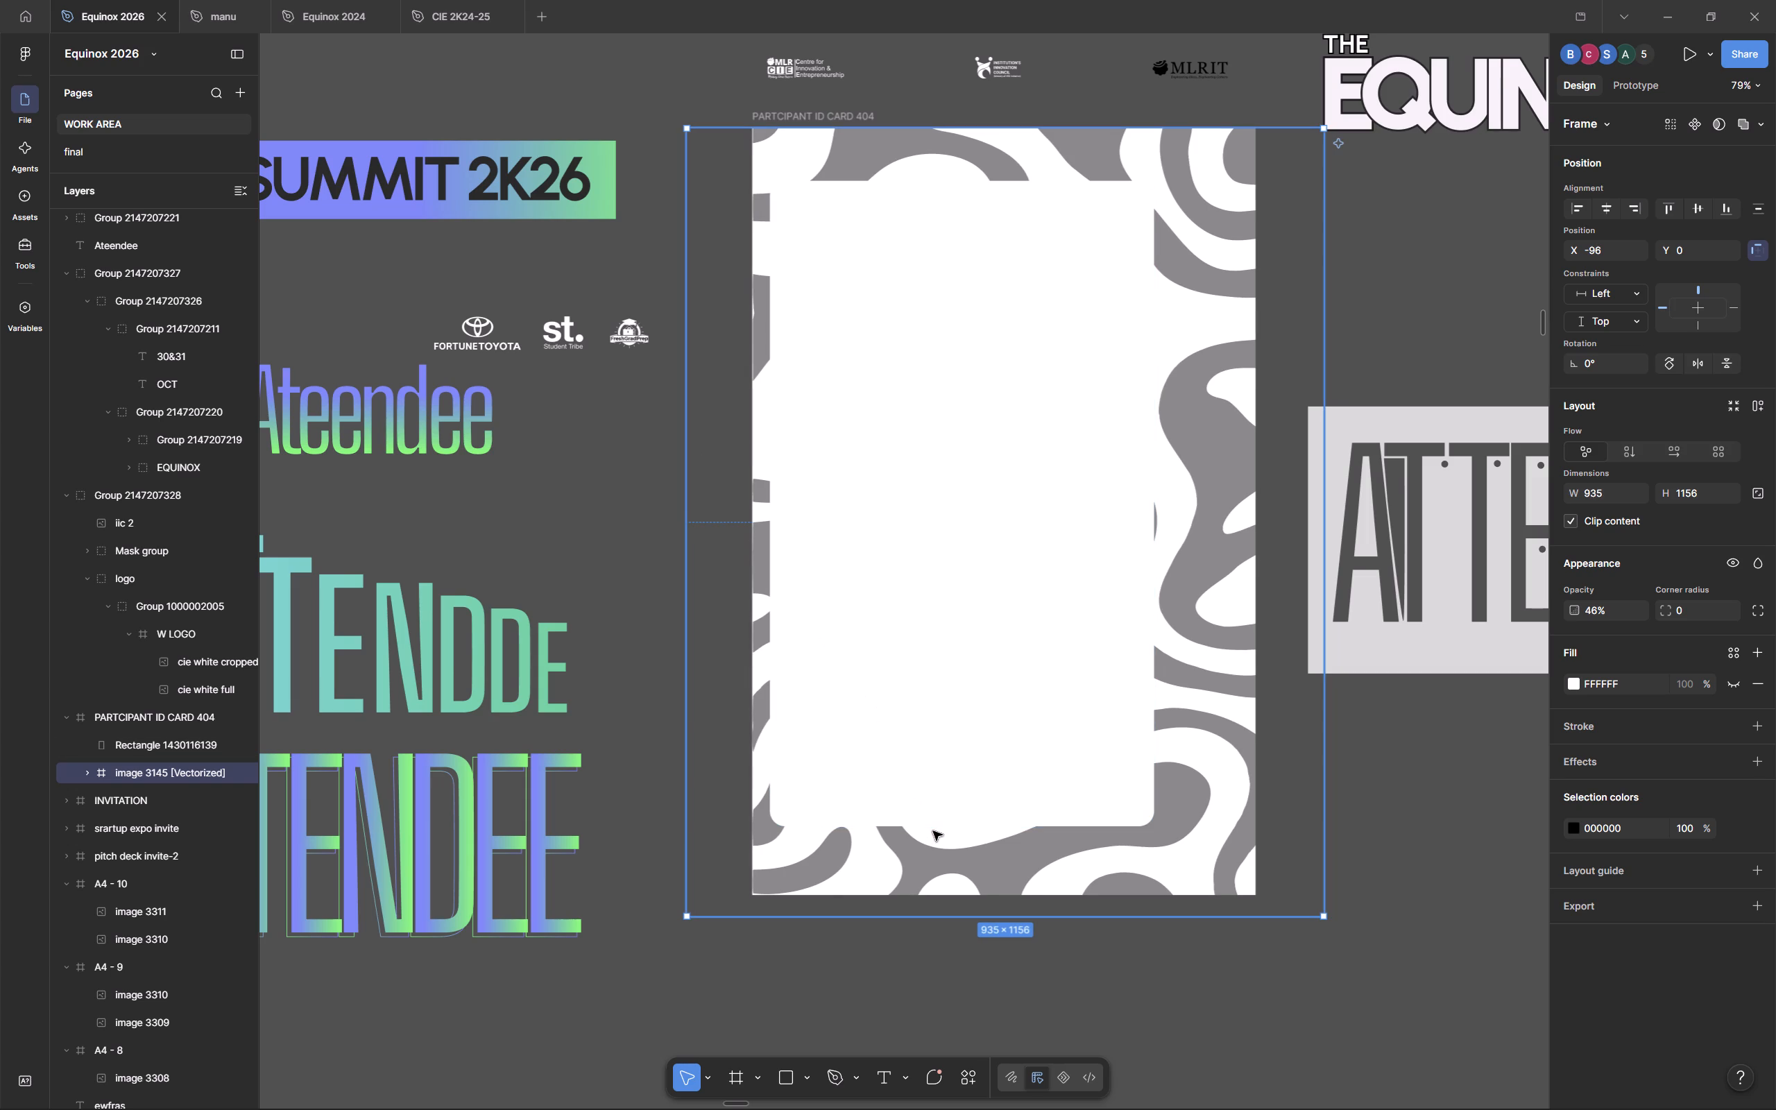
Move the card's white rounded rectangle up to X 26, Y 26.
click(985, 390)
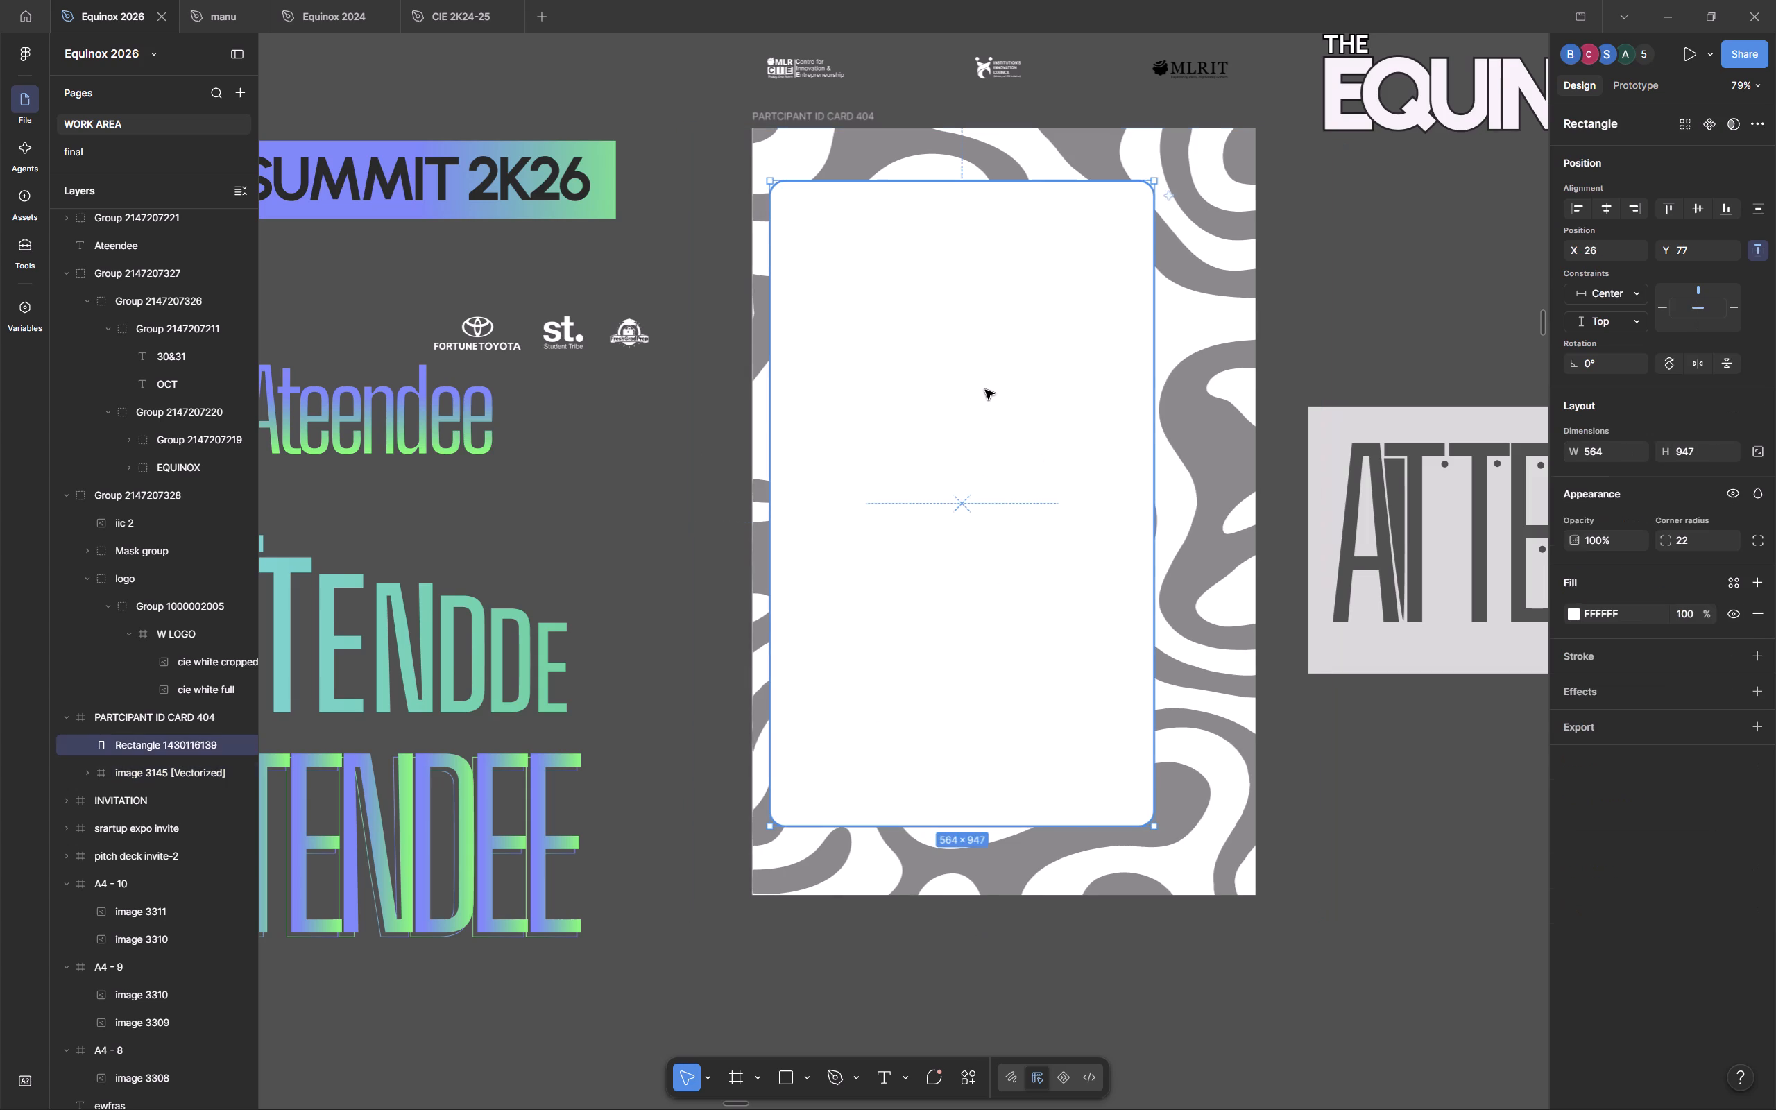
drag(985, 390, 985, 355)
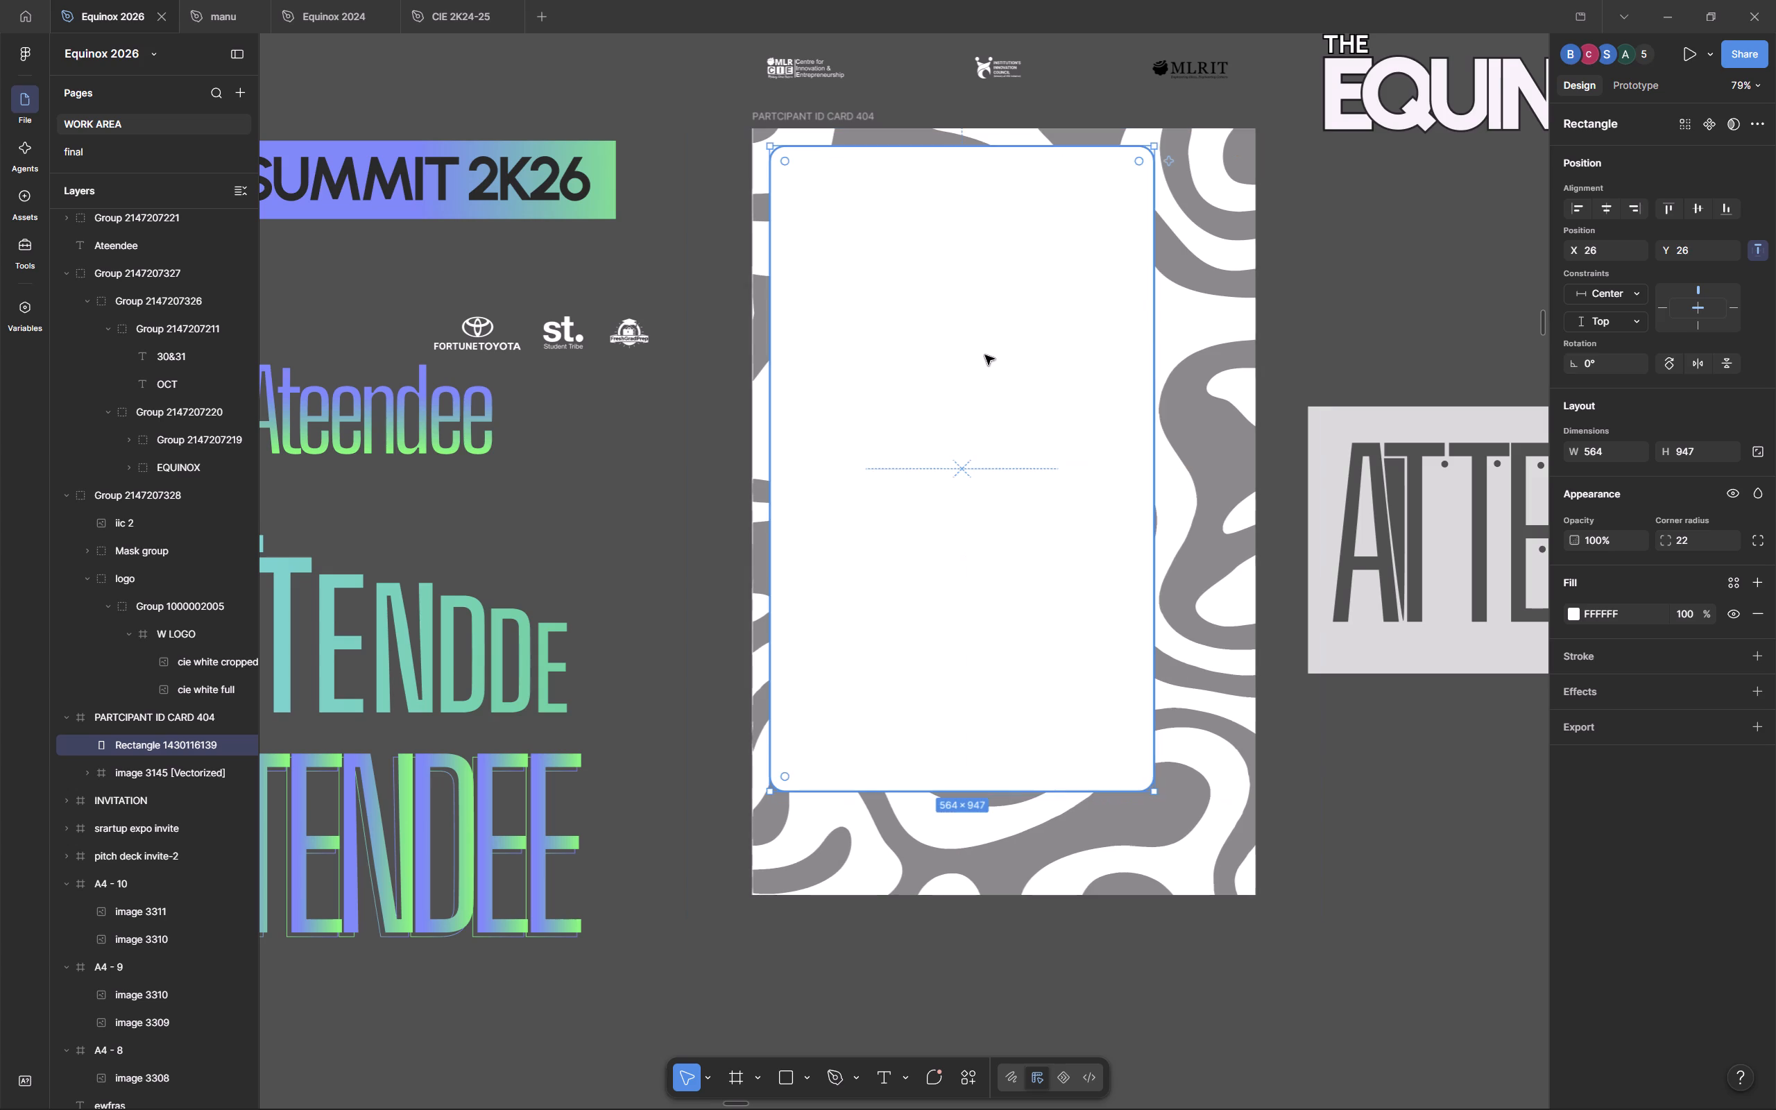
Change the rounded rectangle's fill colour to black, 000000.
click(1571, 610)
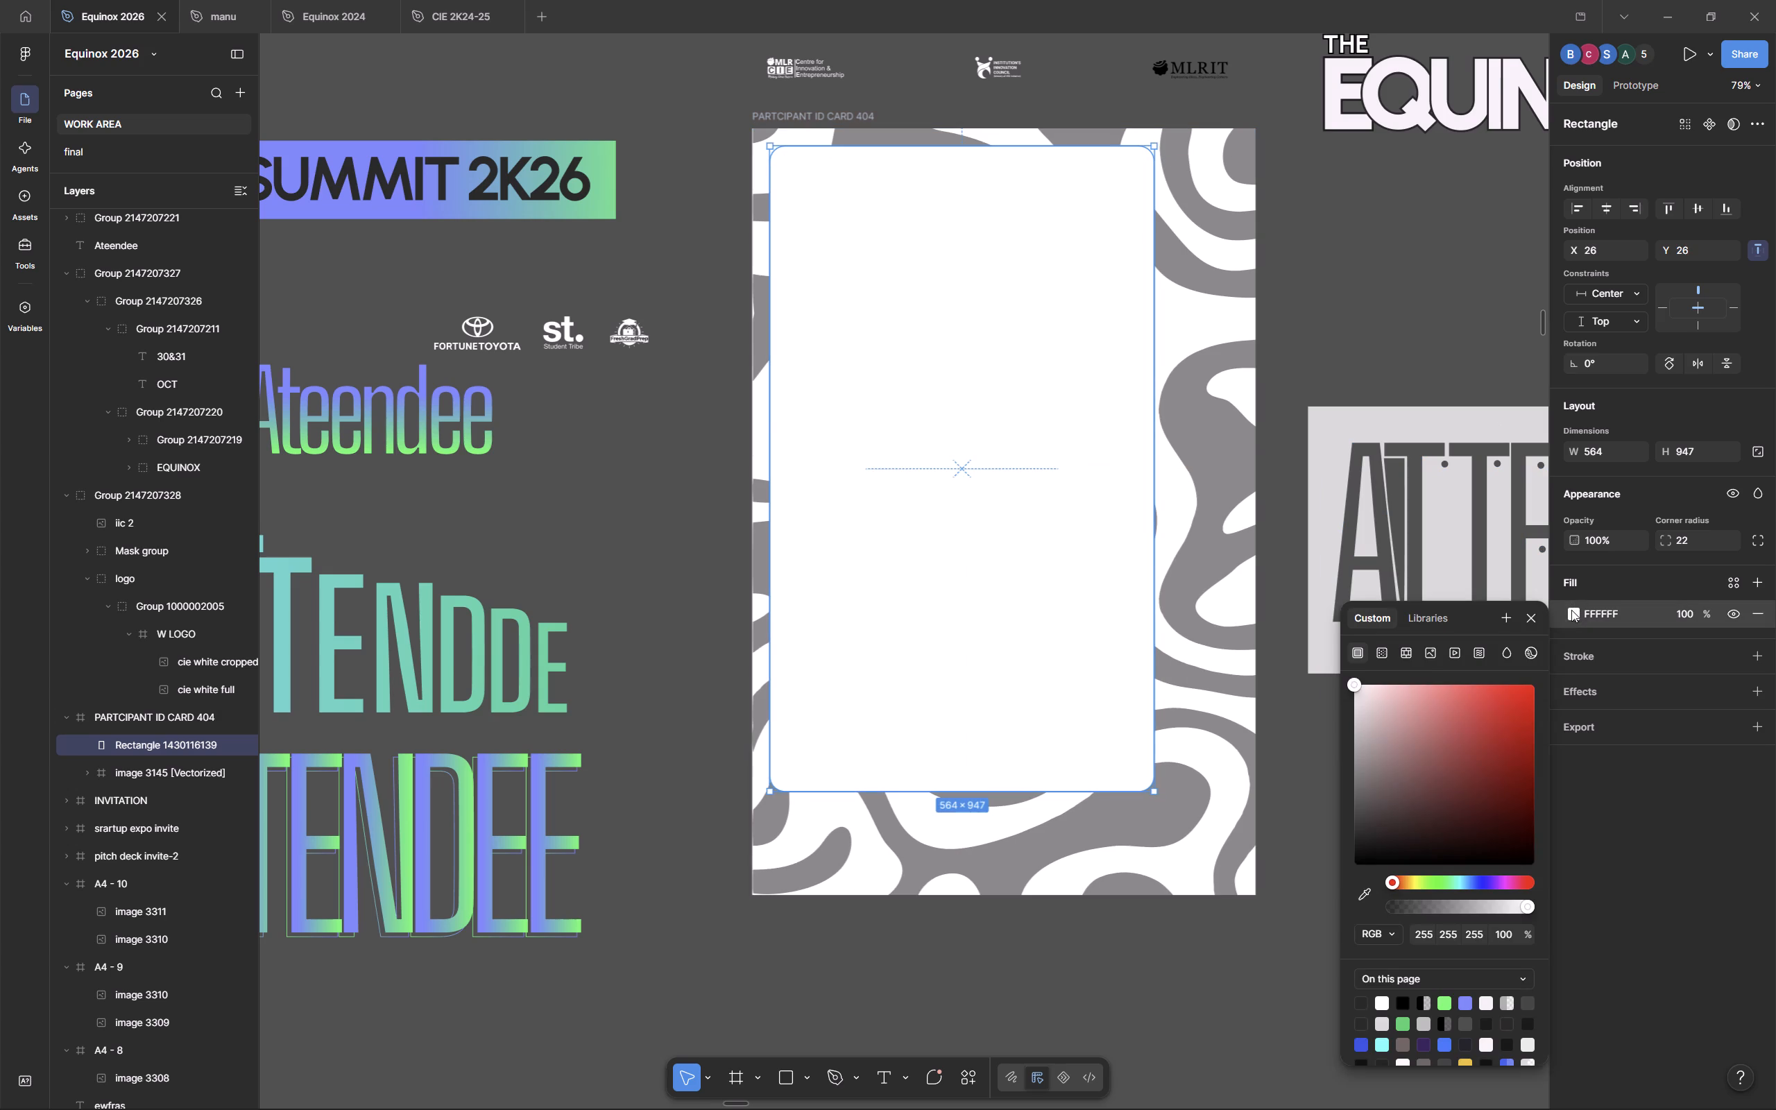
drag(1435, 786, 1194, 916)
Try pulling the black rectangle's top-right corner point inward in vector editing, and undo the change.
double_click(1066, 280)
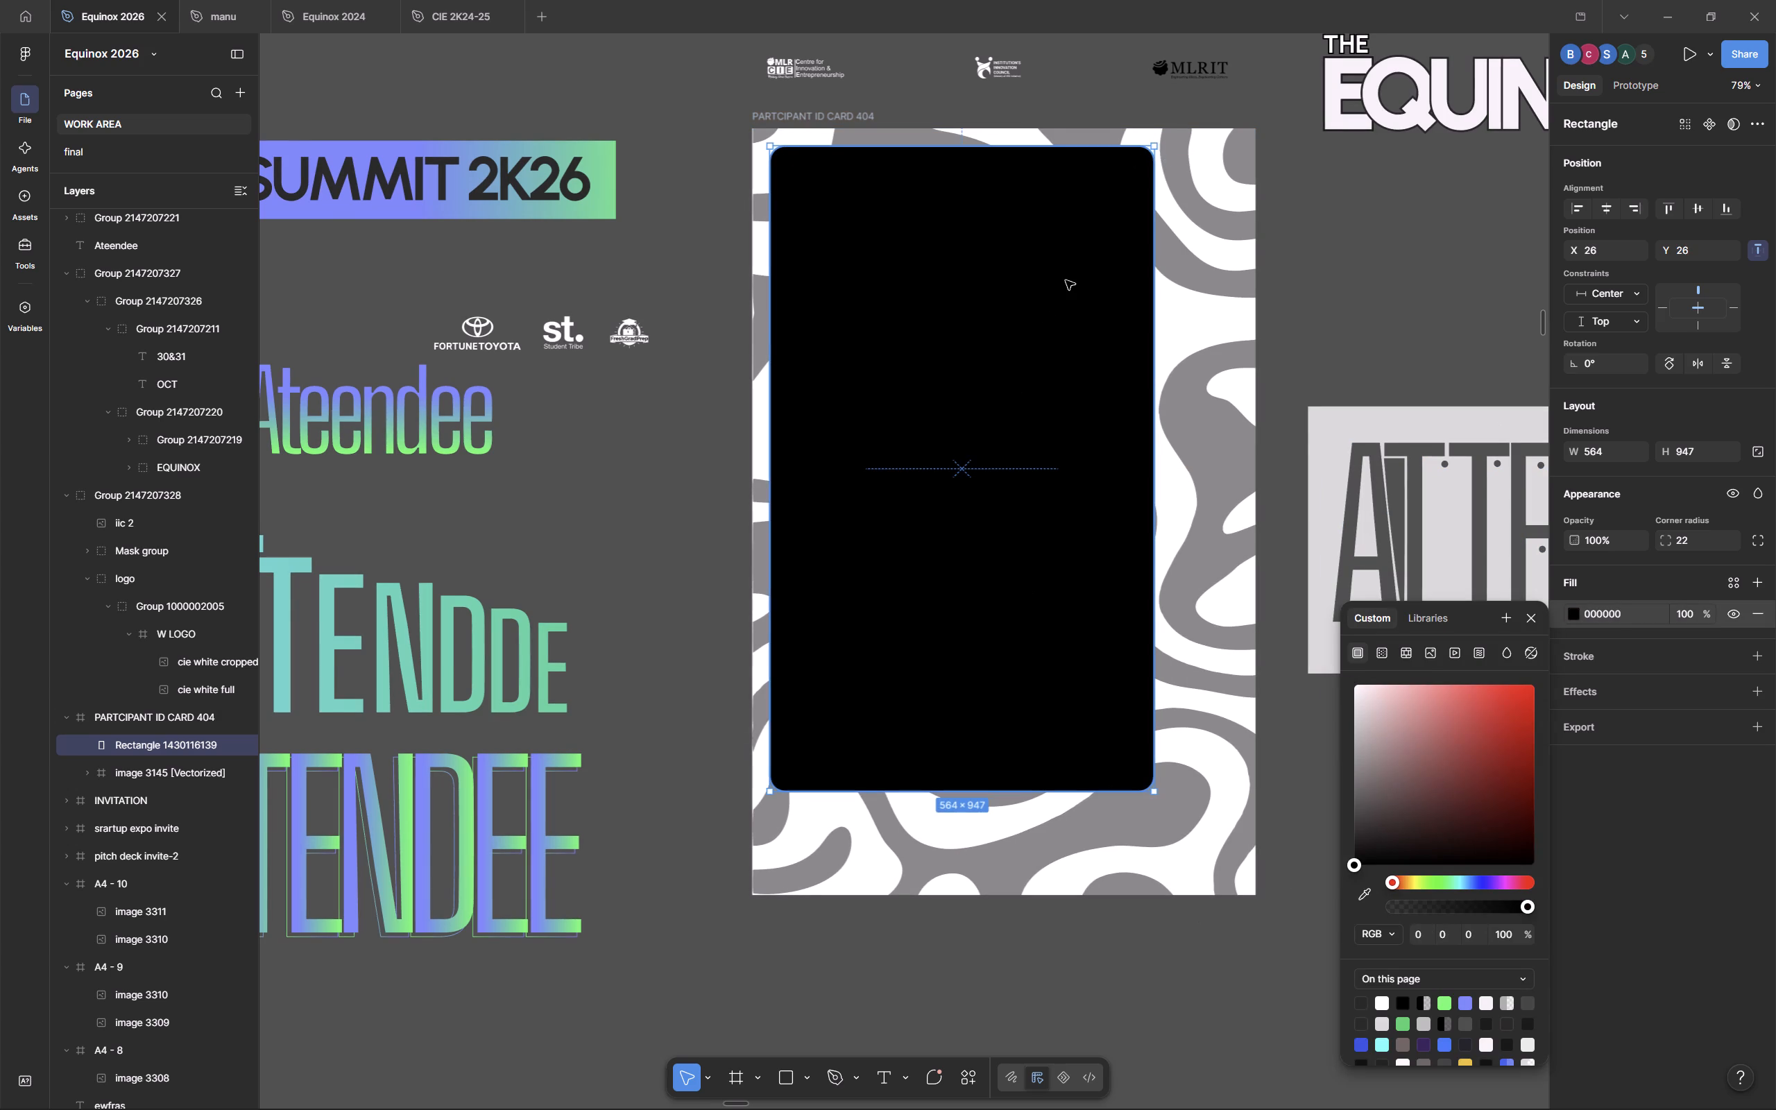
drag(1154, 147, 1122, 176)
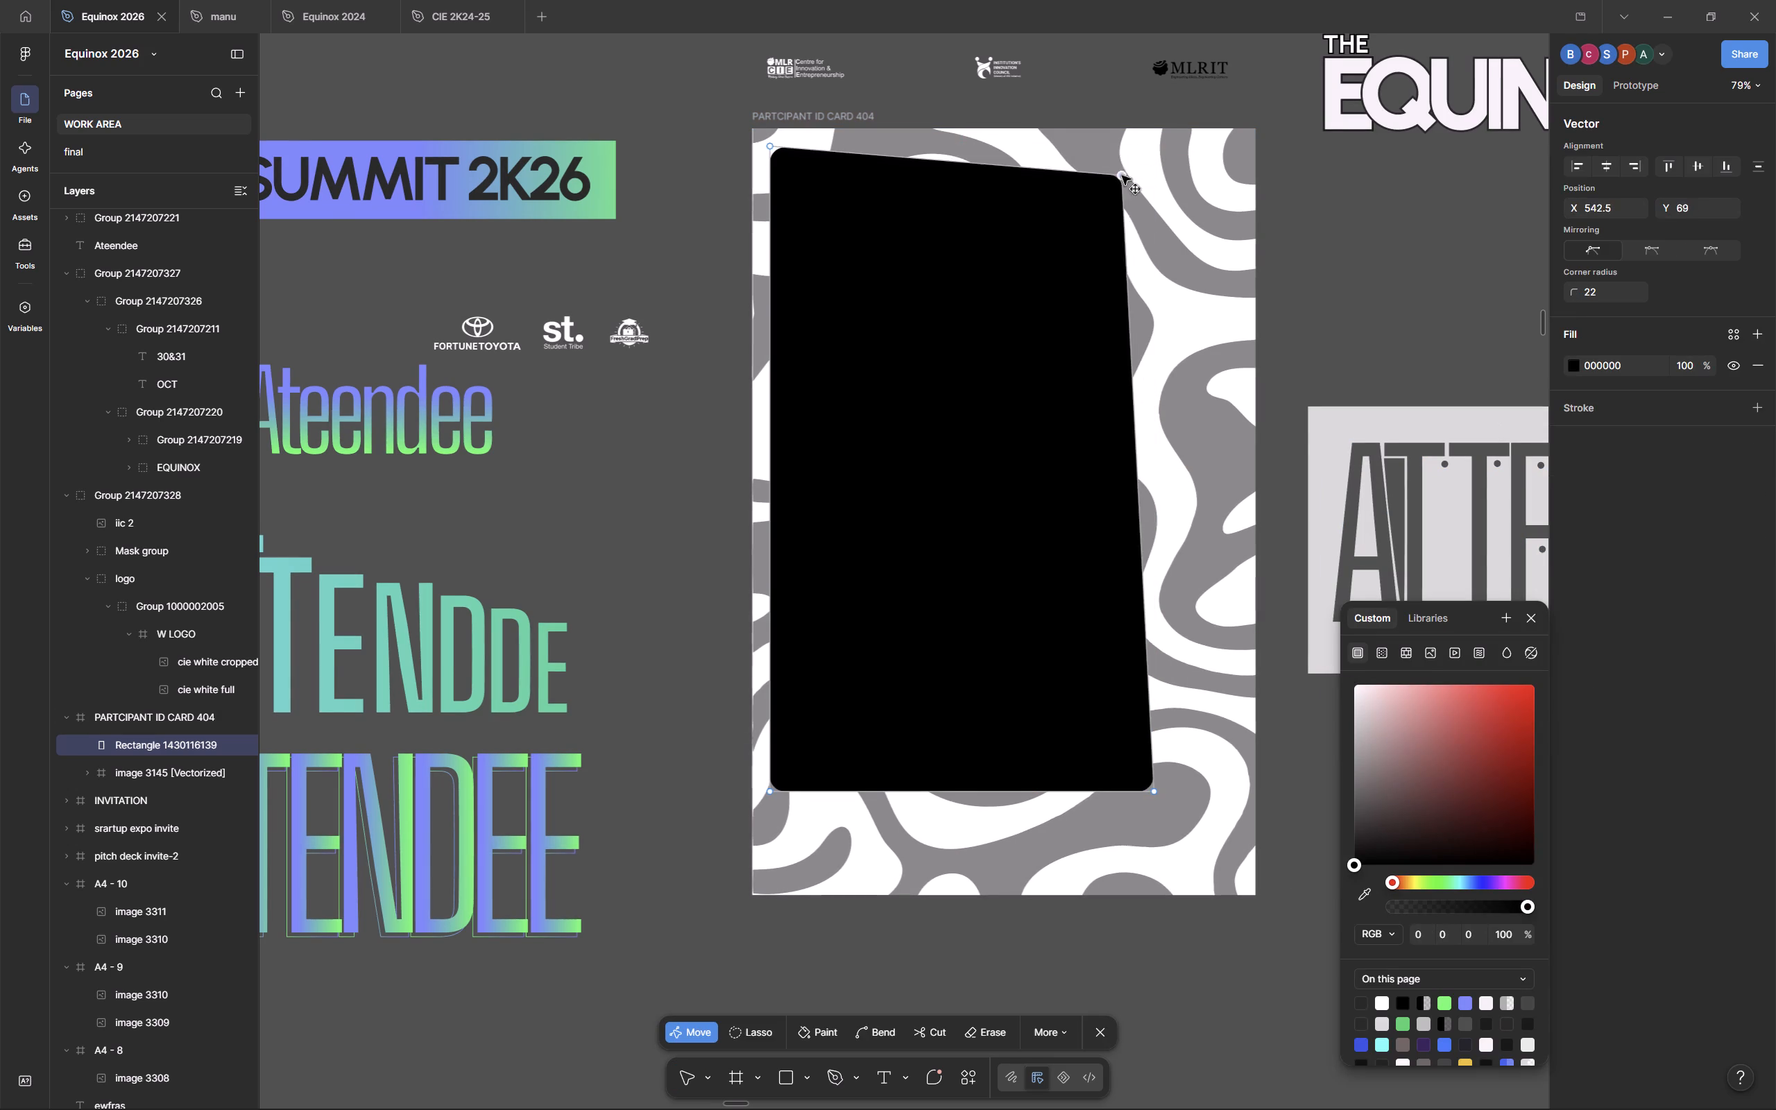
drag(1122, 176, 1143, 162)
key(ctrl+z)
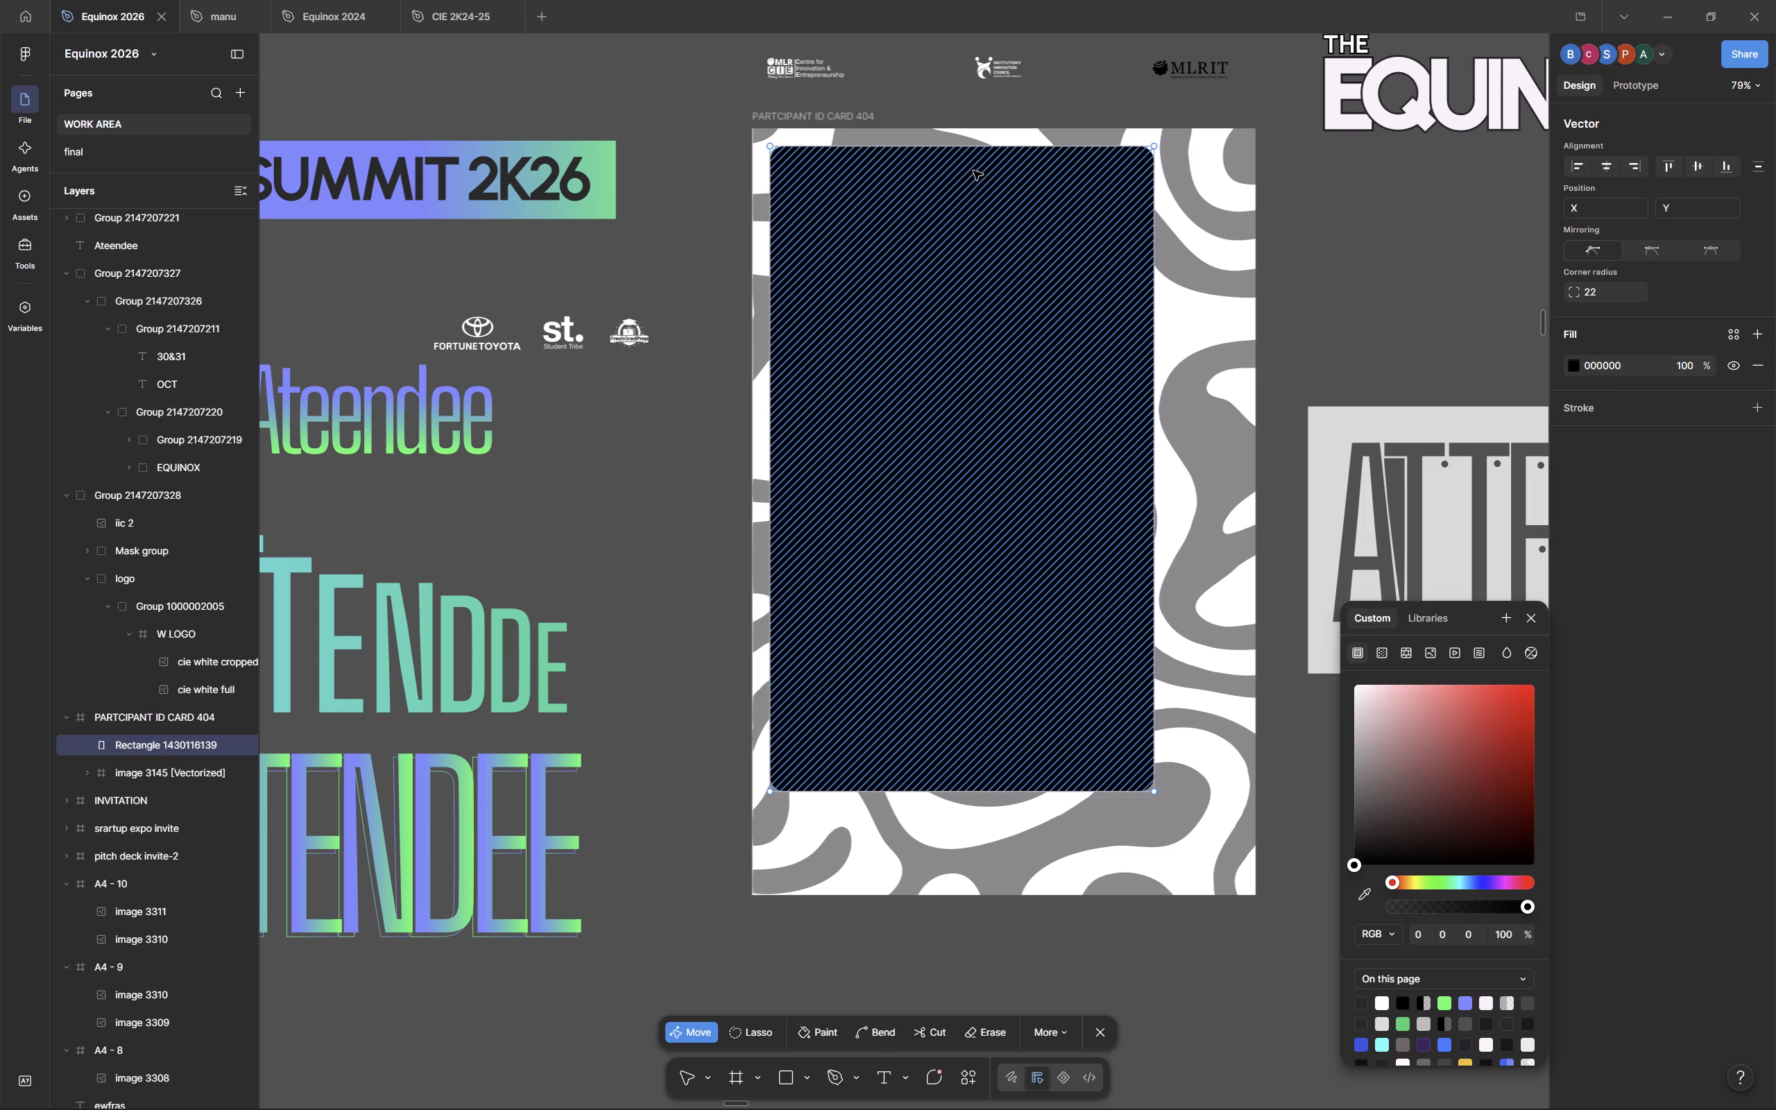
Add a point mid-way along the black rectangle's top edge, try dipping it to Y 68, and return it to about X 304, Y 26.
double_click(974, 171)
double_click(1211, 214)
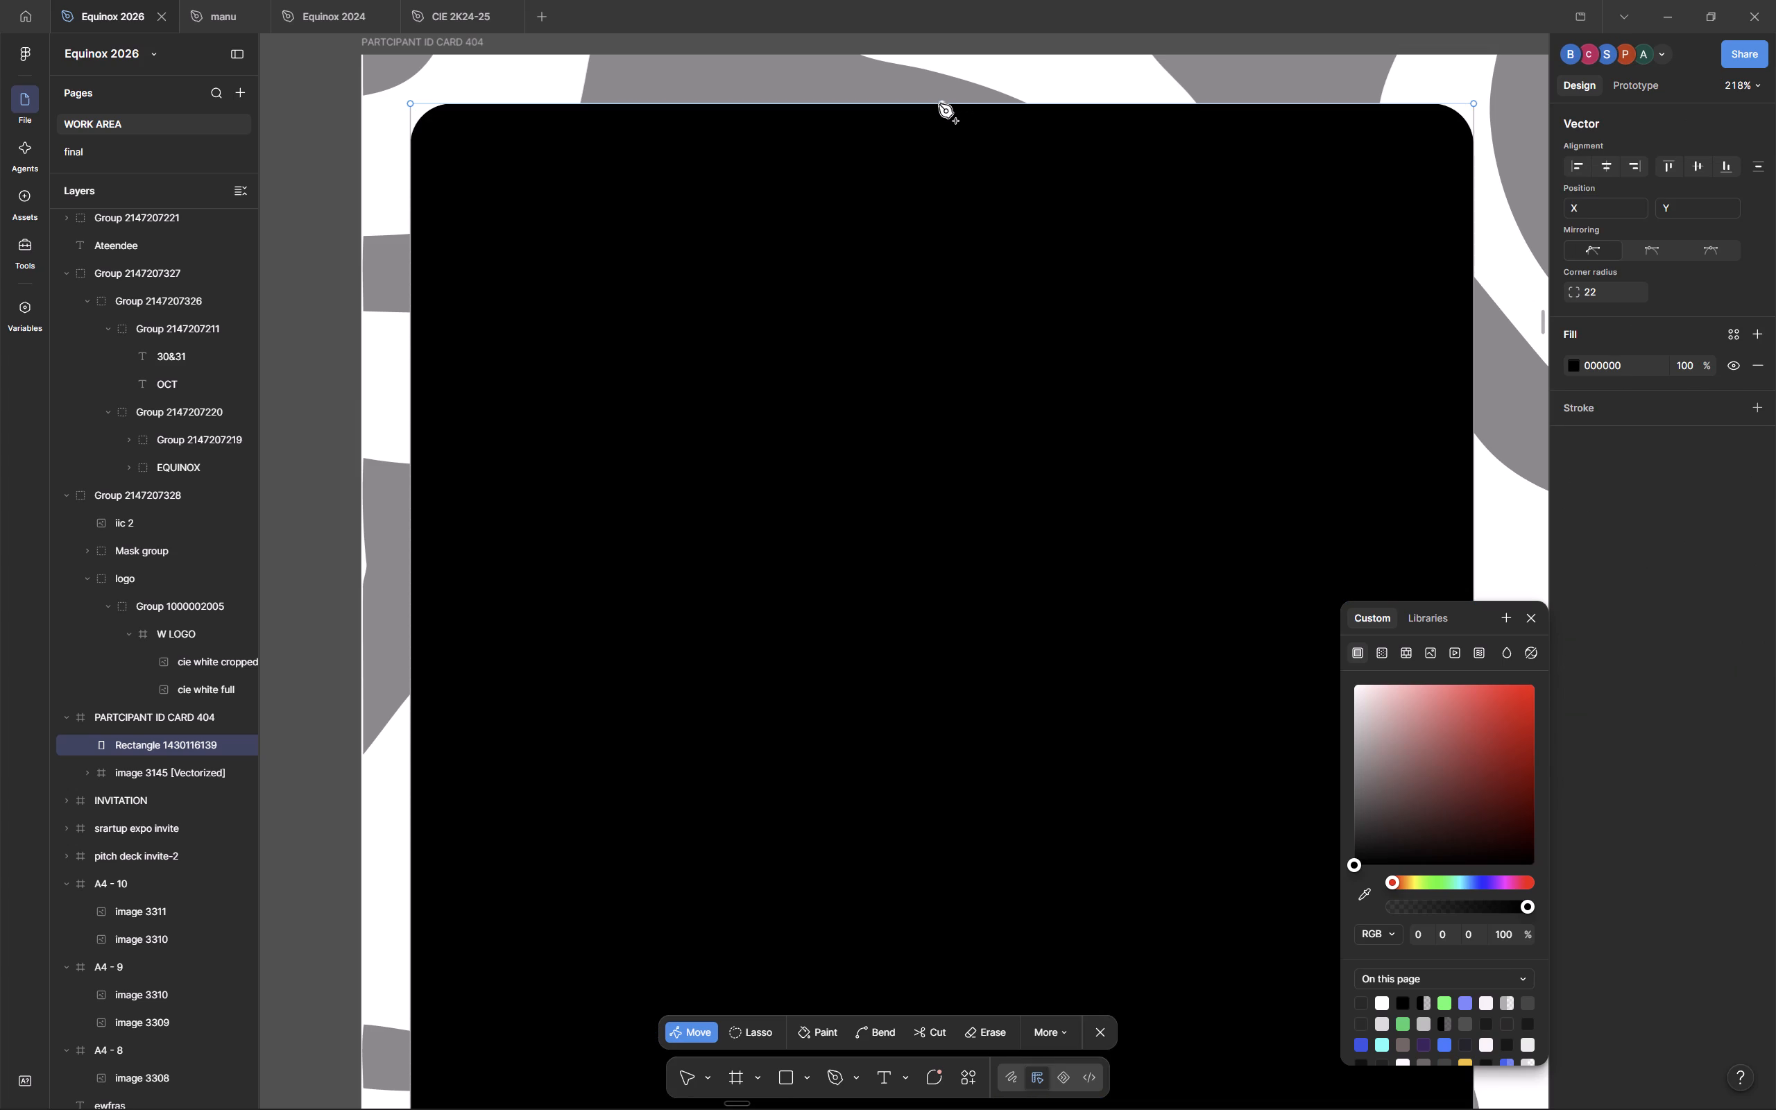
drag(941, 103, 941, 190)
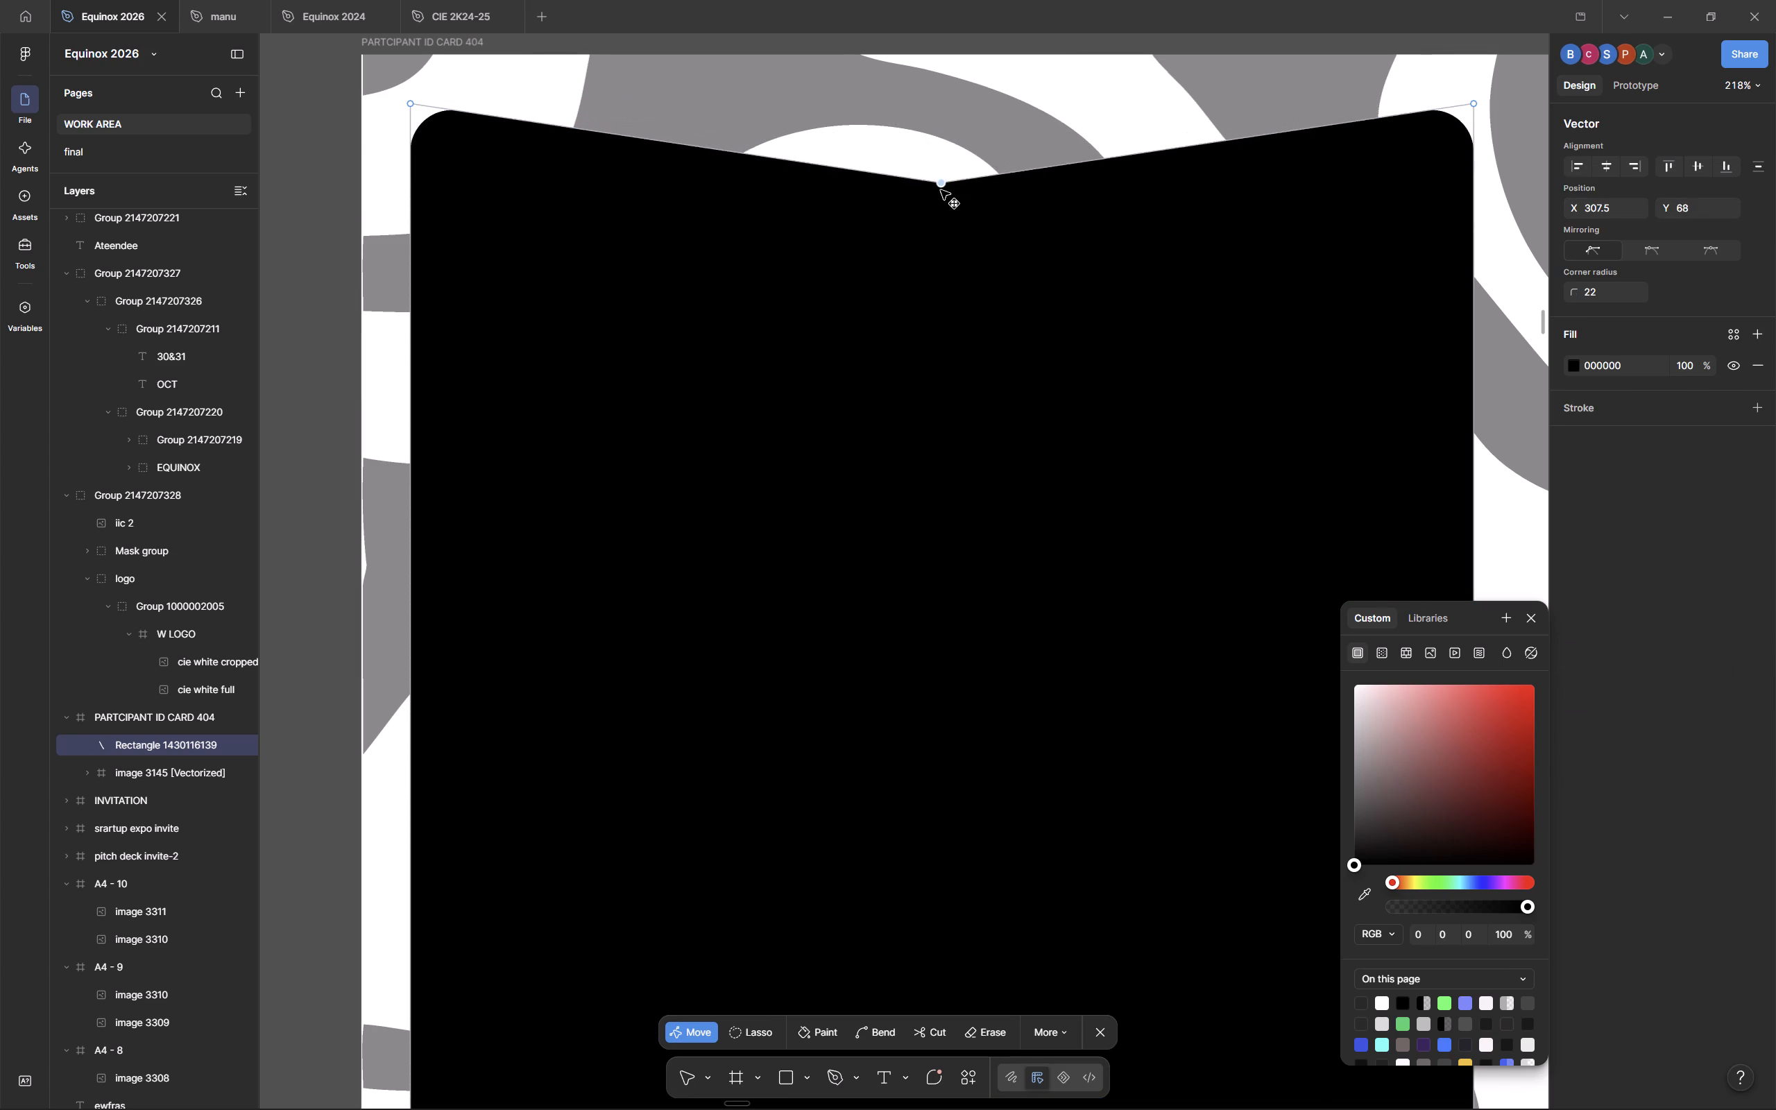
drag(941, 190, 932, 95)
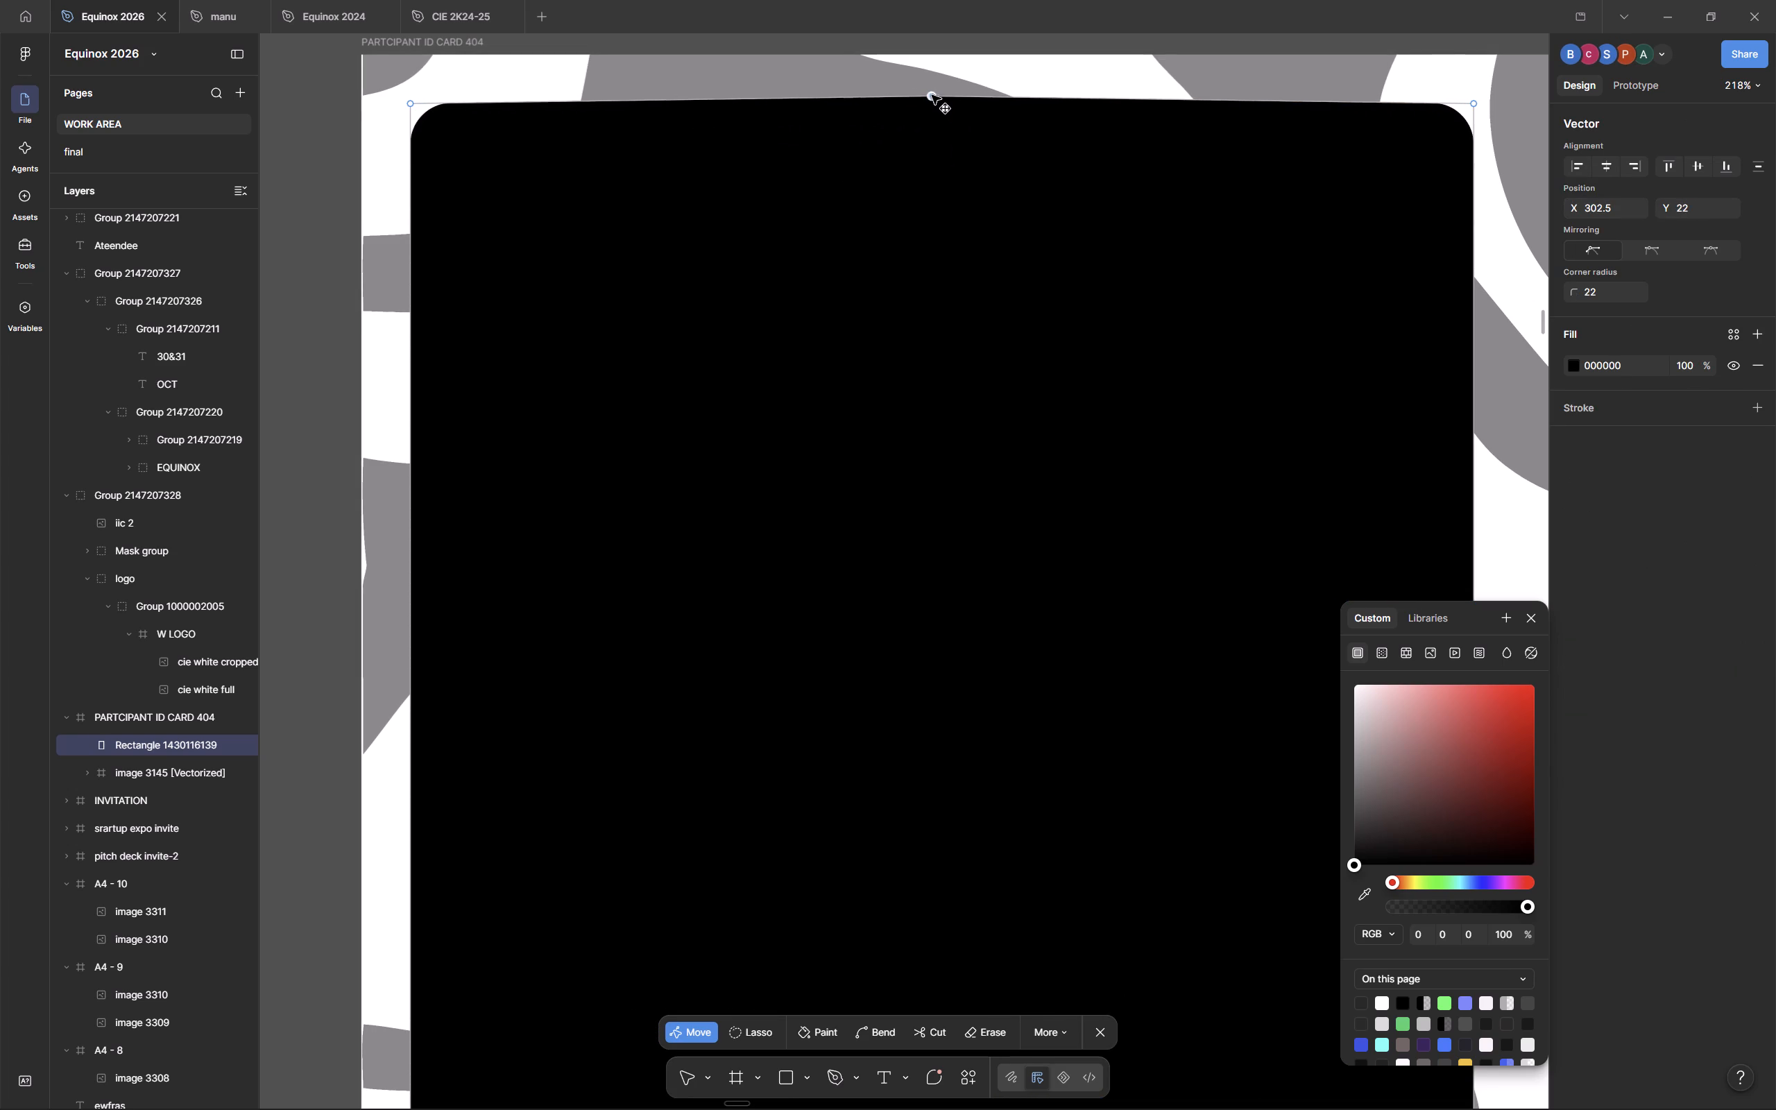
drag(932, 95, 934, 103)
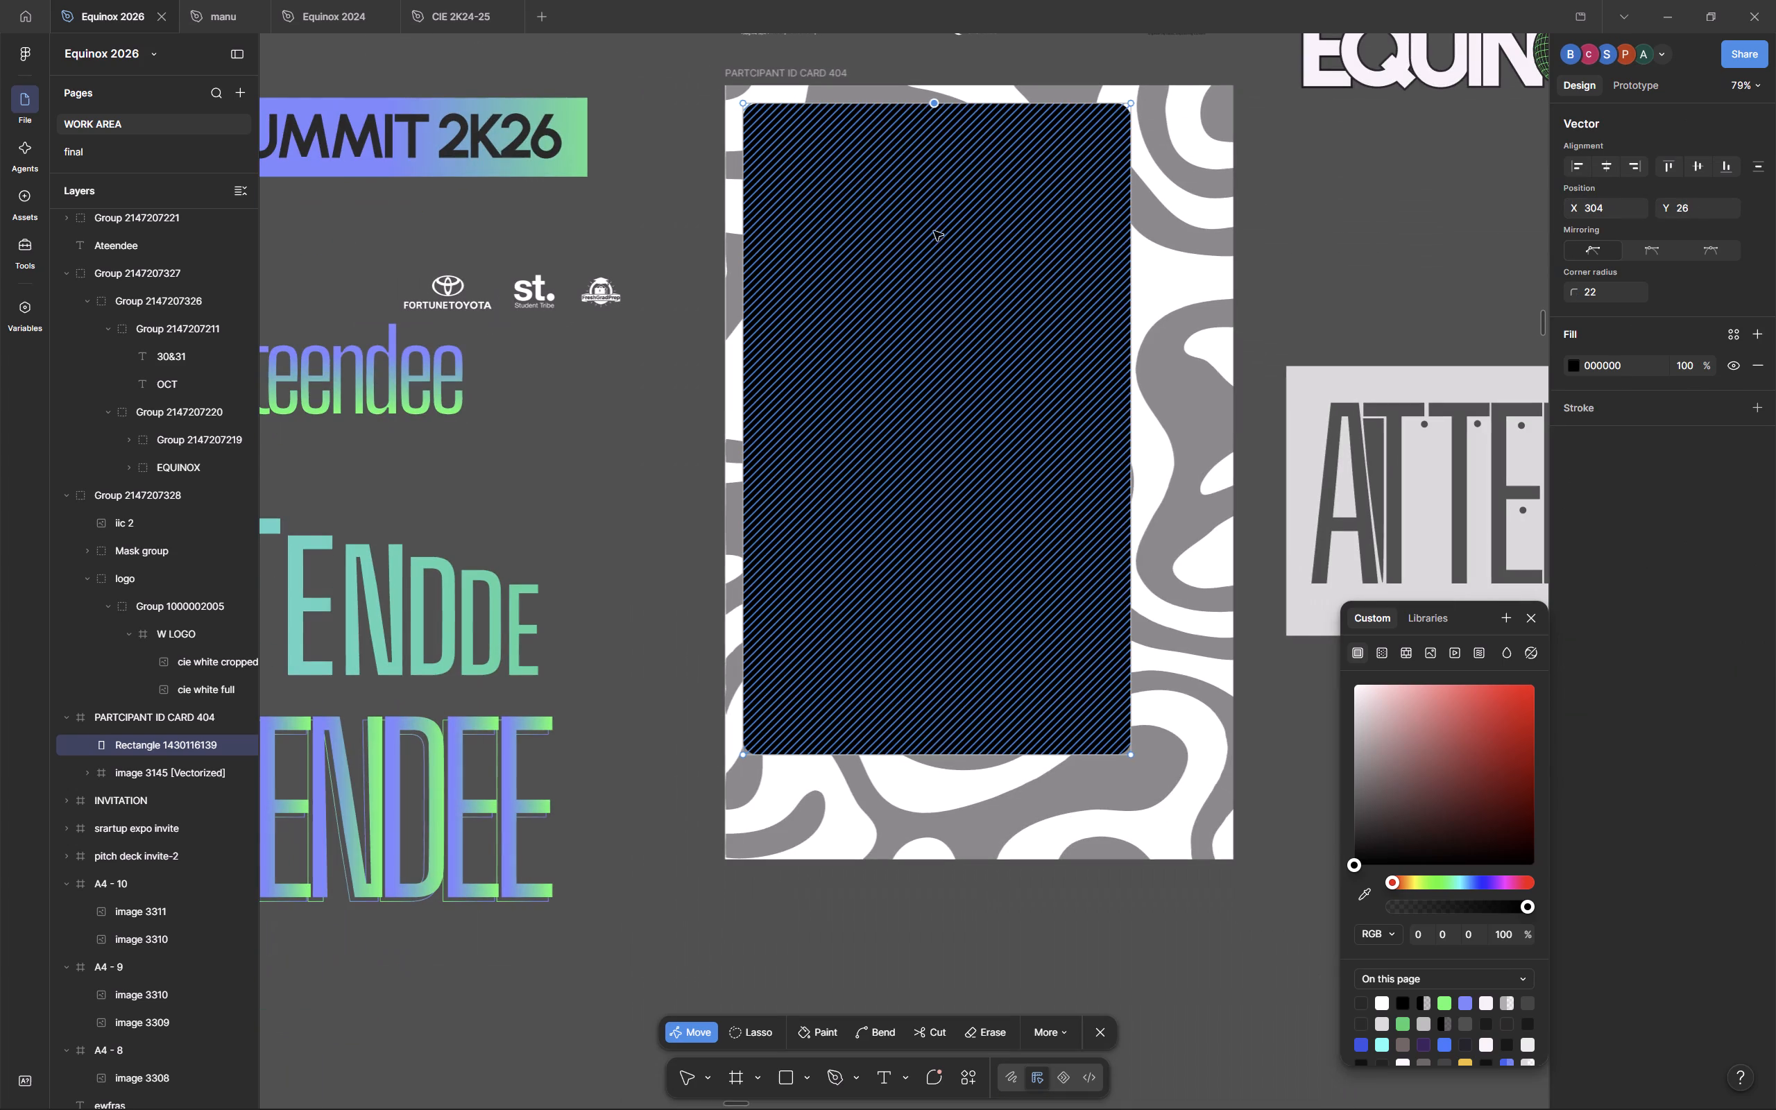
key(Escape)
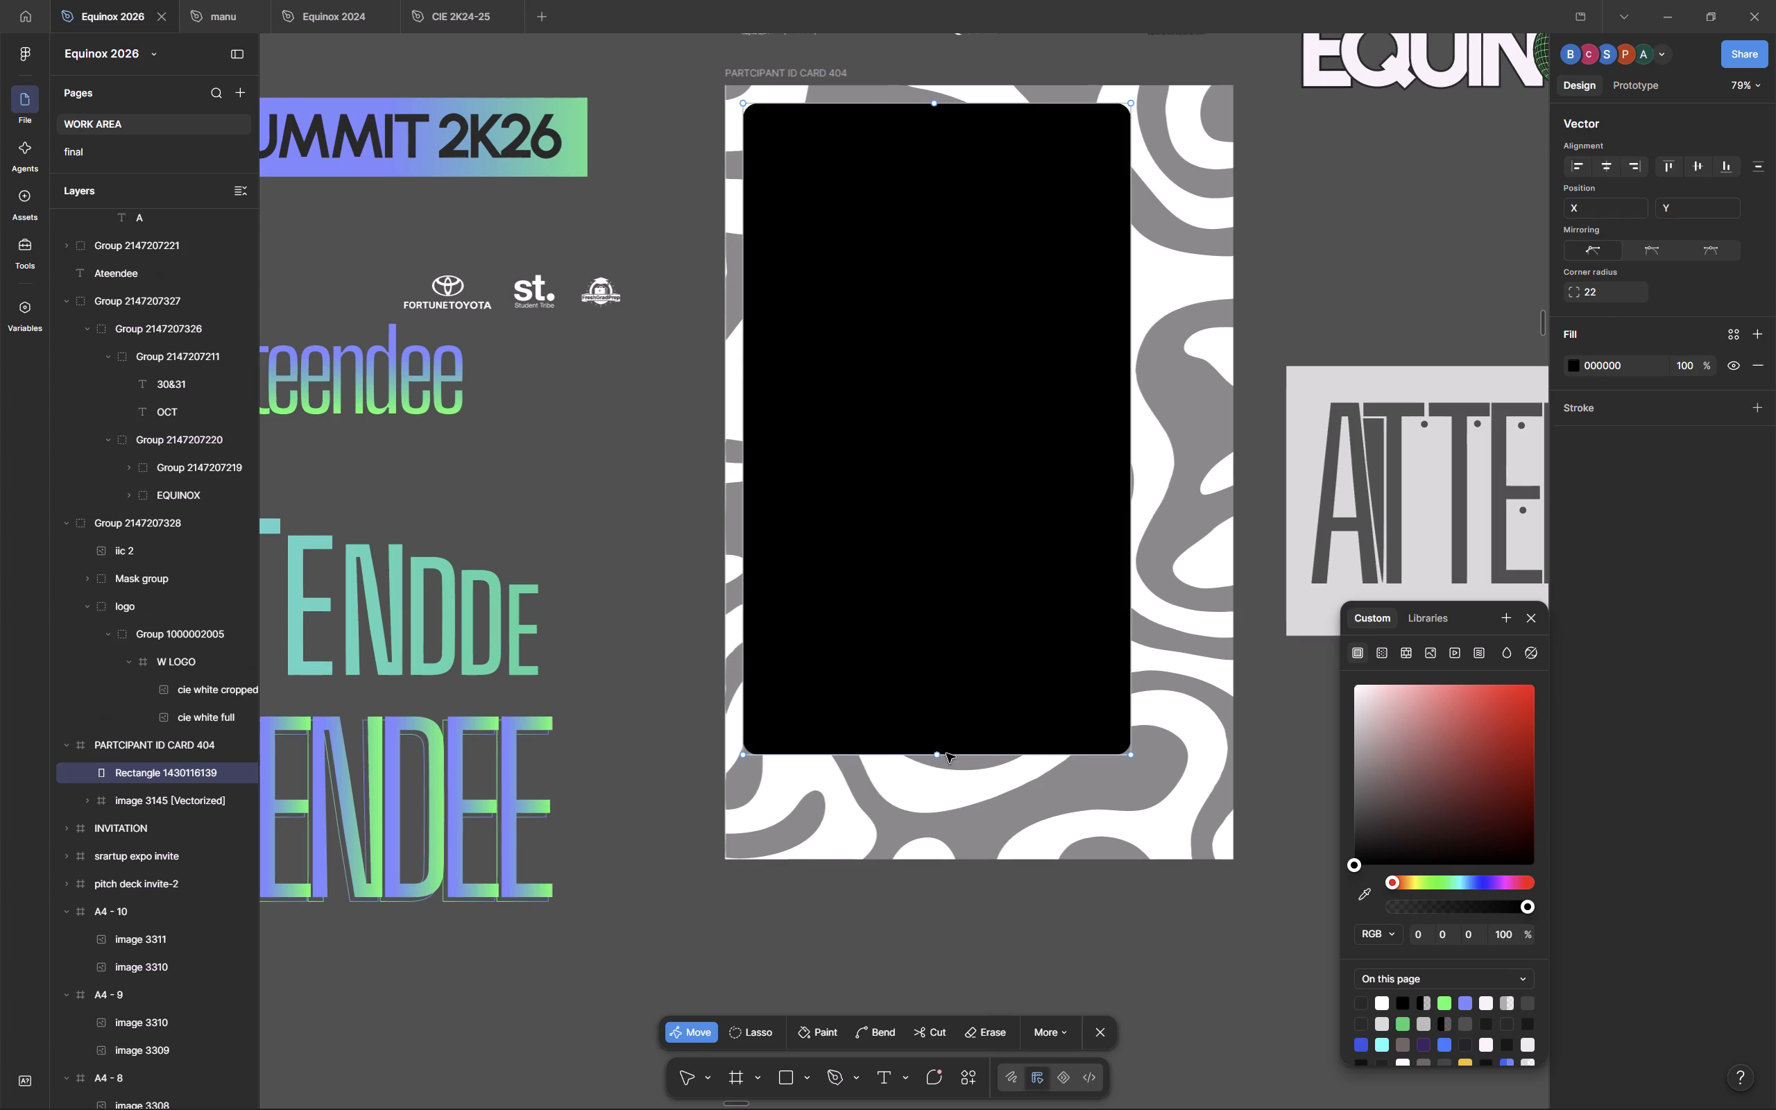
key(Escape)
Stretch the black rectangle downward to a height of about 1068, checking the Pinterest badge reference in Chrome.
drag(946, 753, 936, 800)
key(alt+Tab)
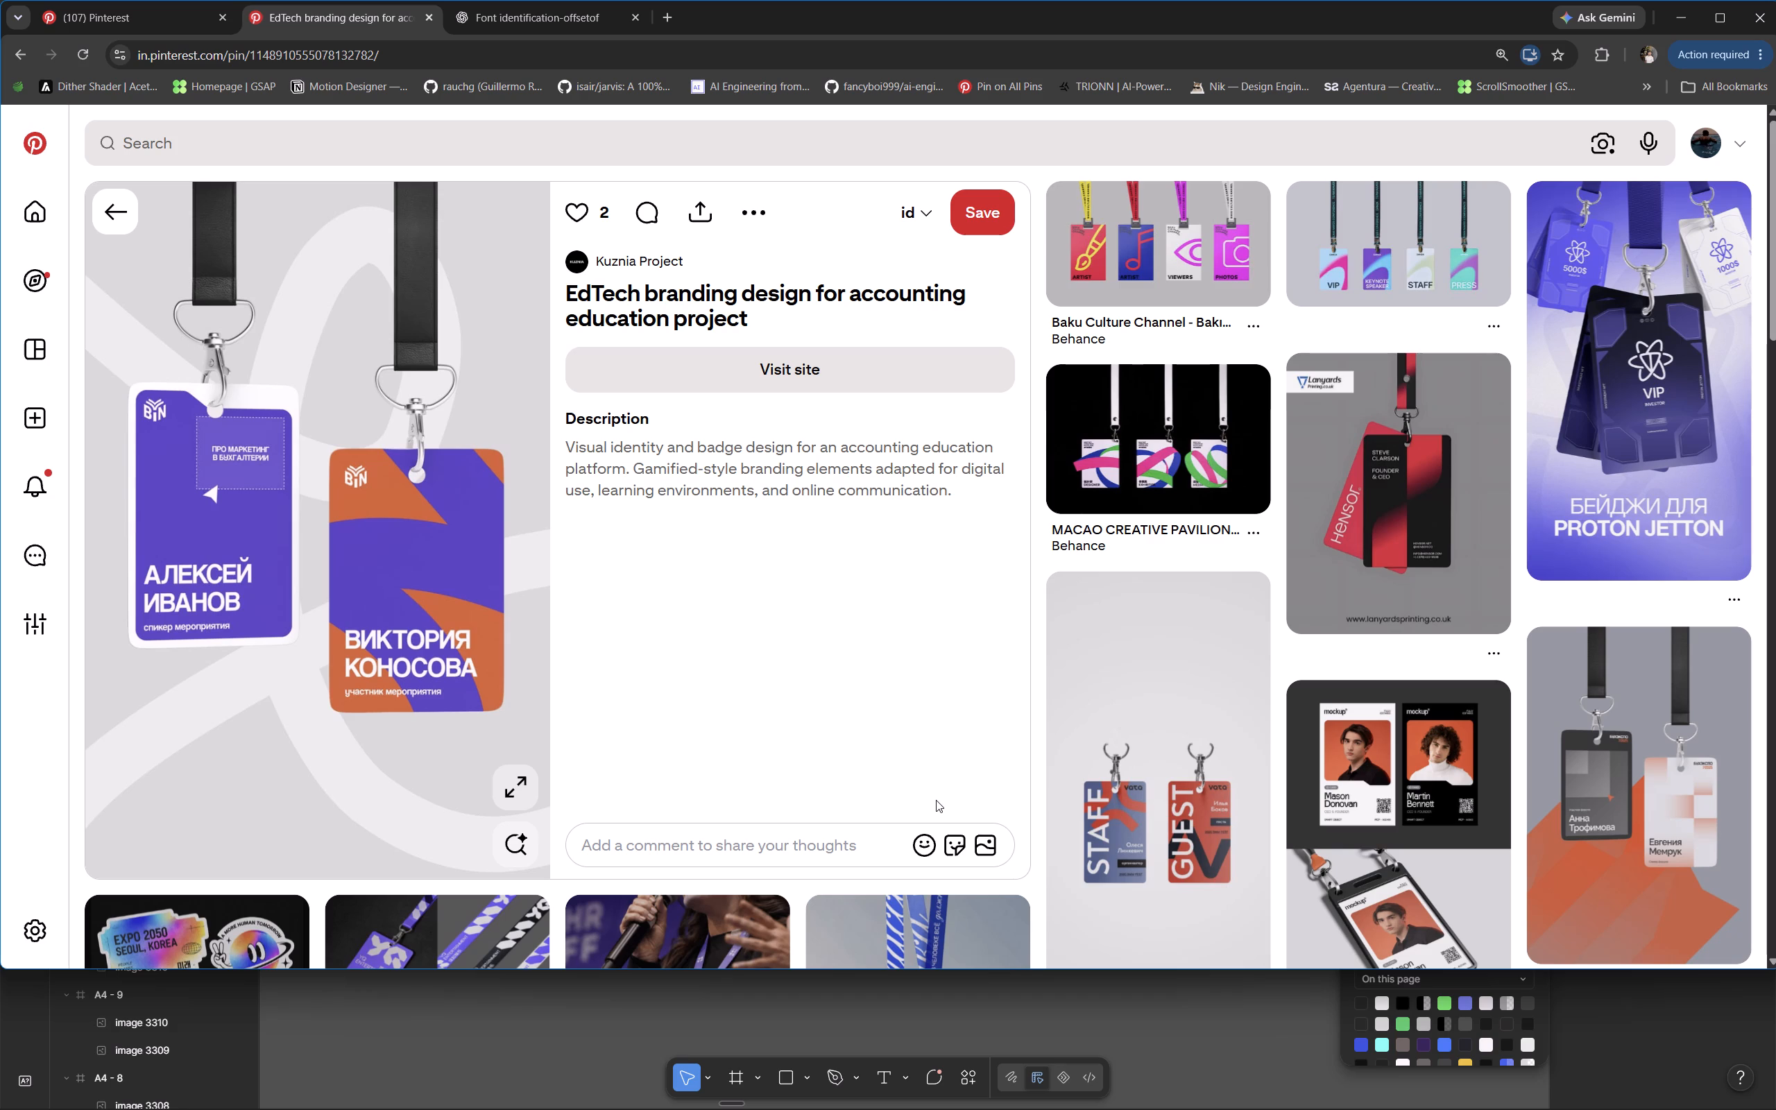
key(alt+Tab)
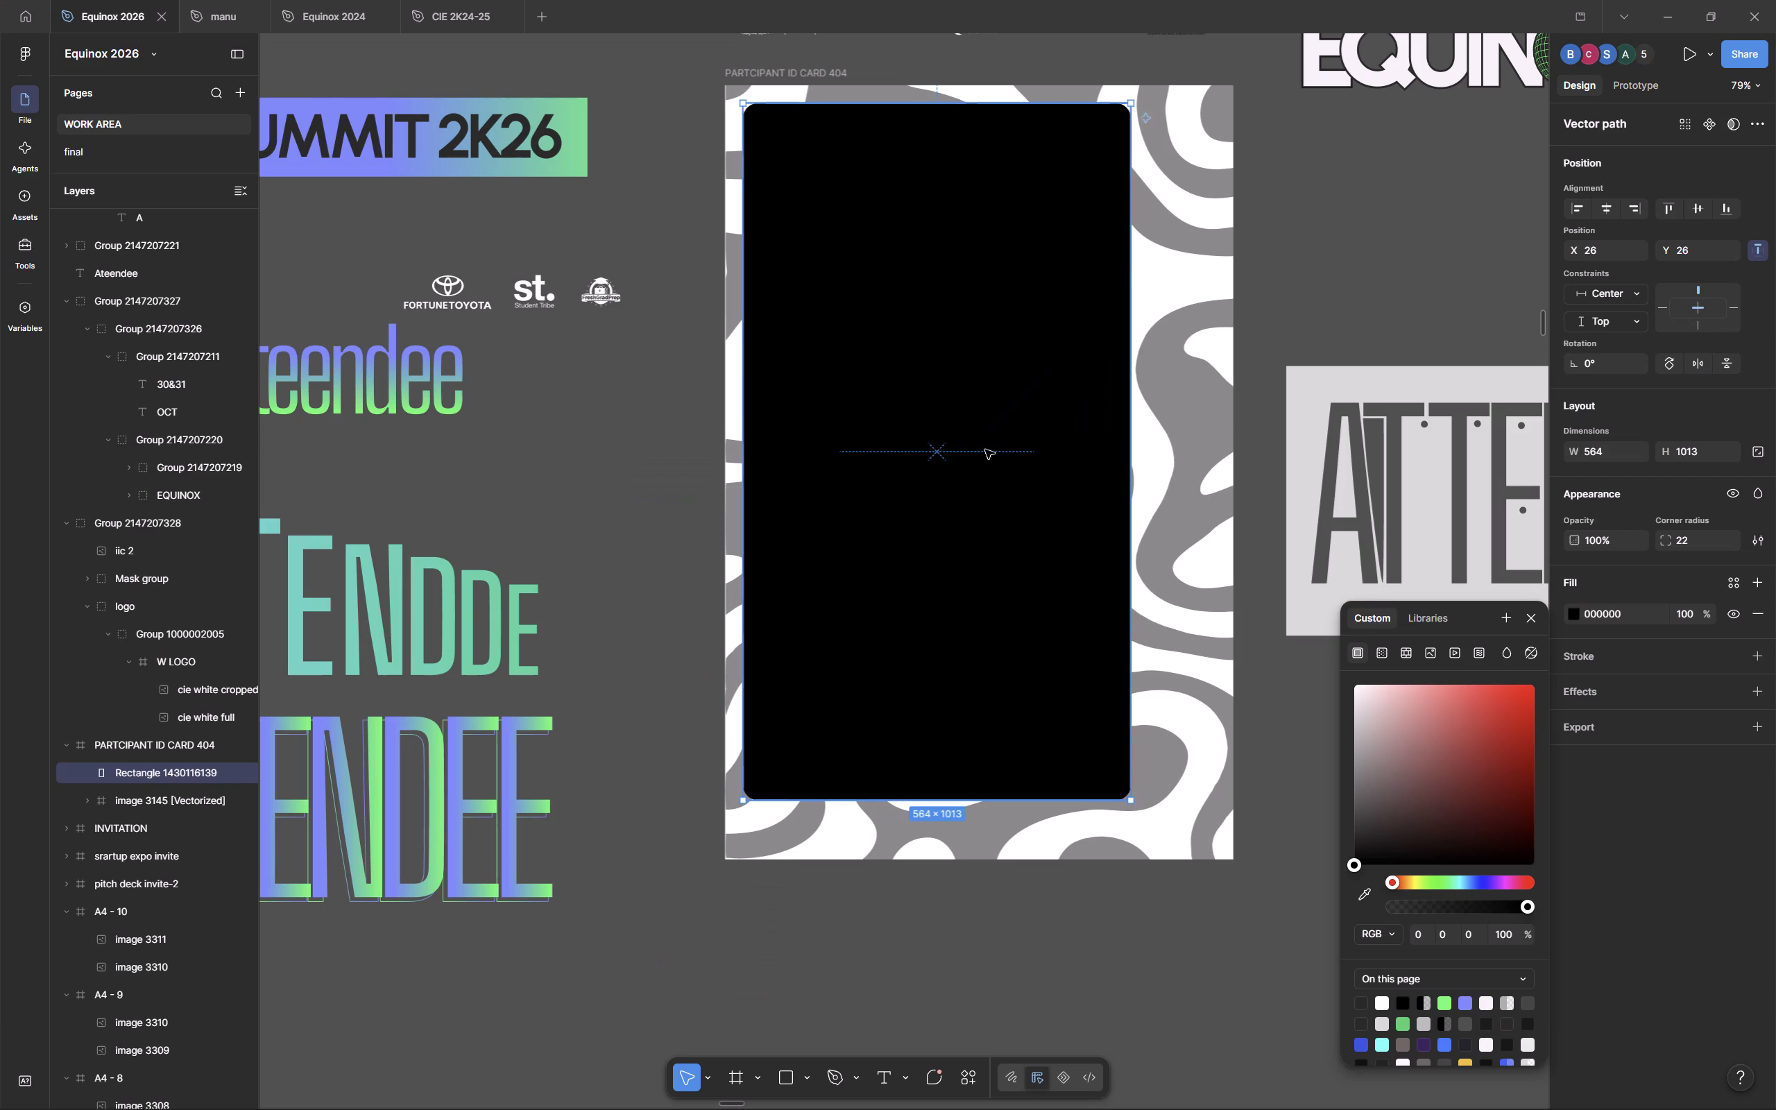
drag(910, 803, 910, 830)
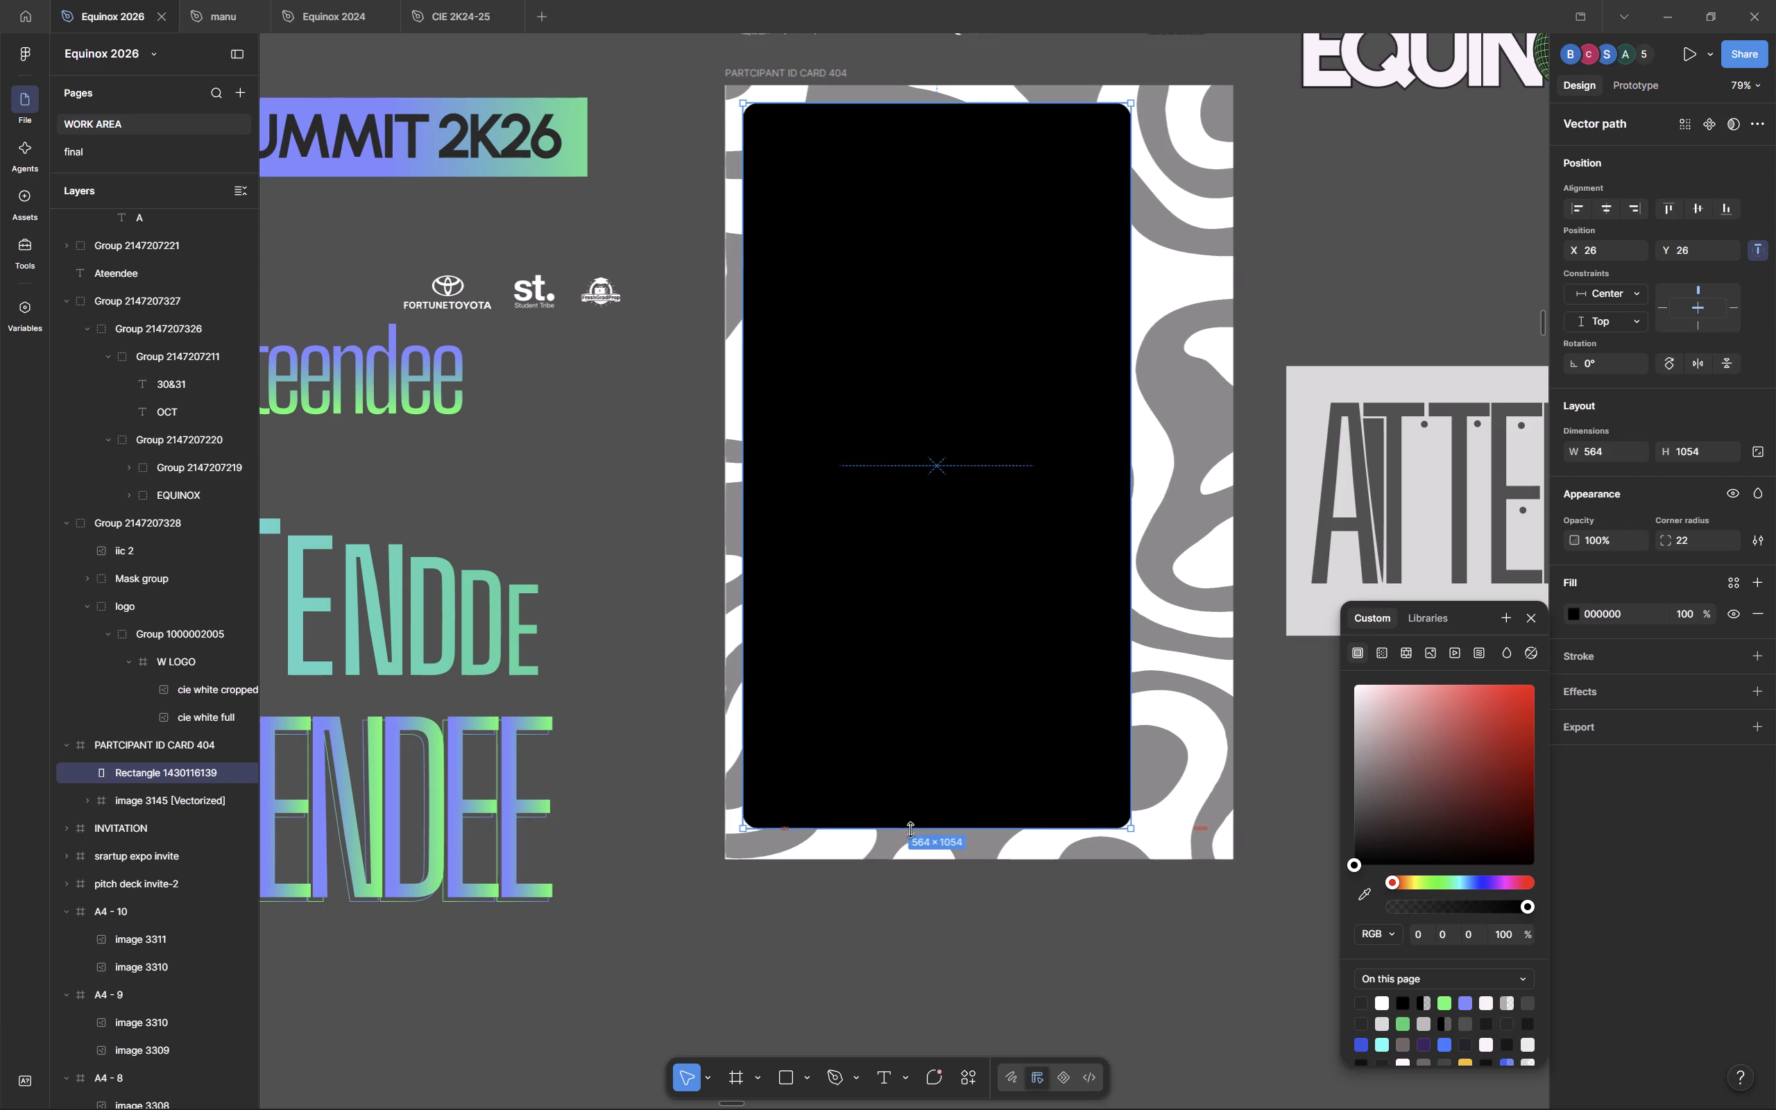
drag(910, 830, 910, 837)
key(alt+Tab)
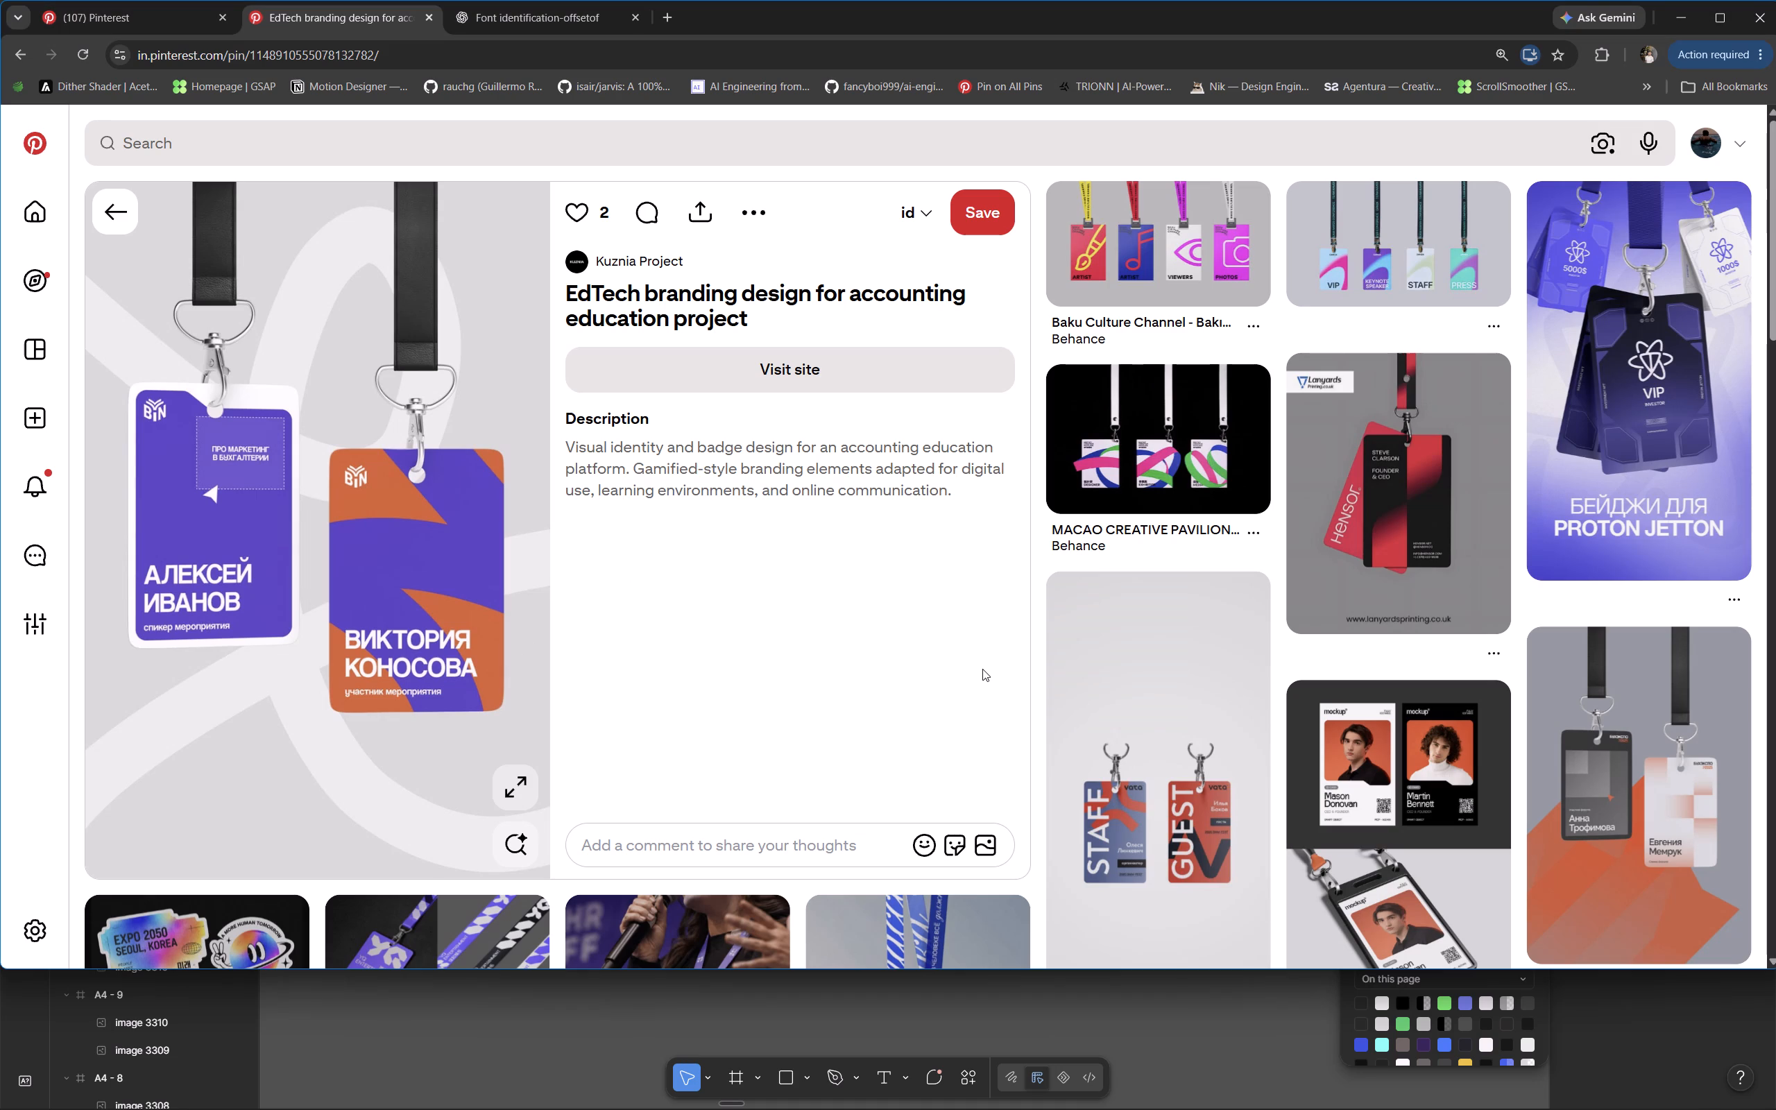
key(alt+Tab)
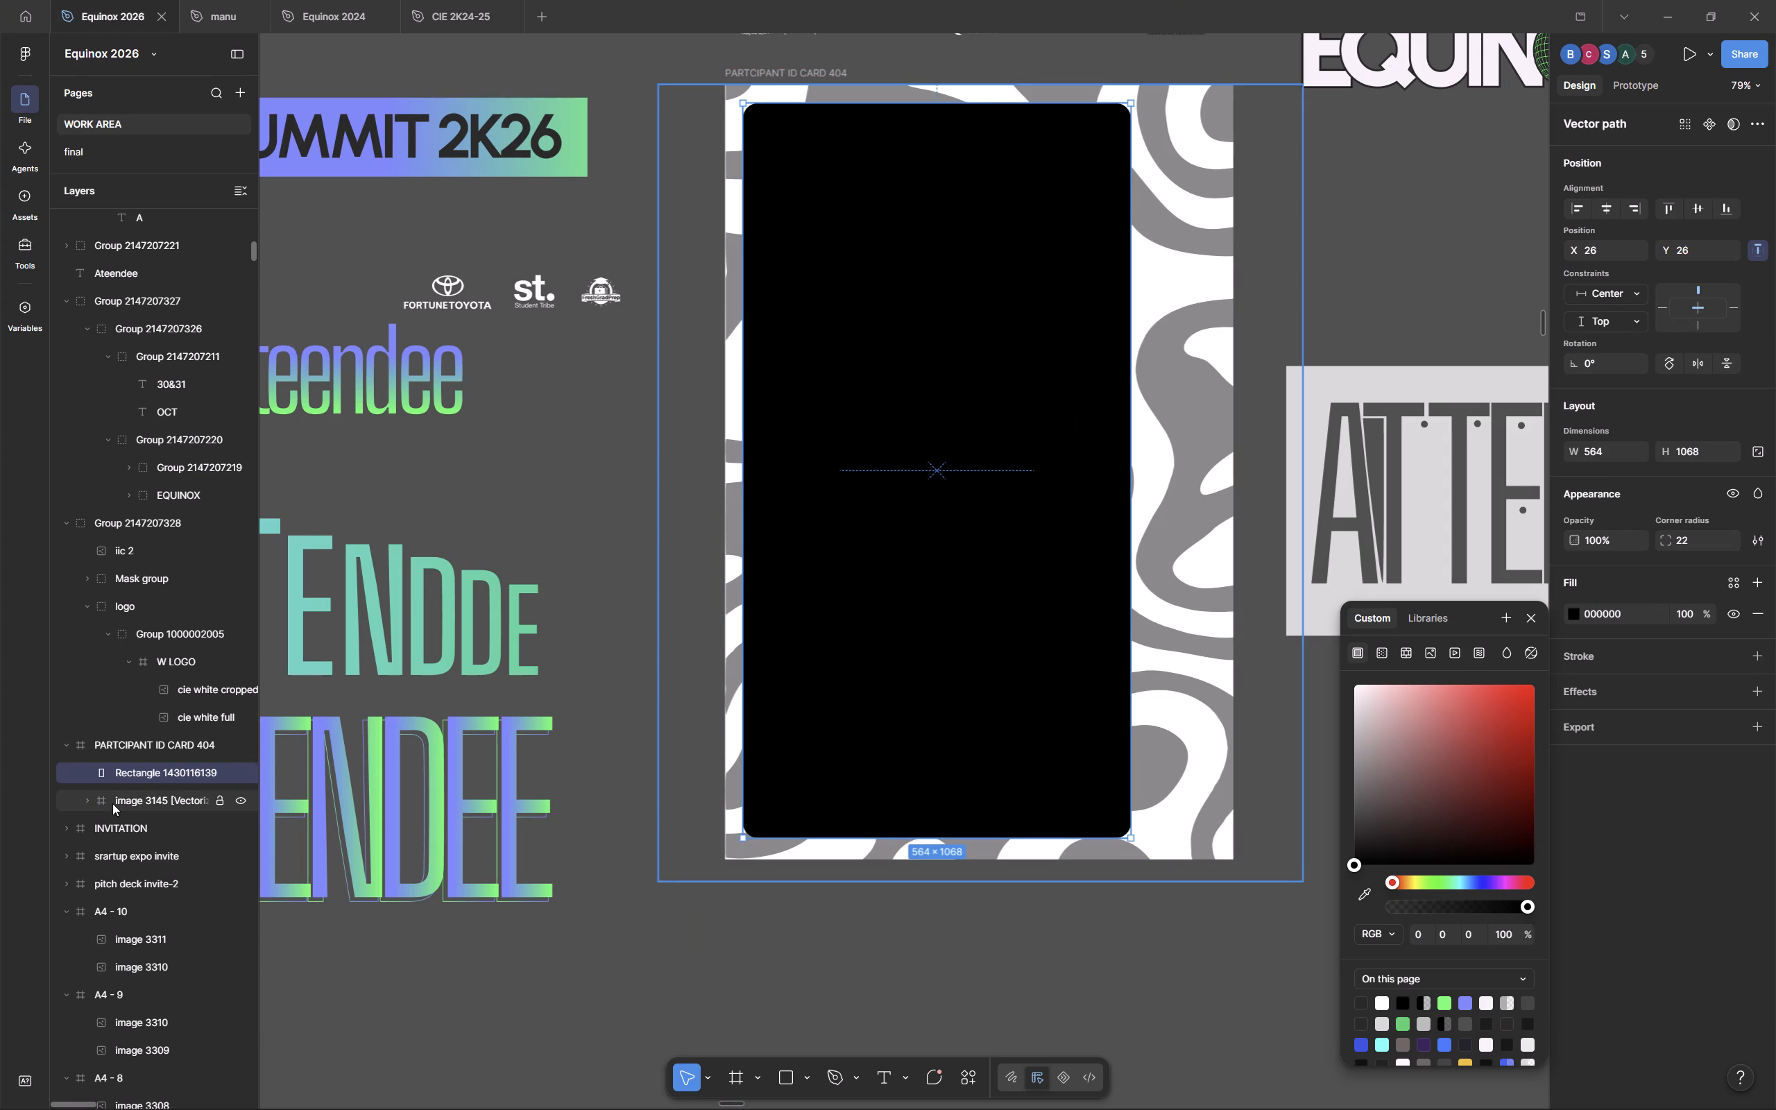
Duplicate the PARTCIPANT ID CARD 404 frame and place the copy in the empty canvas area left of the E-SUMMIT 2K26 banner.
click(112, 803)
click(762, 79)
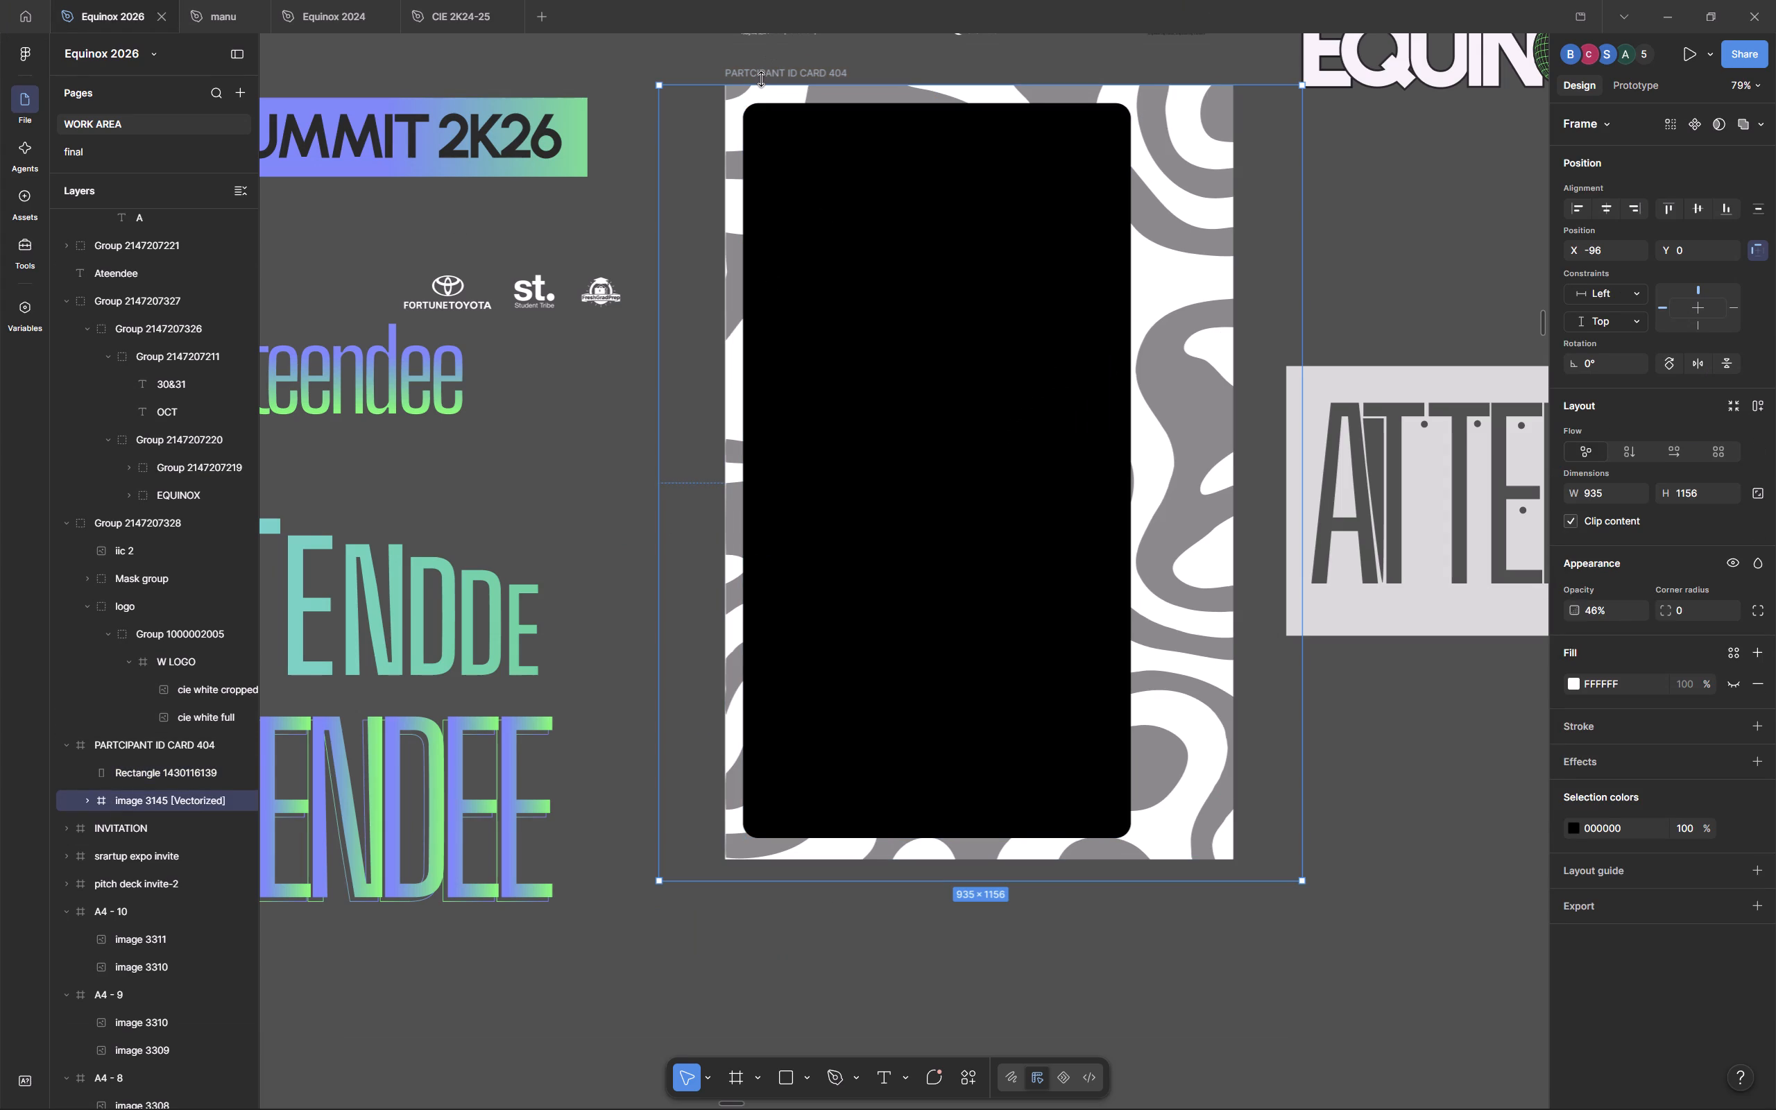
click(763, 76)
key(ctrl+d)
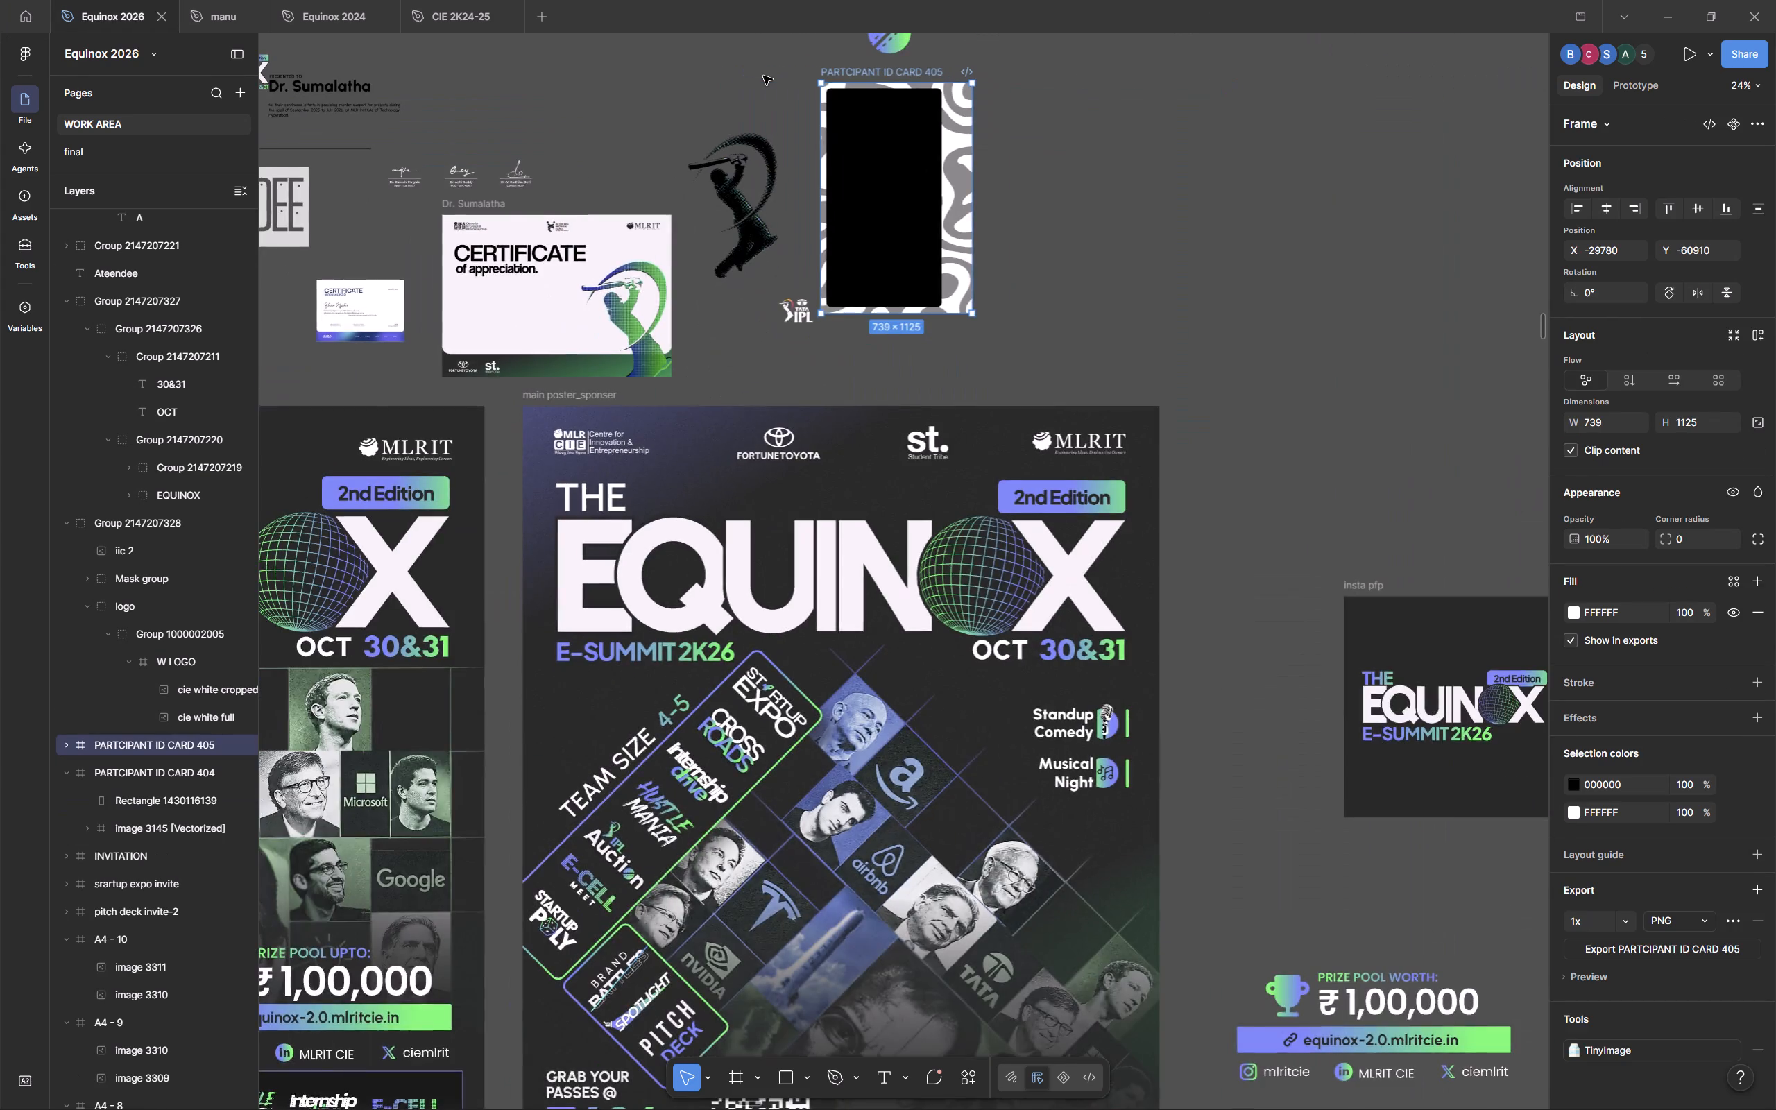
scroll(763, 76, up, 1)
drag(864, 67, 540, 139)
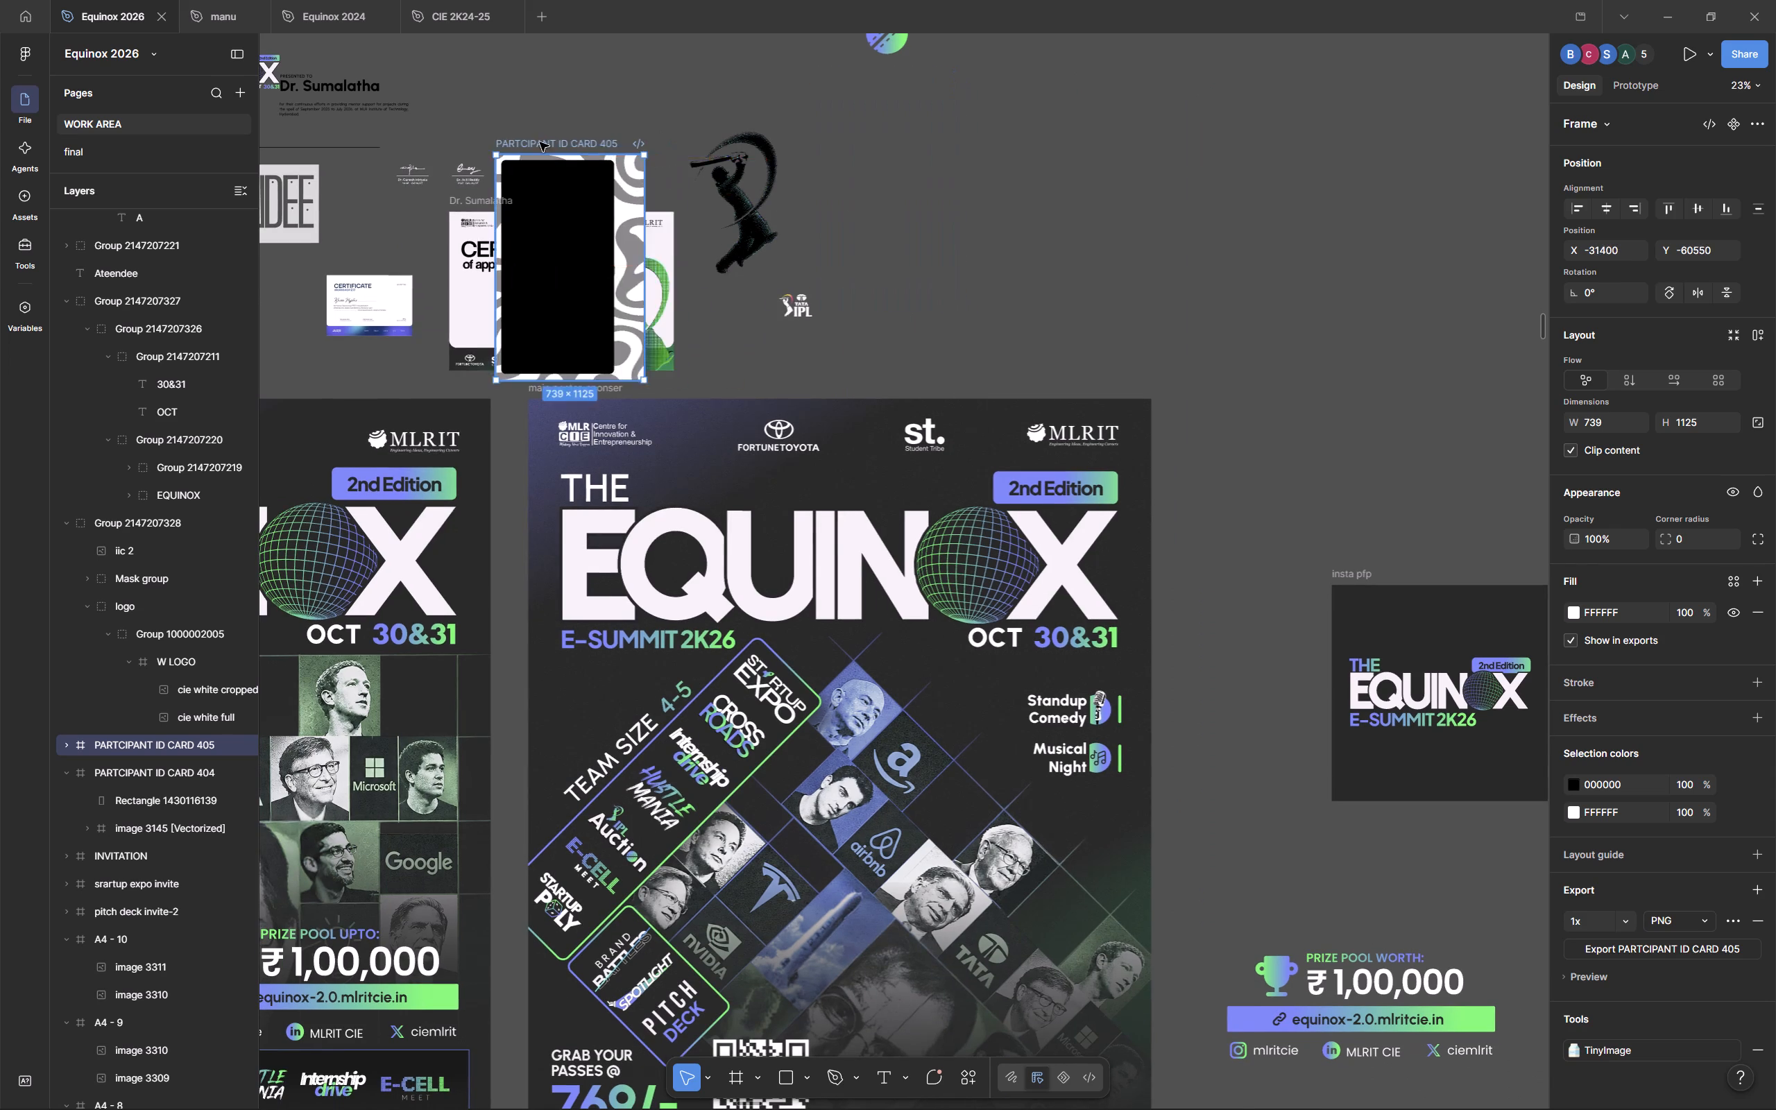
scroll(540, 142, right, 6)
drag(1308, 176, 1274, 176)
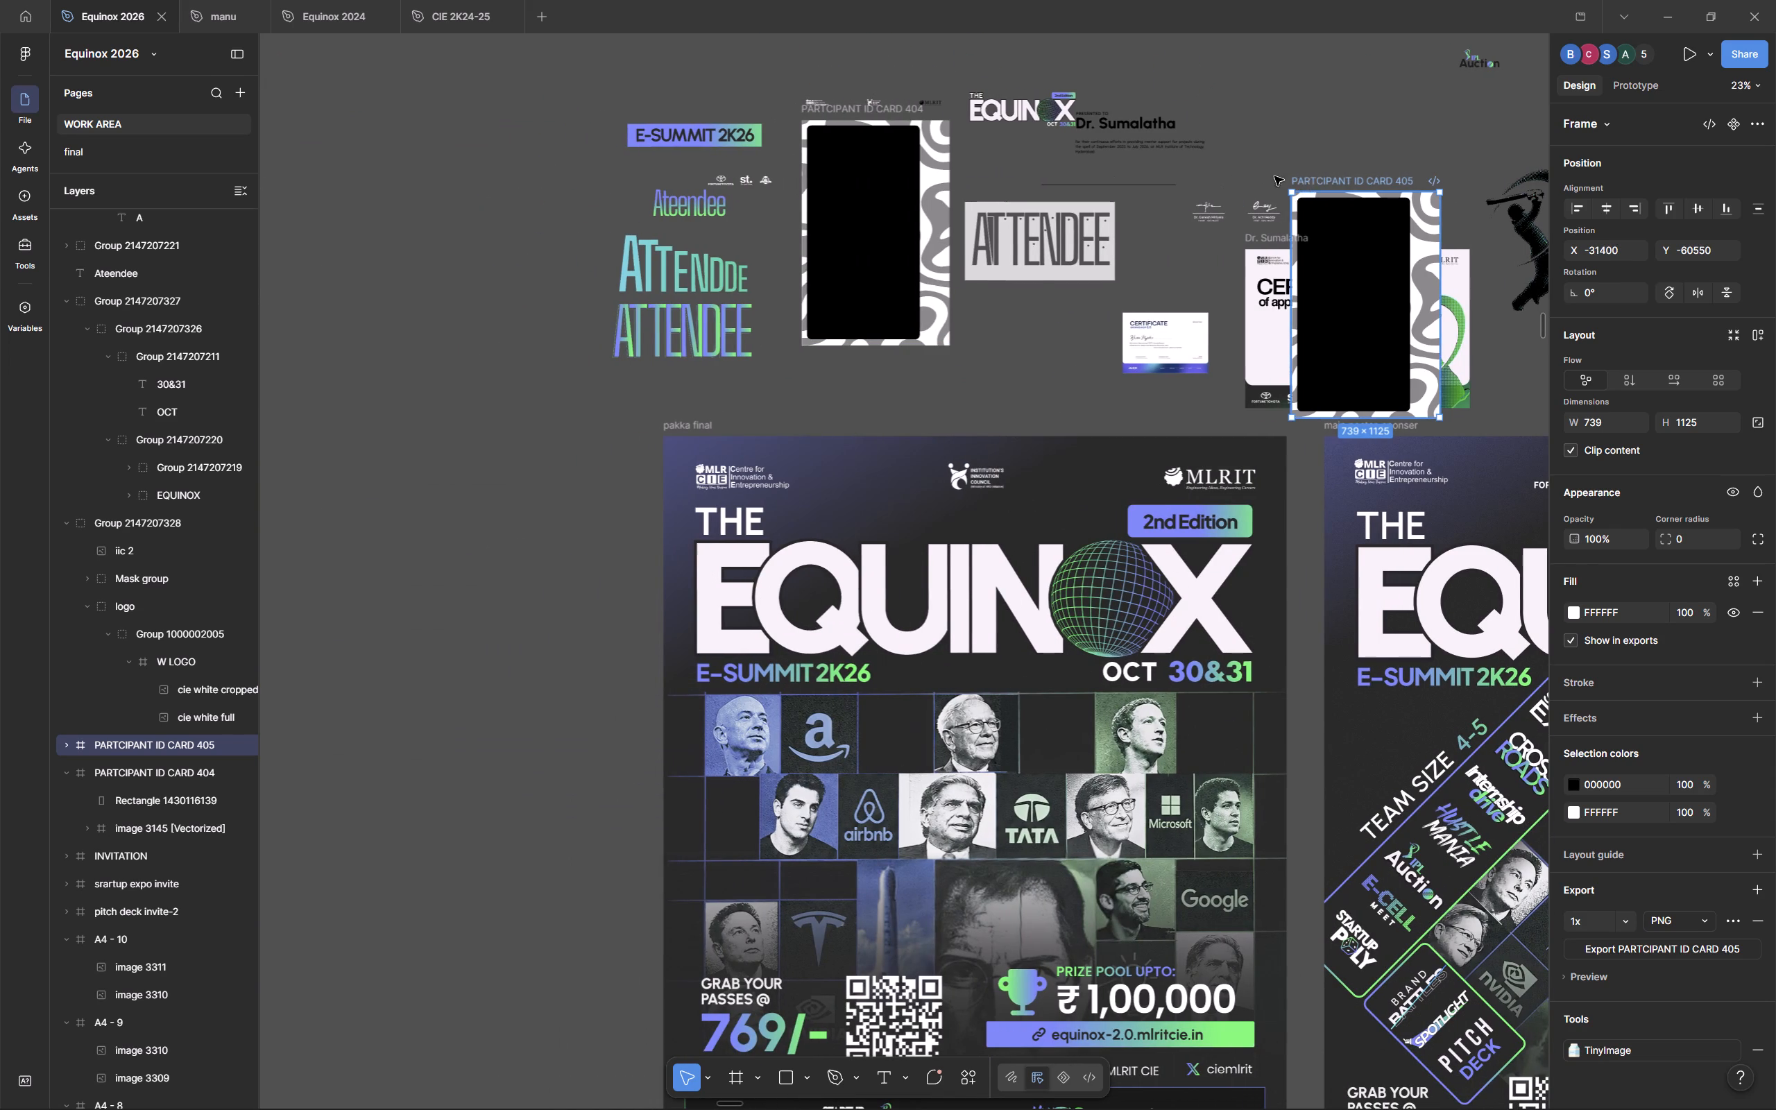
drag(1274, 176, 427, 131)
Delete the vectorized wavy-pattern image 3145 from the PARTCIPANT ID CARD 404 frame.
click(120, 826)
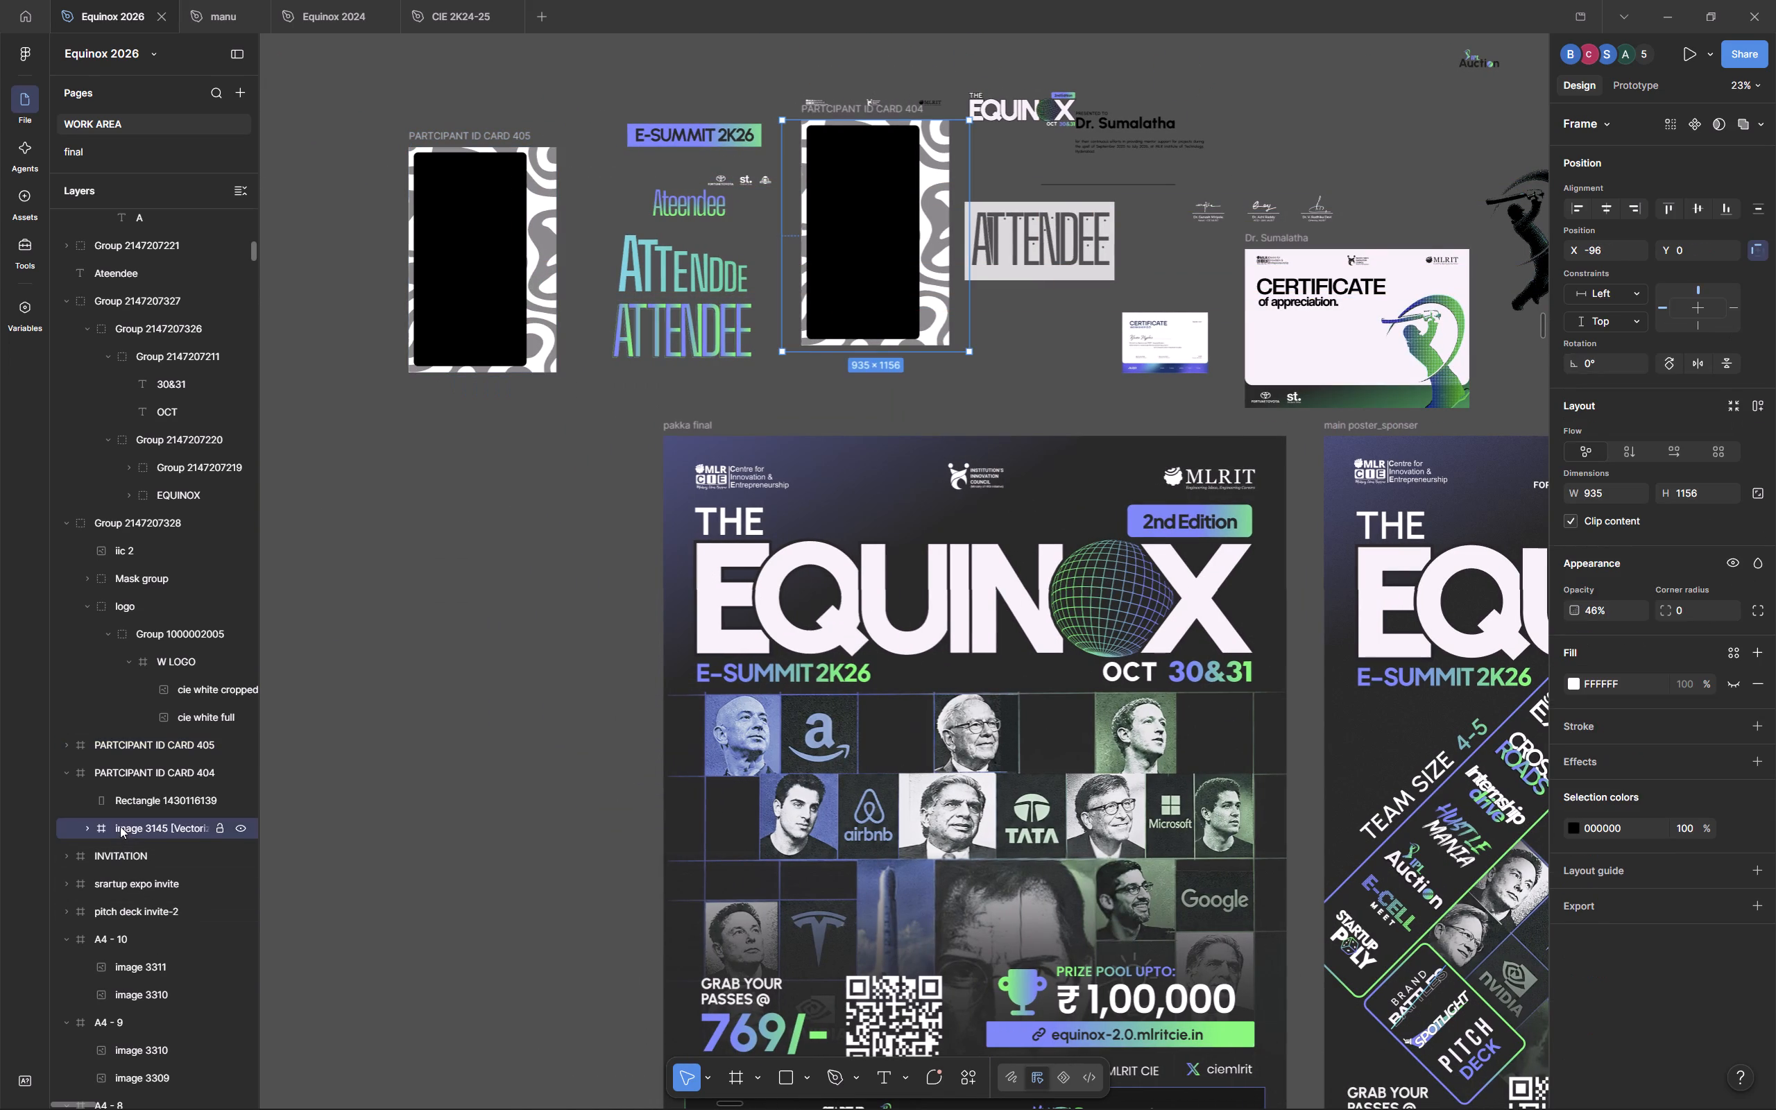
key(Delete)
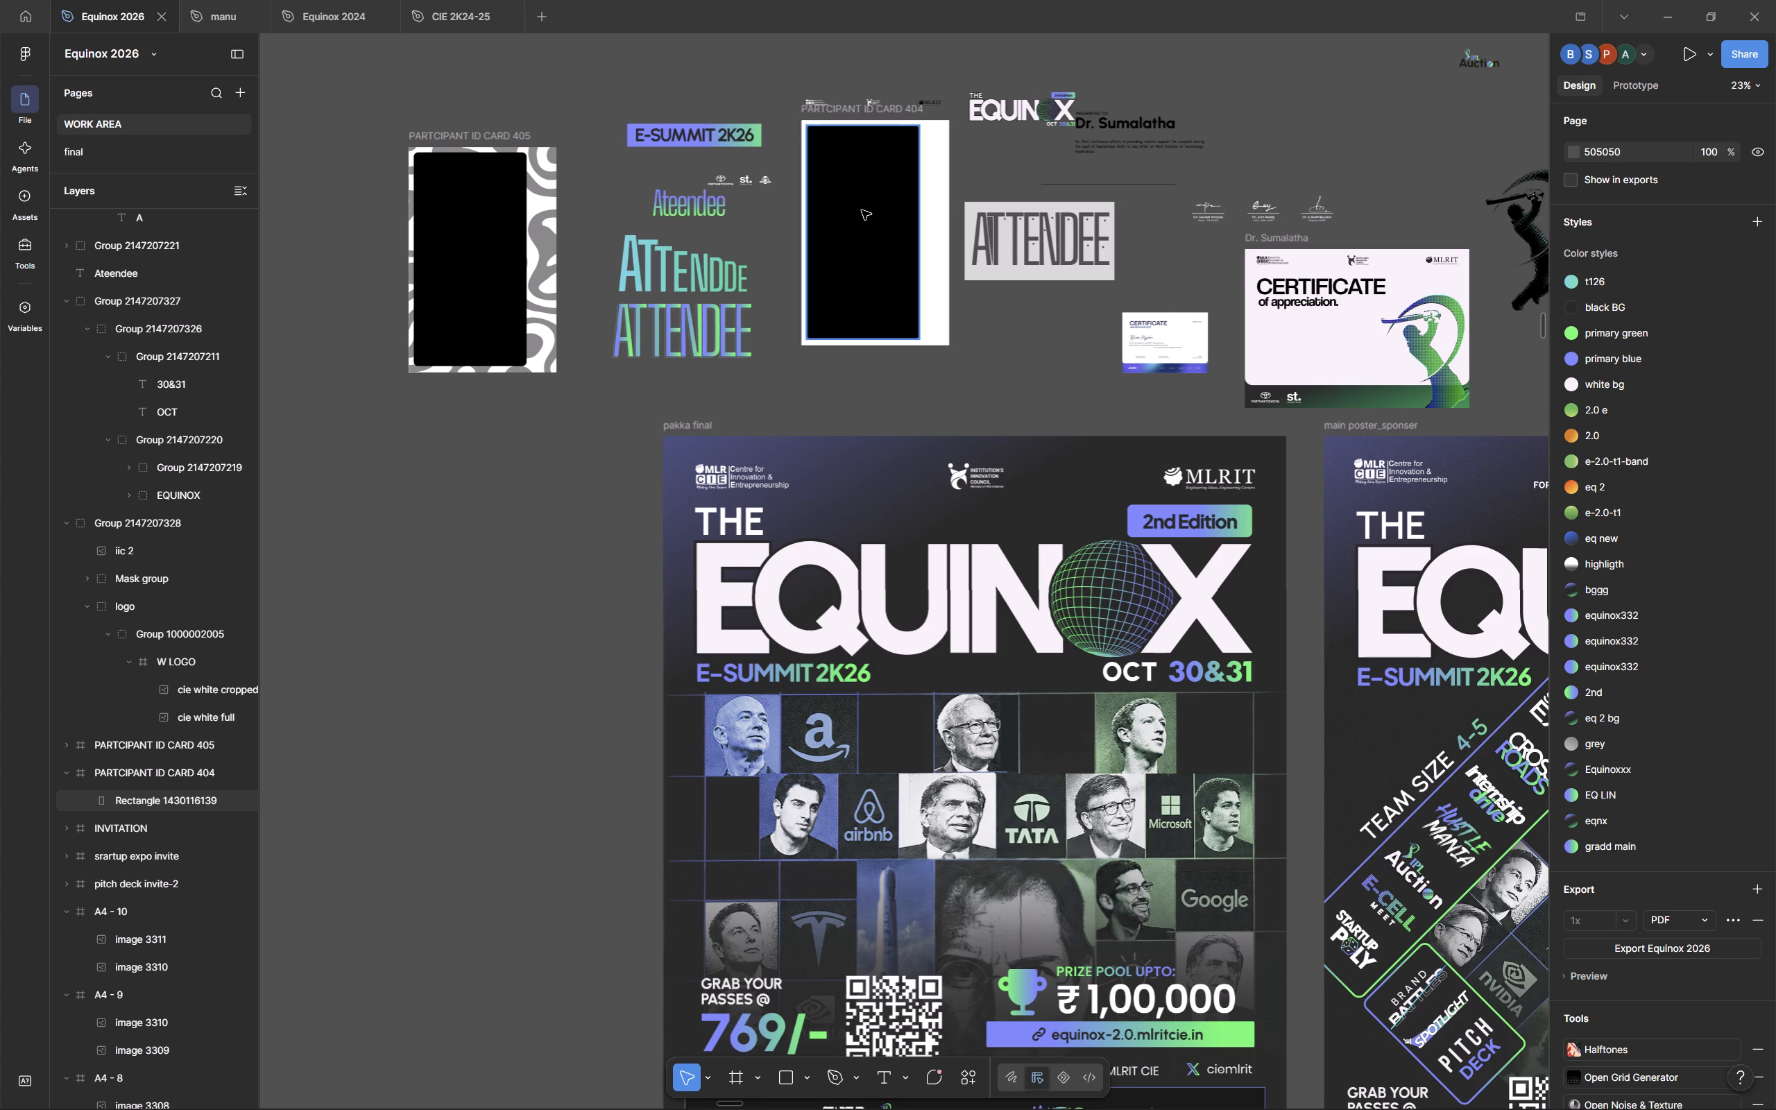
Widen the black rectangle in card 404 to about 683 and centre it horizontally within the frame.
scroll(862, 210, up, 1)
click(895, 366)
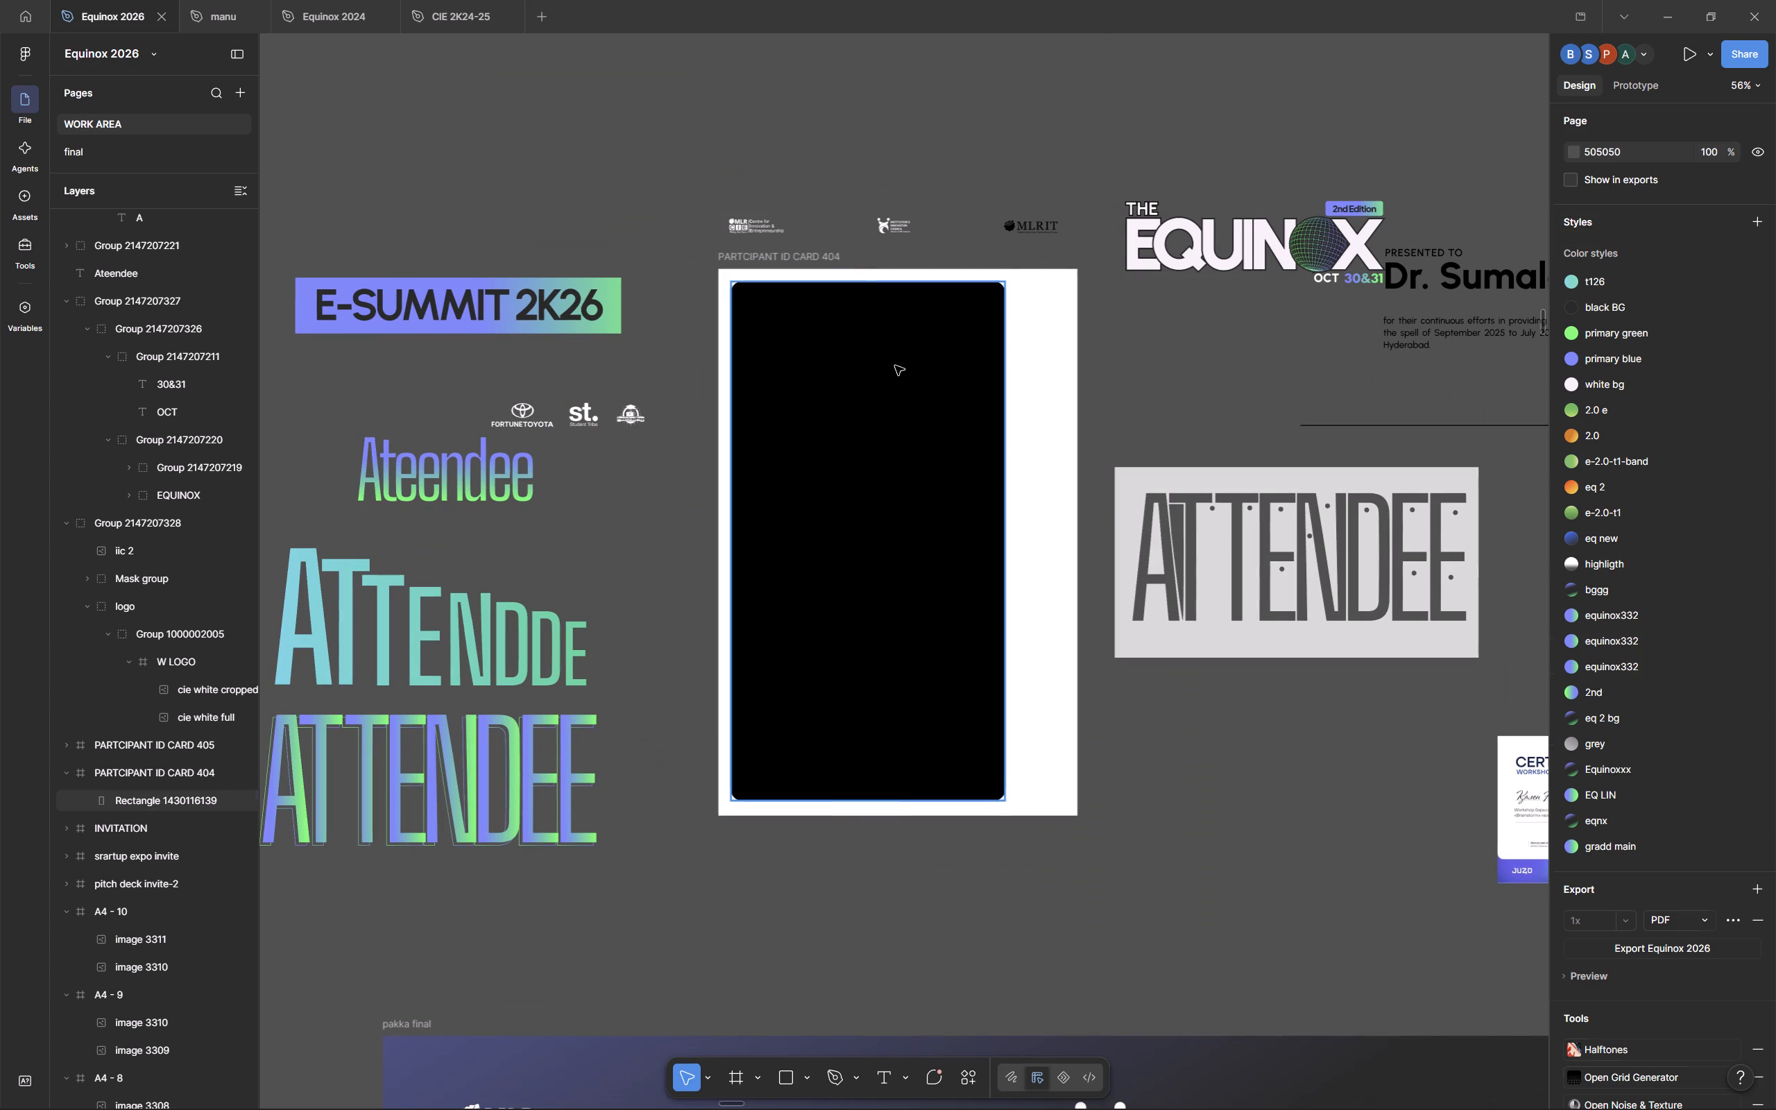
scroll(895, 366, up, 1)
double_click(895, 366)
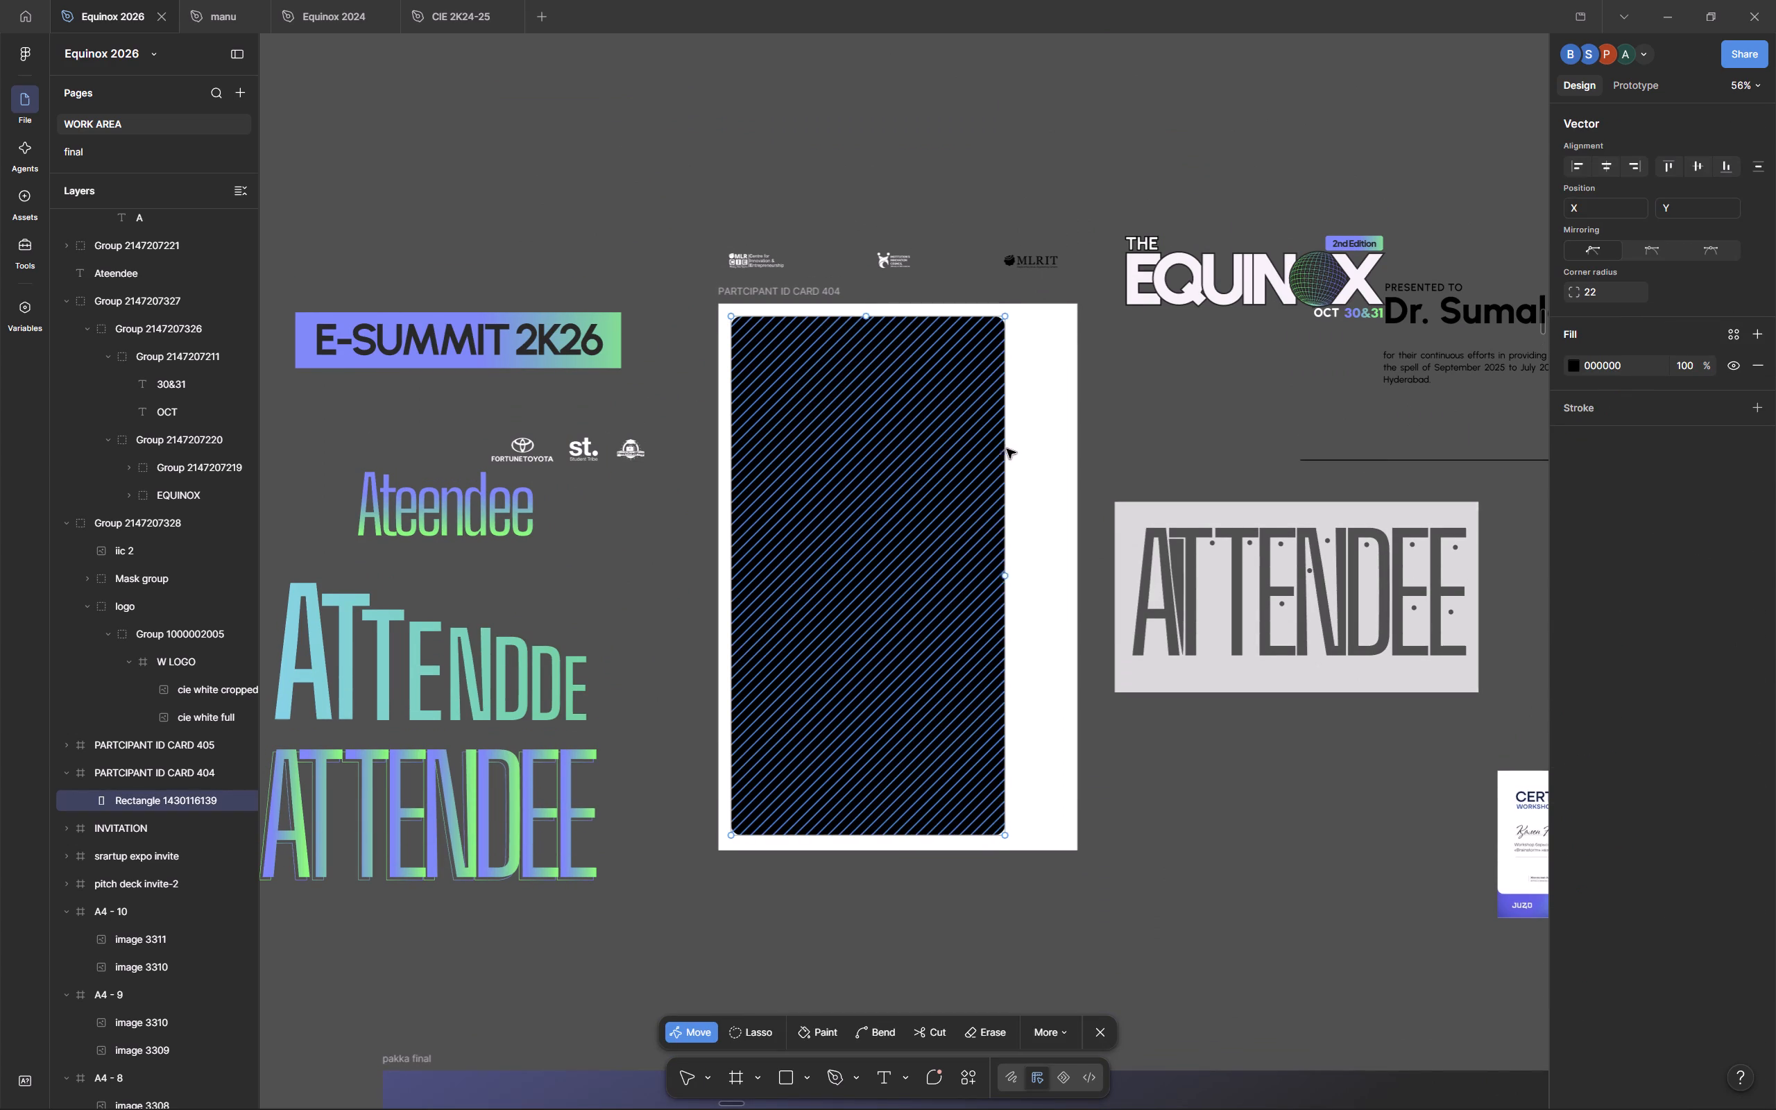
key(Escape)
key(Escape)
click(1000, 456)
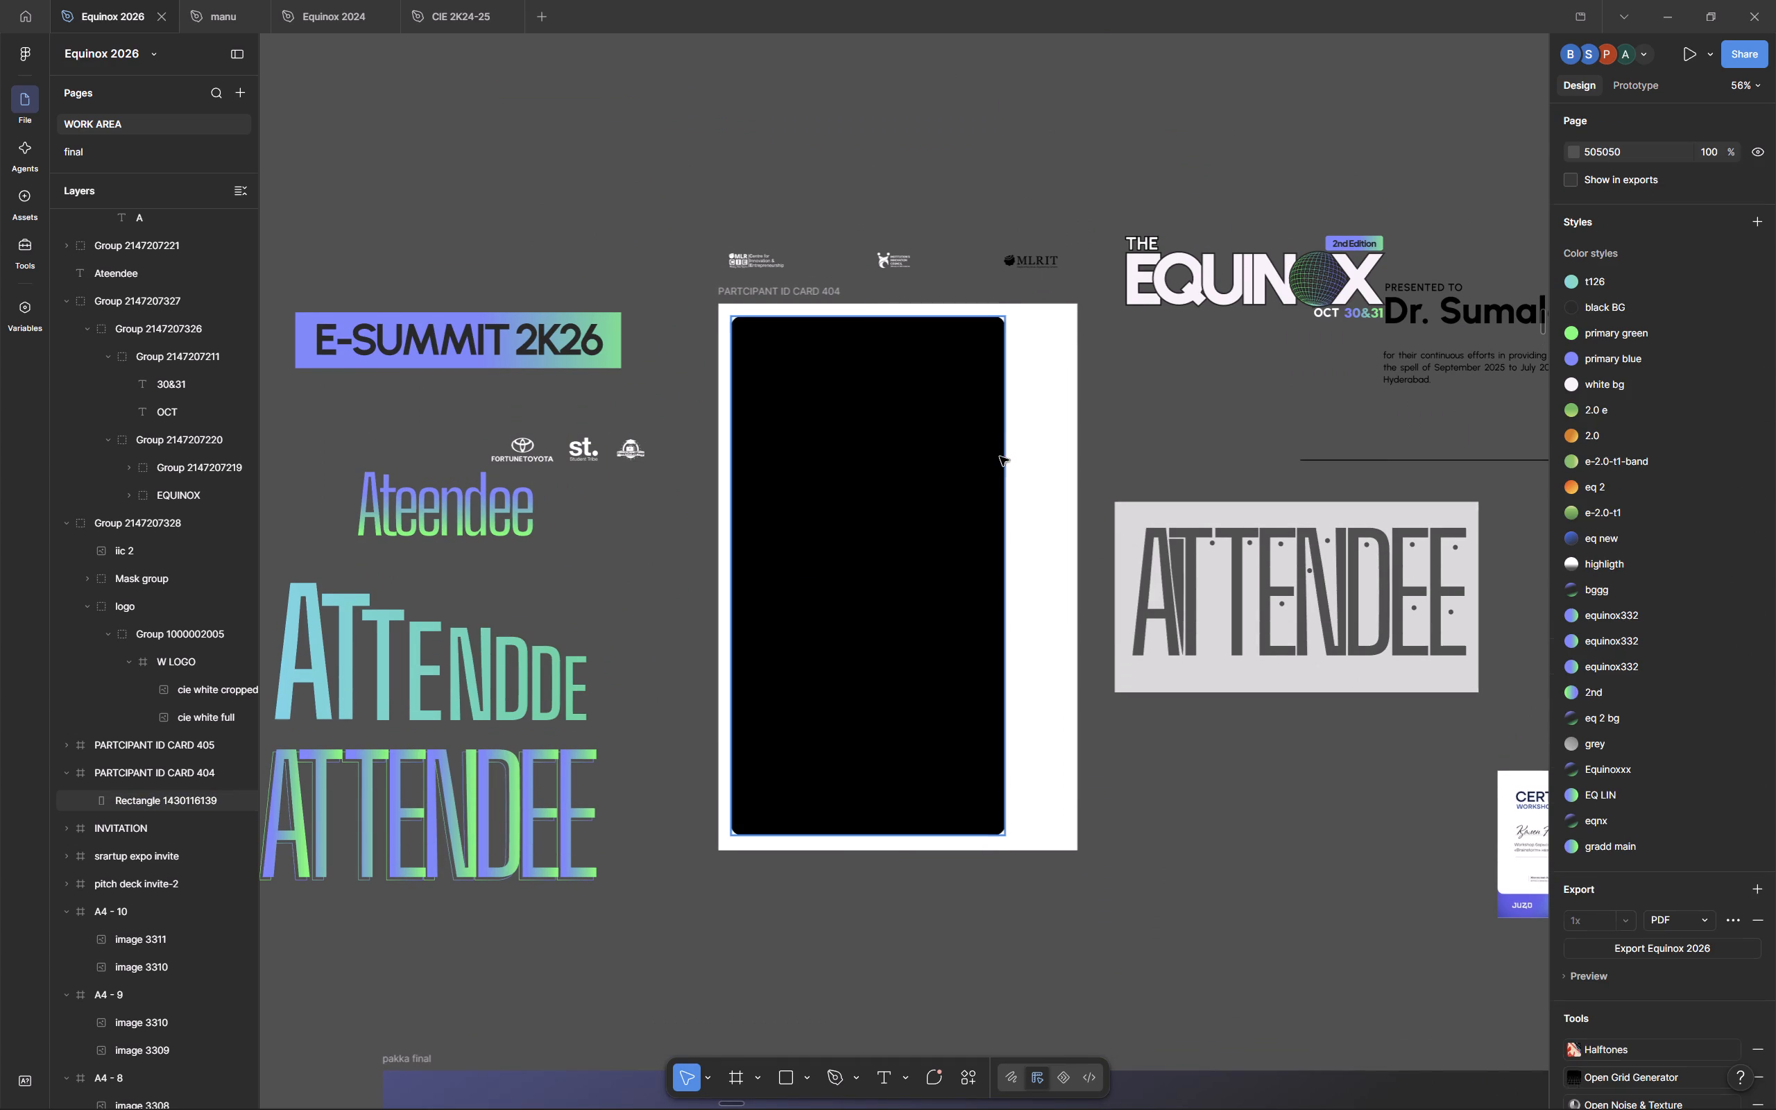
drag(1007, 454, 1055, 454)
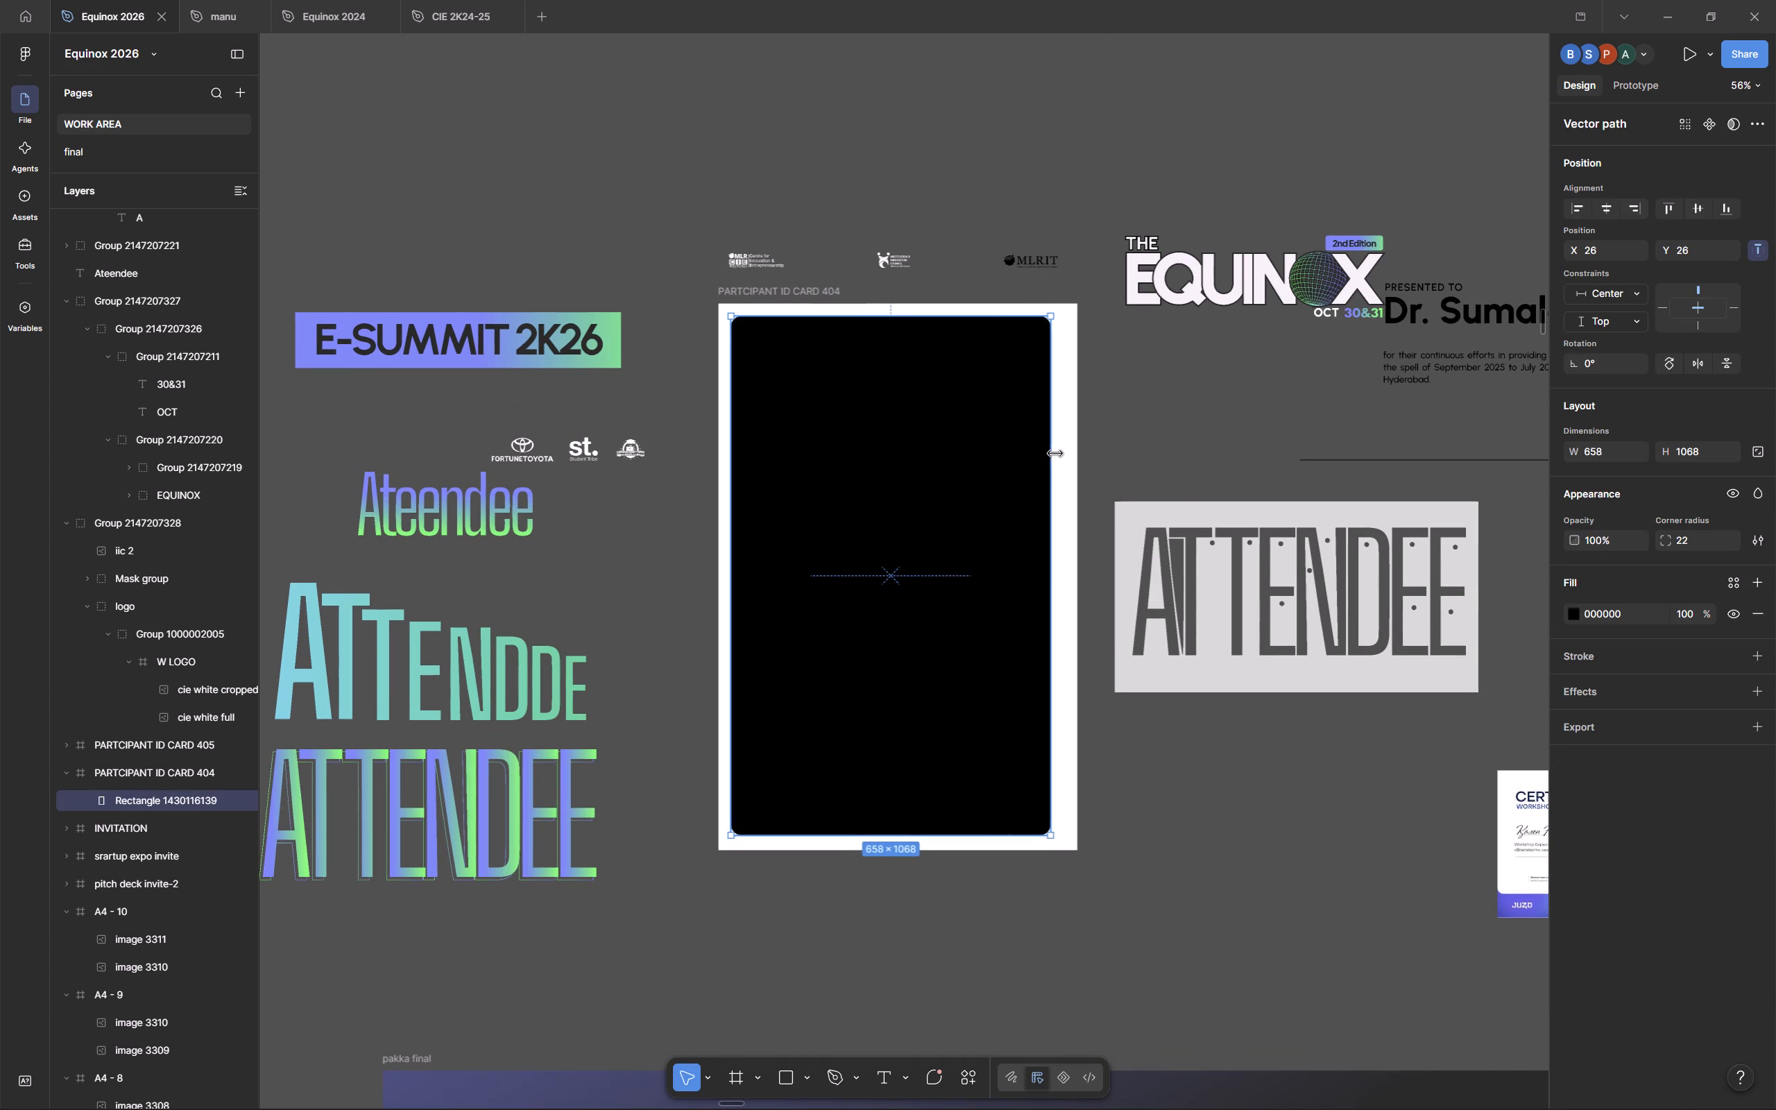
drag(1055, 454, 1064, 453)
click(1613, 208)
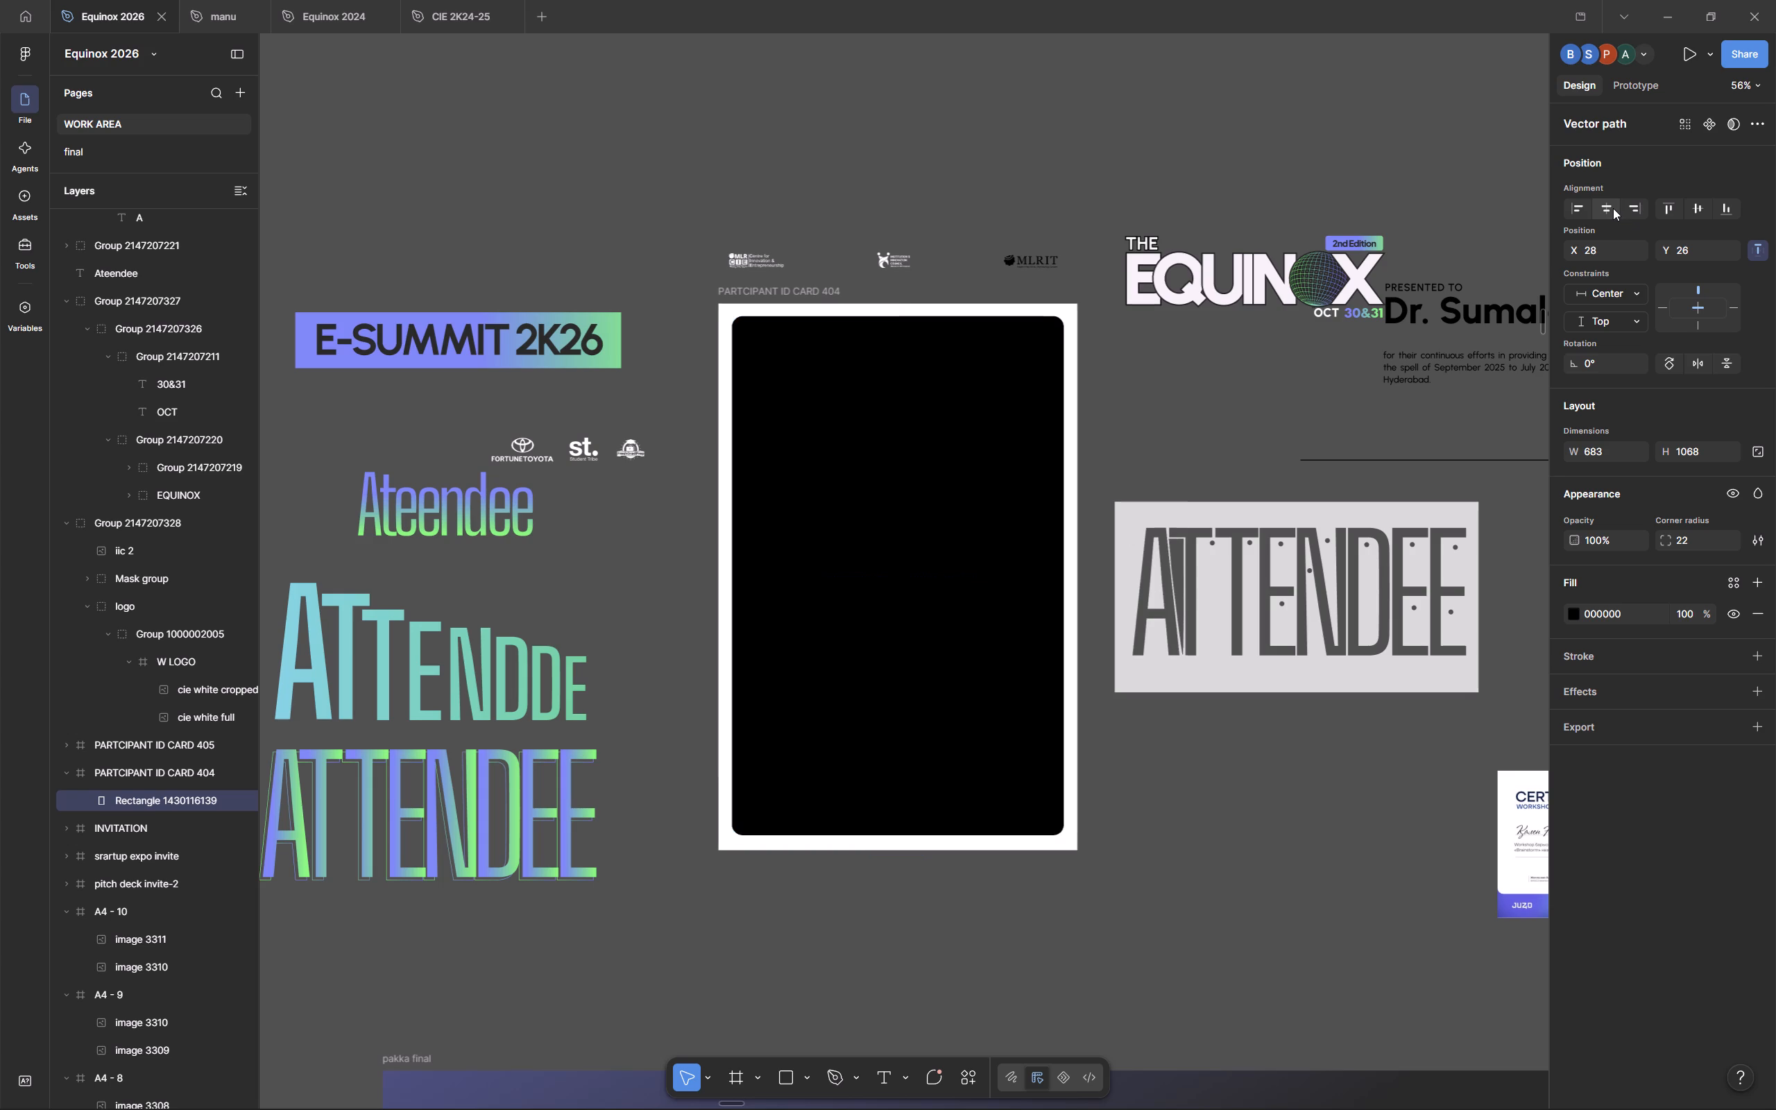
double_click(1100, 310)
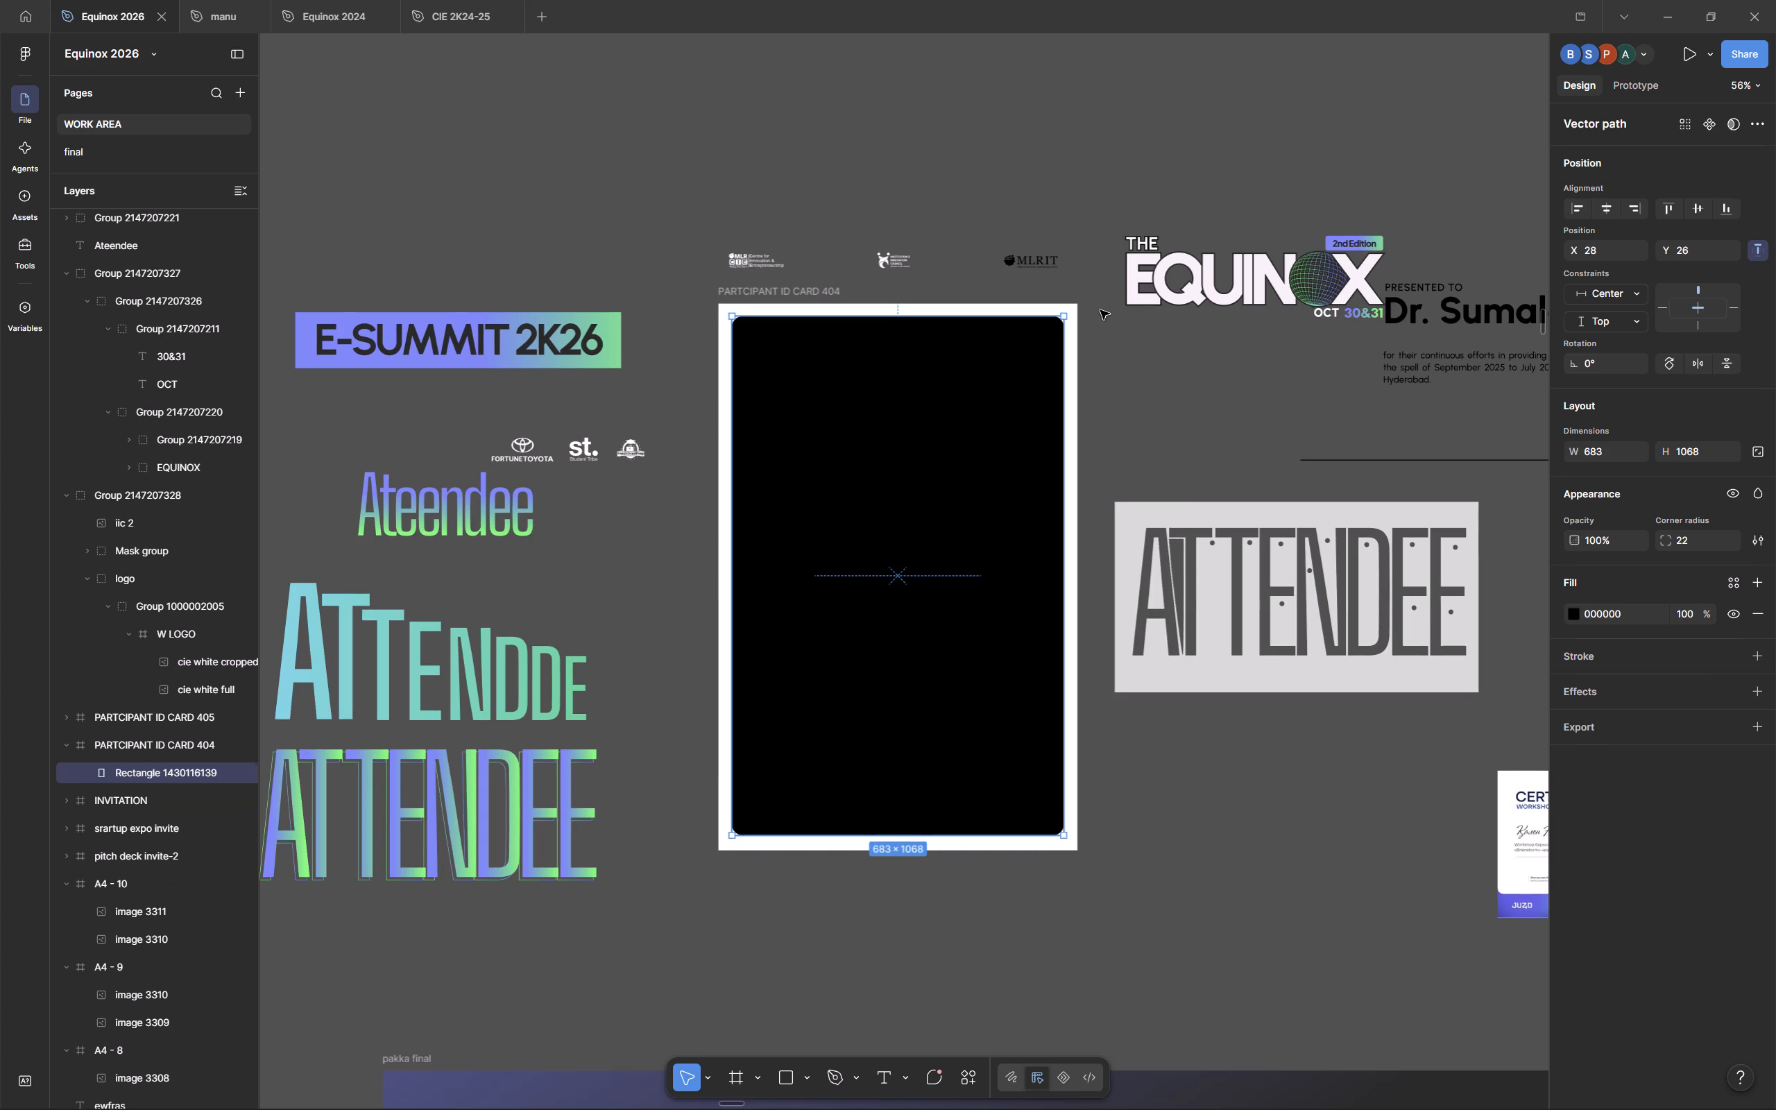
Notch the black shape's top-right corner by adding a point at about X 365, Y 133.5 and lowering the corner point to Y 133.5.
double_click(953, 397)
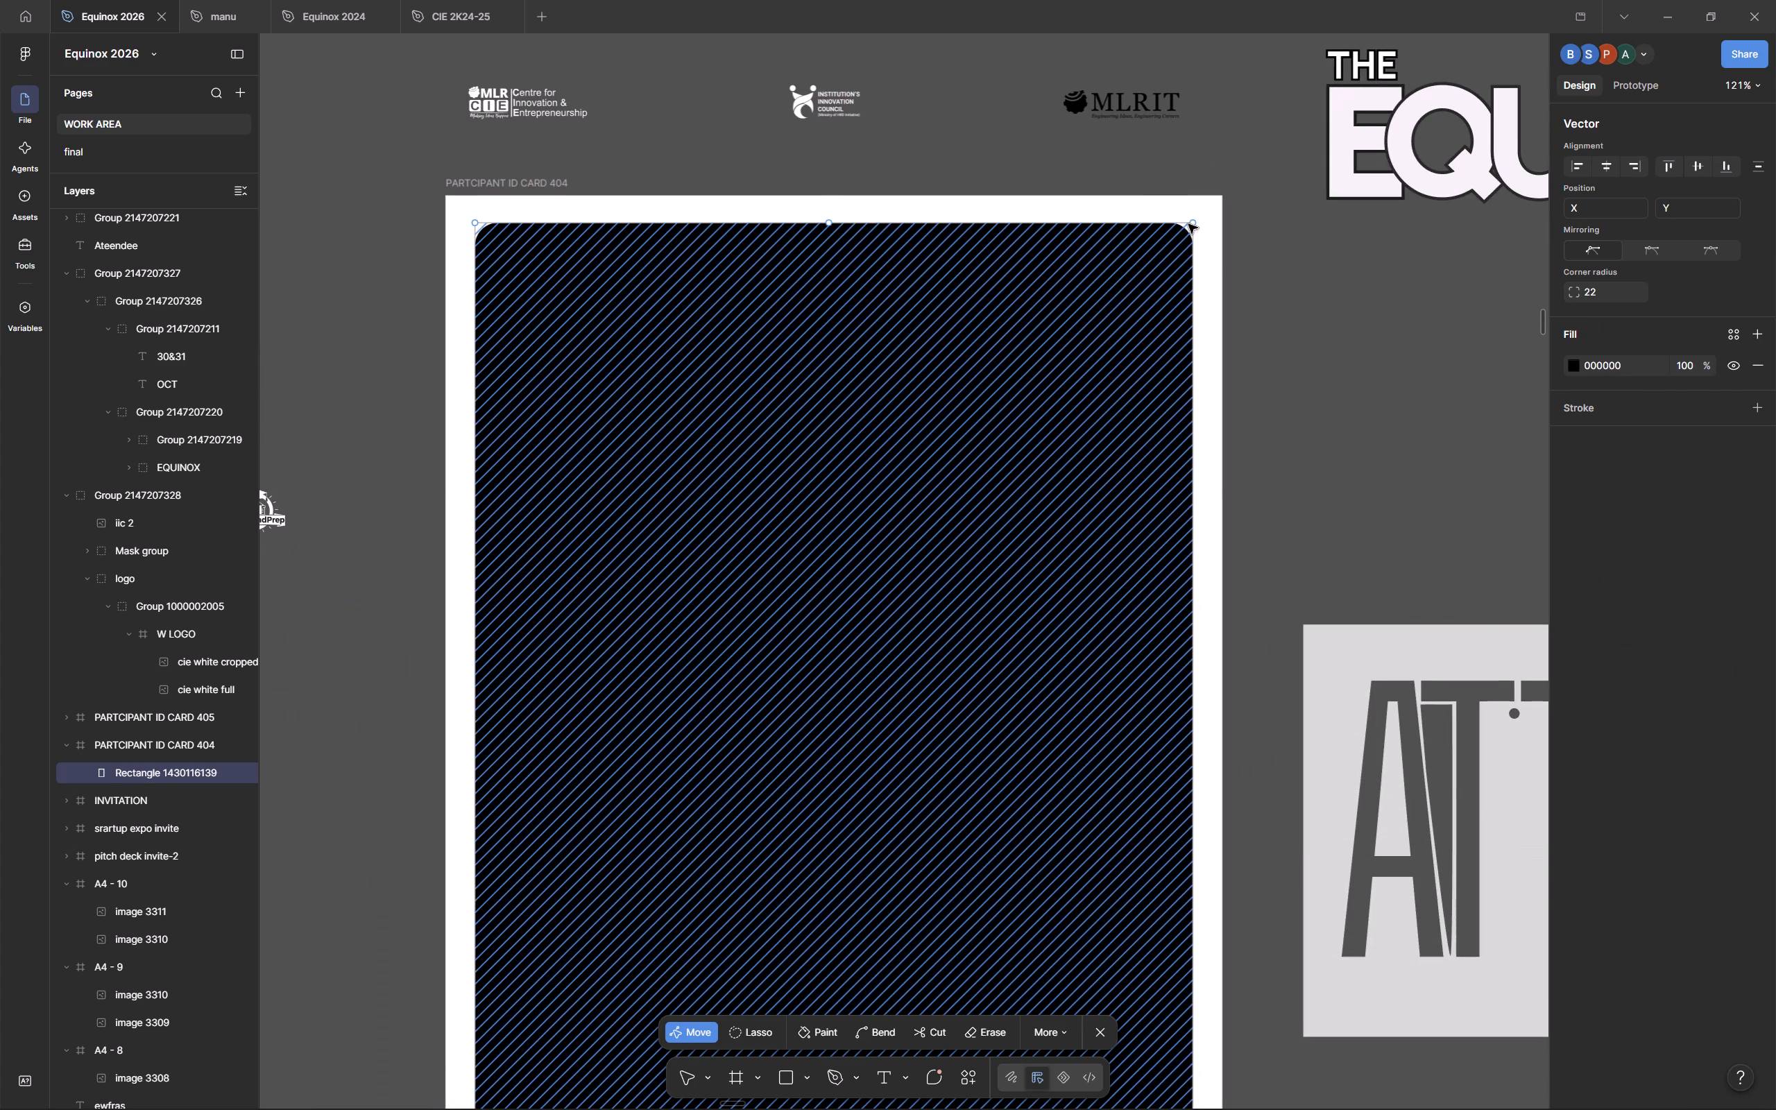
double_click(1047, 239)
double_click(1088, 239)
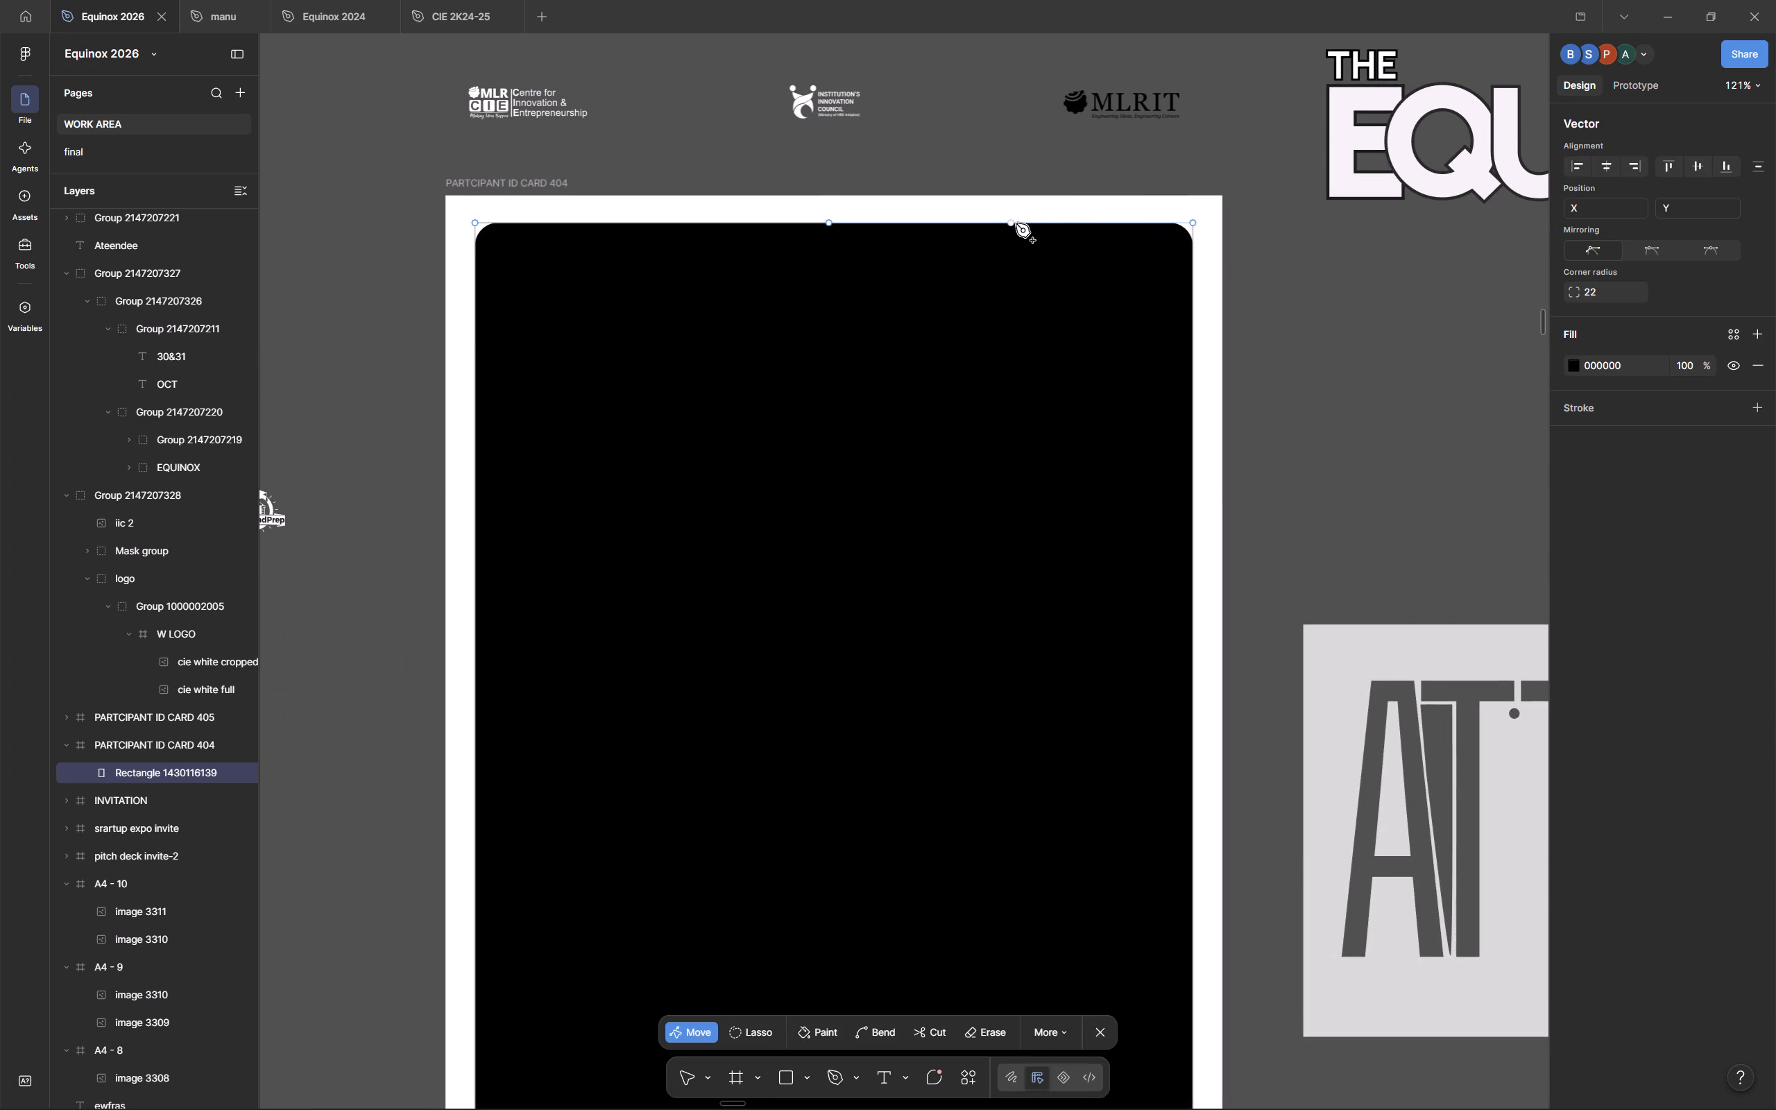
drag(1012, 223, 985, 336)
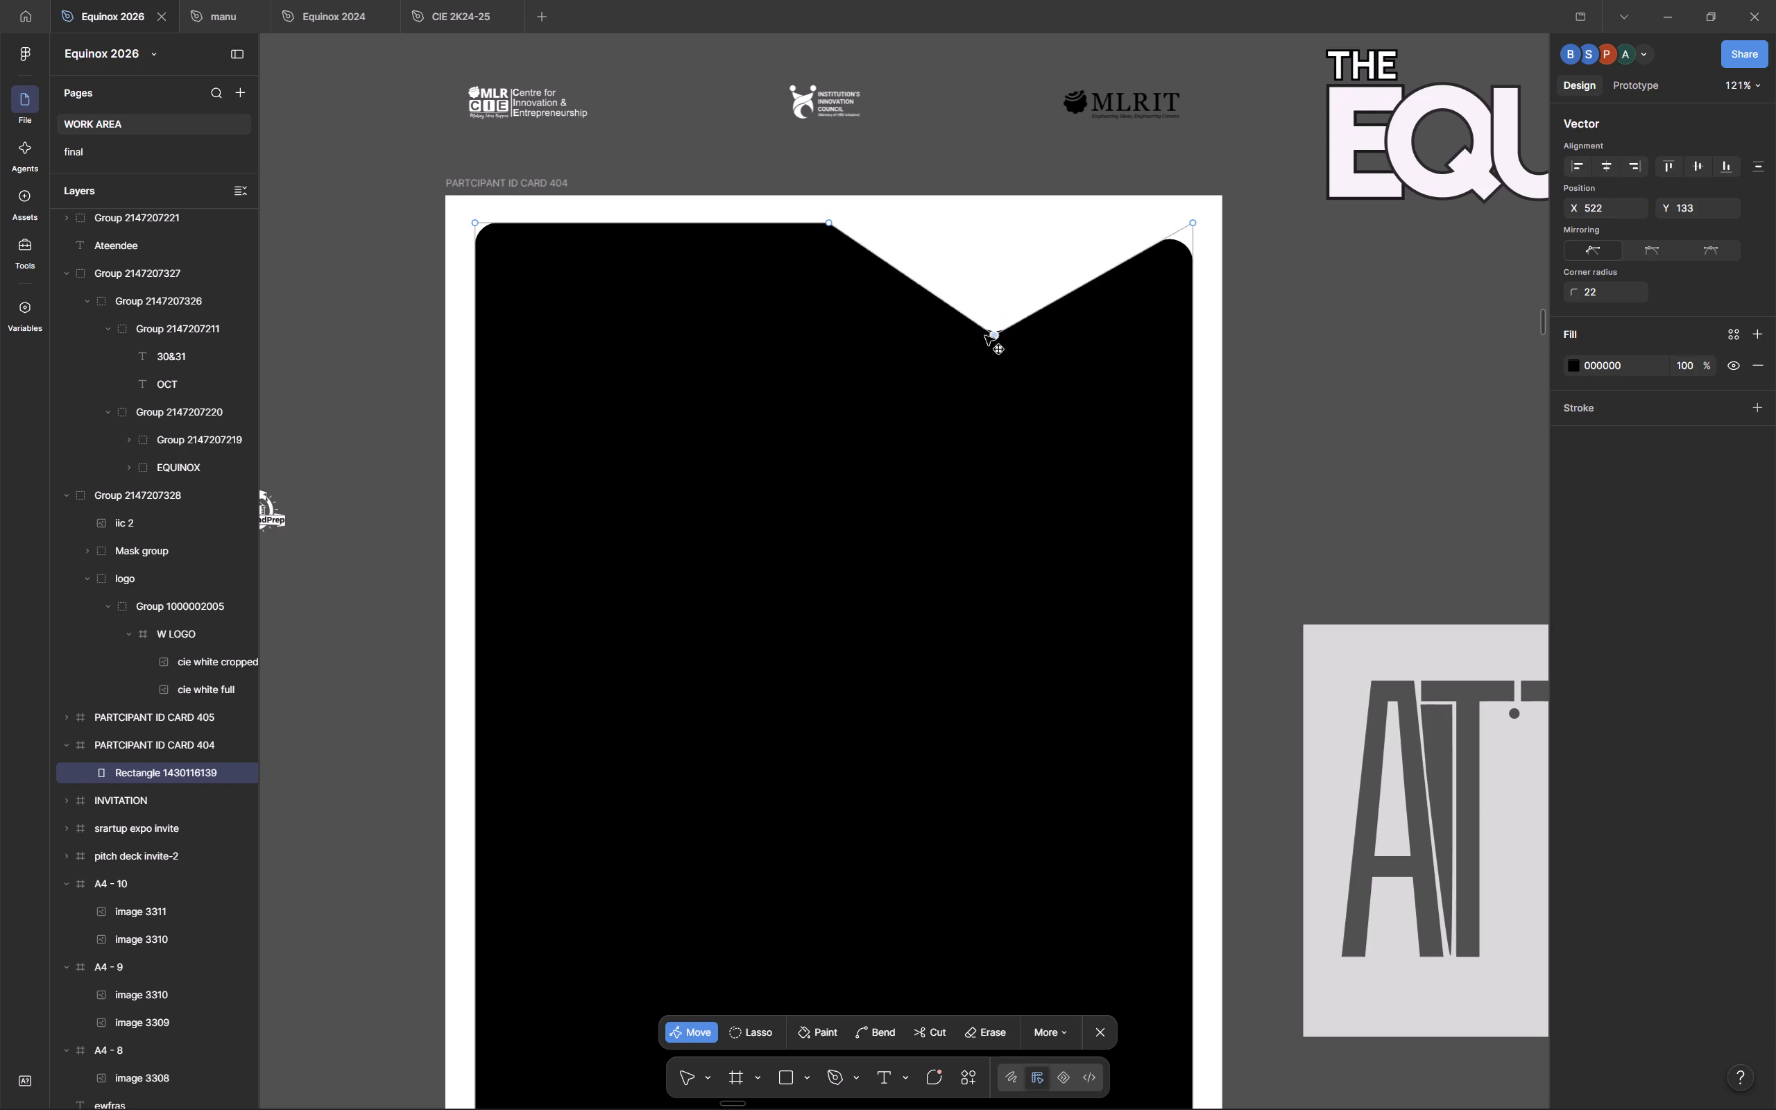
drag(985, 336, 830, 336)
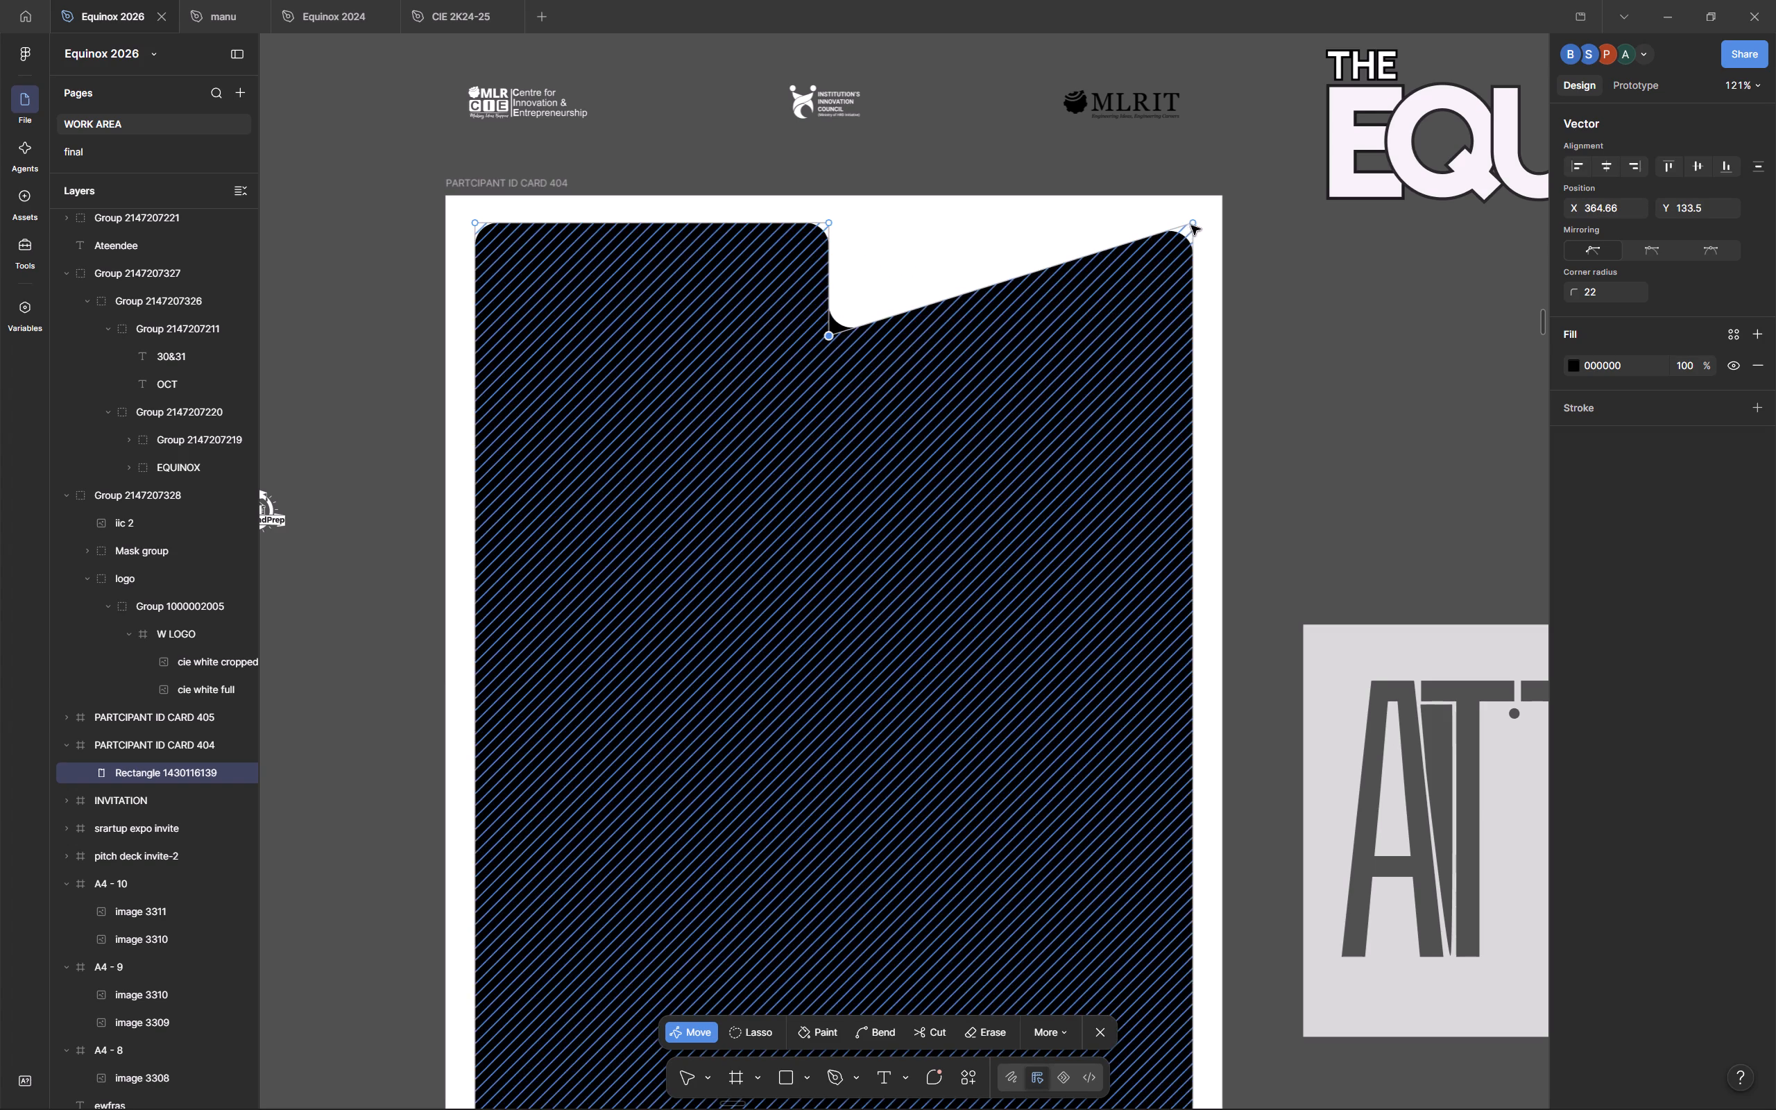
drag(1193, 222, 1190, 335)
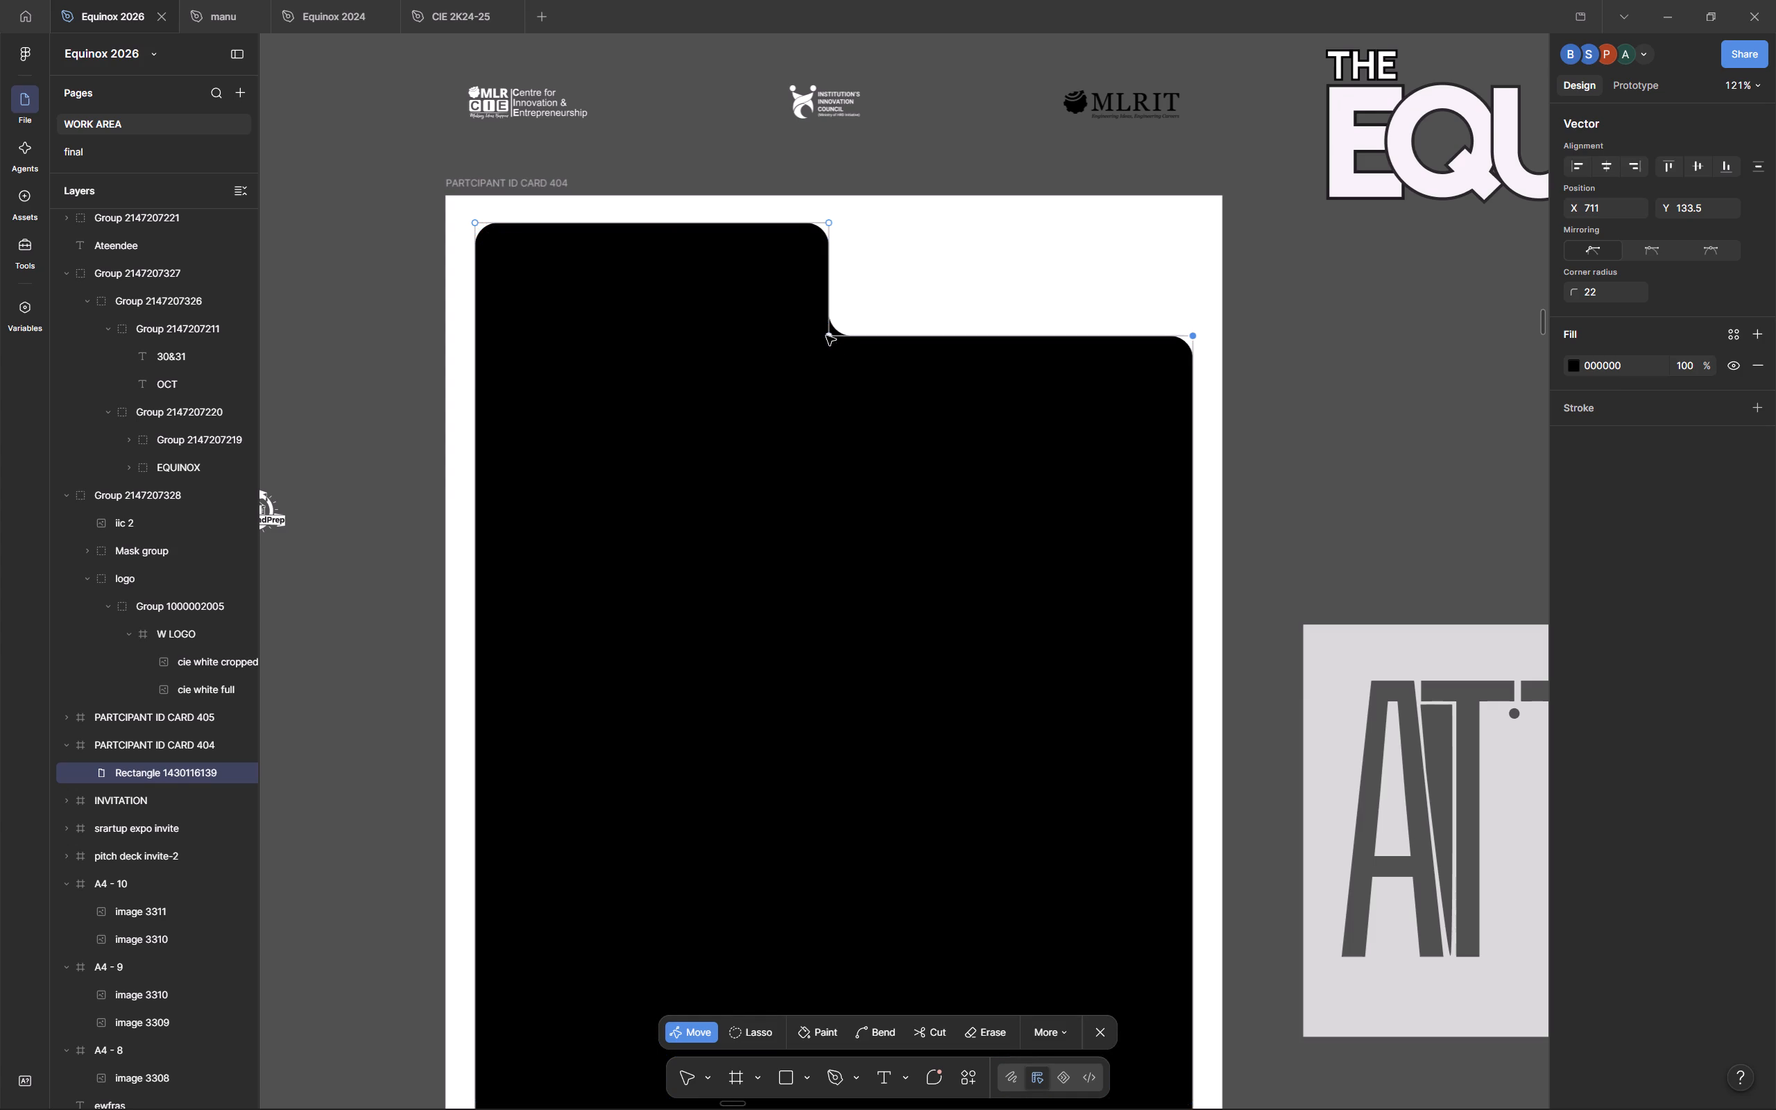
Deepen the notch by moving both points of its lower edge down to Y 259.5, and finish vector editing.
shift+click(826, 336)
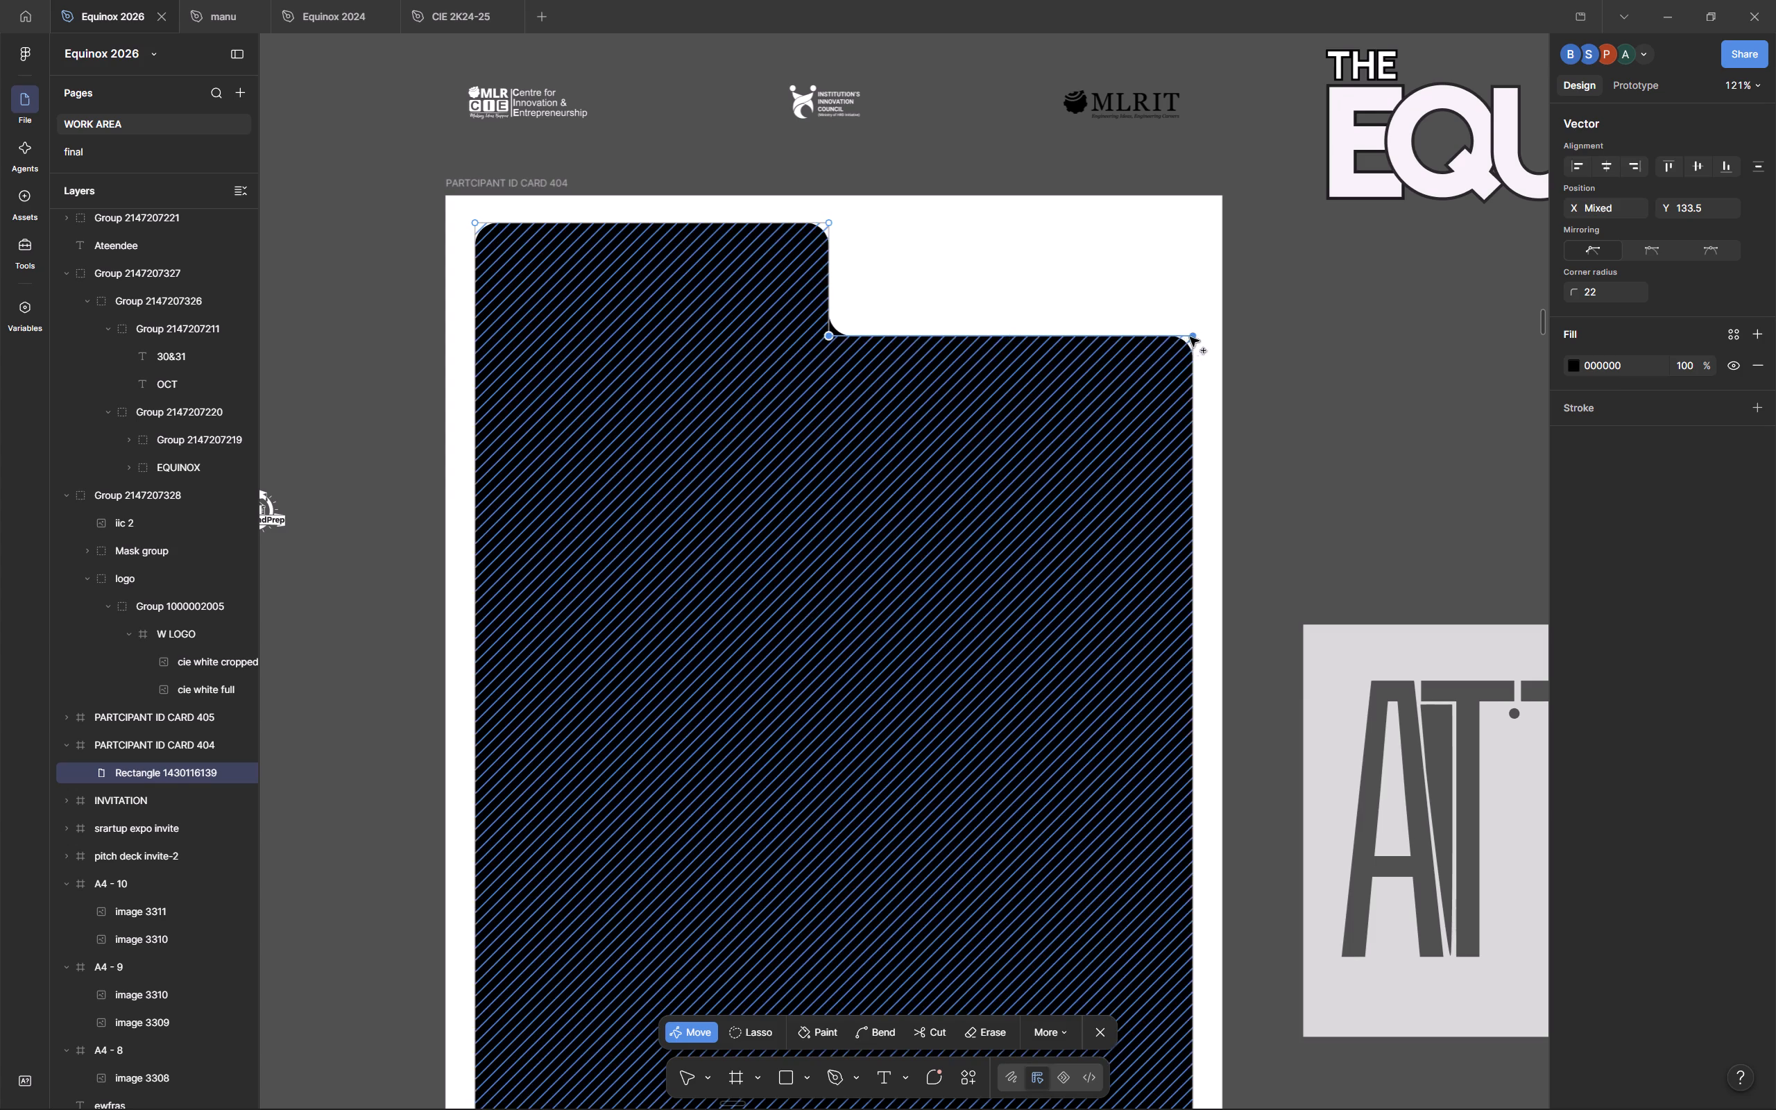
shift+click(1195, 338)
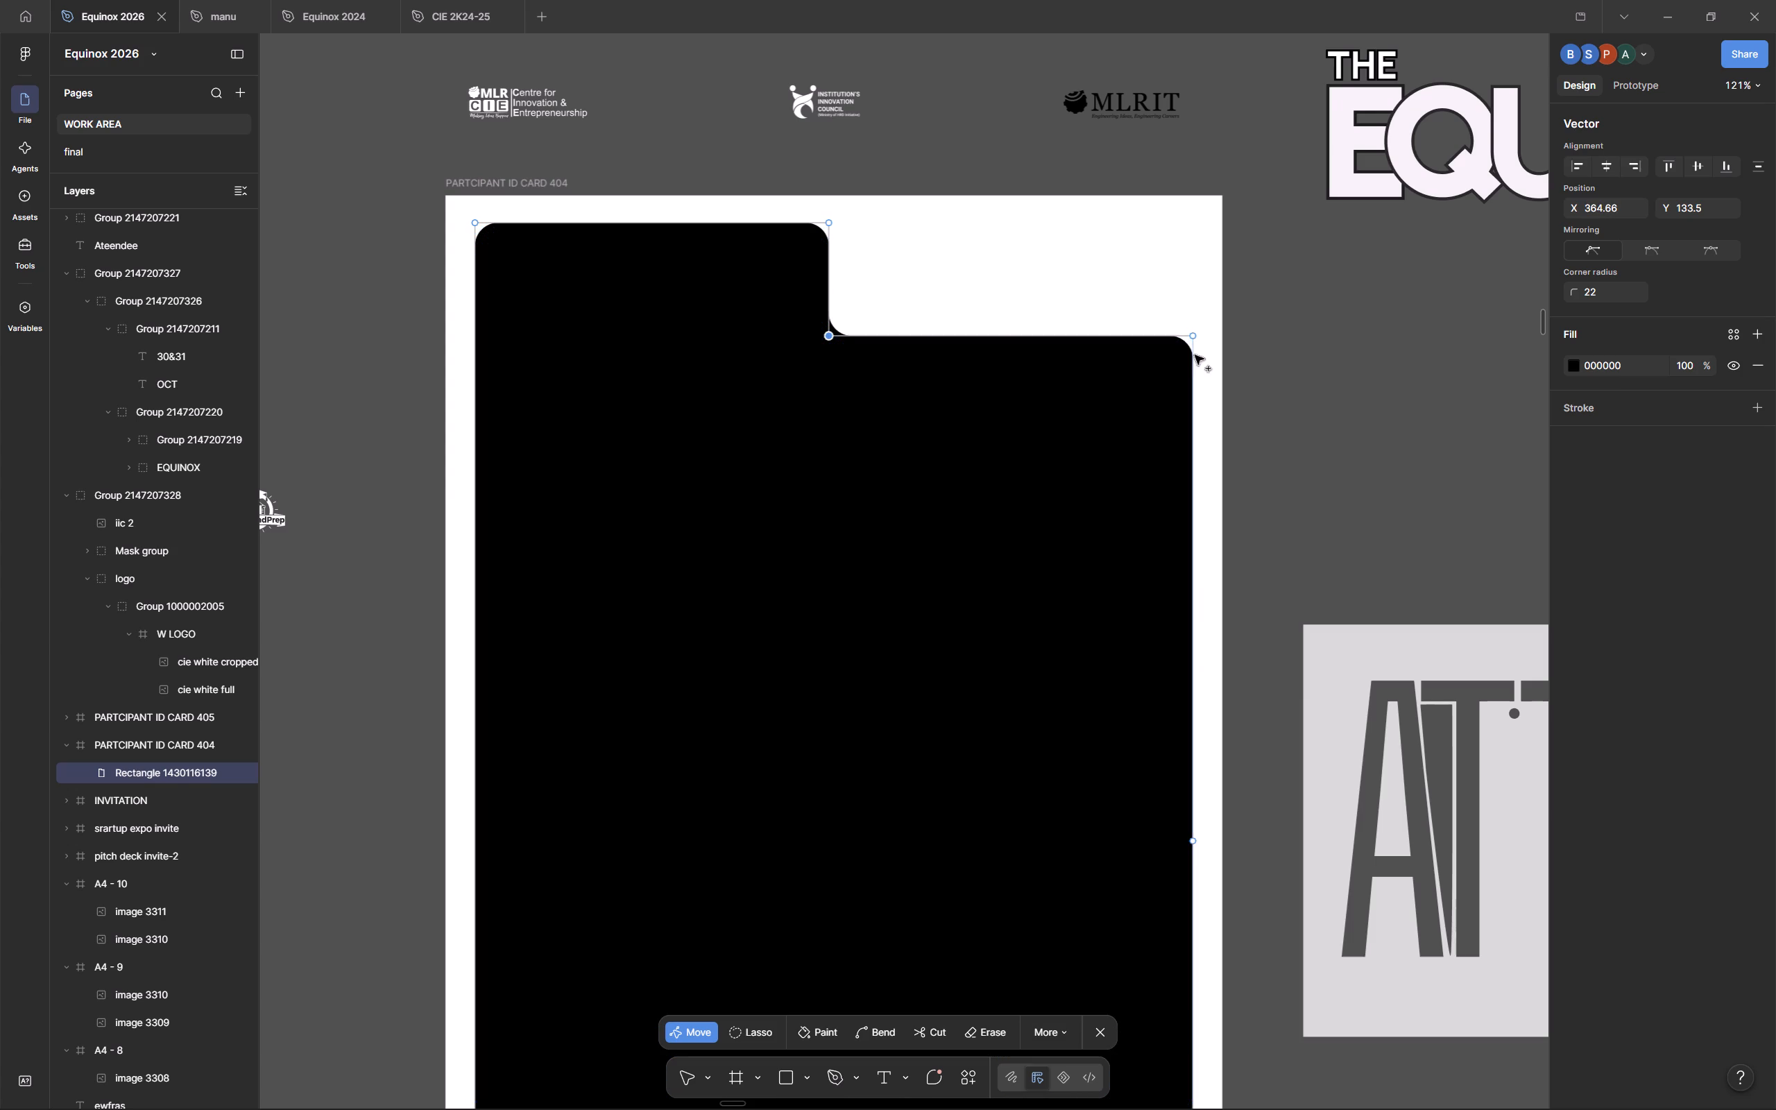
shift+click(1192, 338)
key(Down)
key(Down)
key(Down)
key(Down)
key(Down)
key(Down)
key(Down)
key(Down)
key(Down)
key(Down)
key(Down)
key(Down)
key(Down)
key(Down)
key(Down)
key(Down)
key(Down)
key(Down)
key(Down)
key(Down)
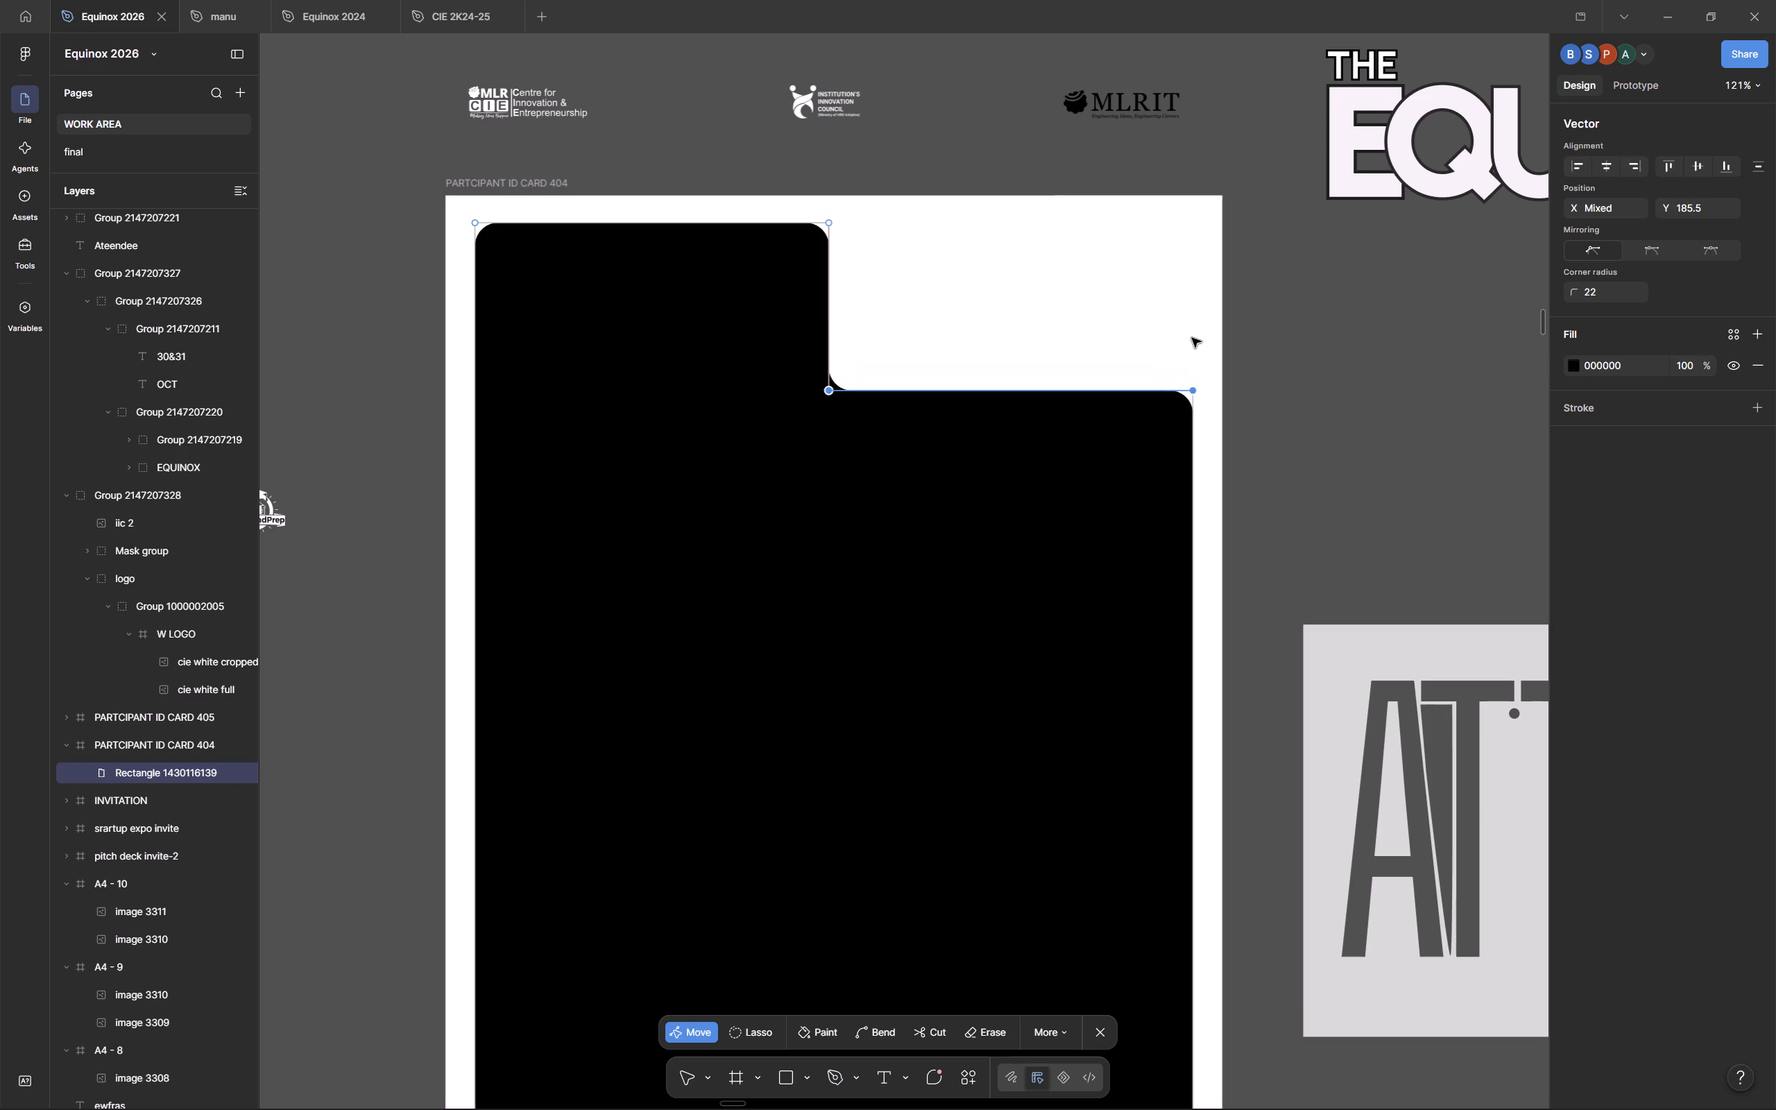
key(Down)
key(Down)
key(Down)
key(Down)
key(Down)
key(Down)
key(Down)
key(Down)
key(Down)
key(Down)
key(Down)
key(Down)
key(Down)
key(Down)
key(Down)
key(Down)
key(Down)
key(Down)
key(Down)
key(Down)
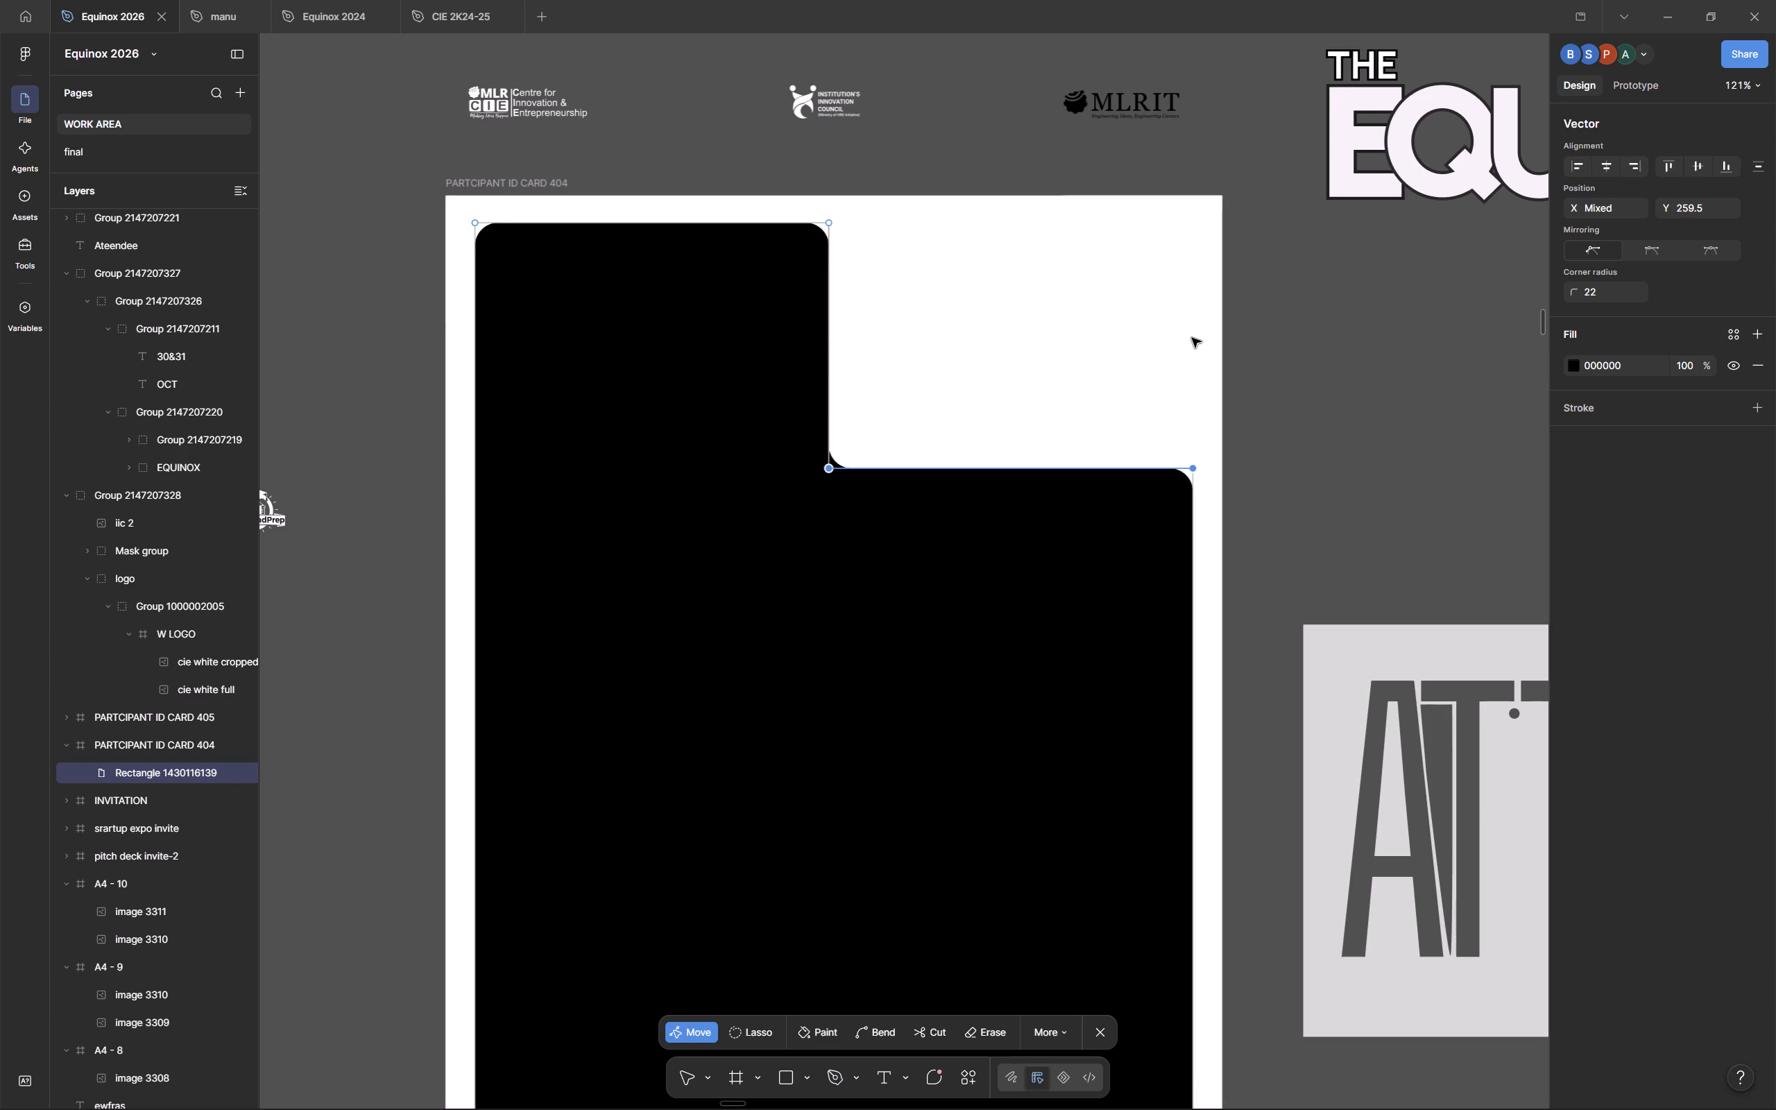
scroll(1351, 361, left, 1)
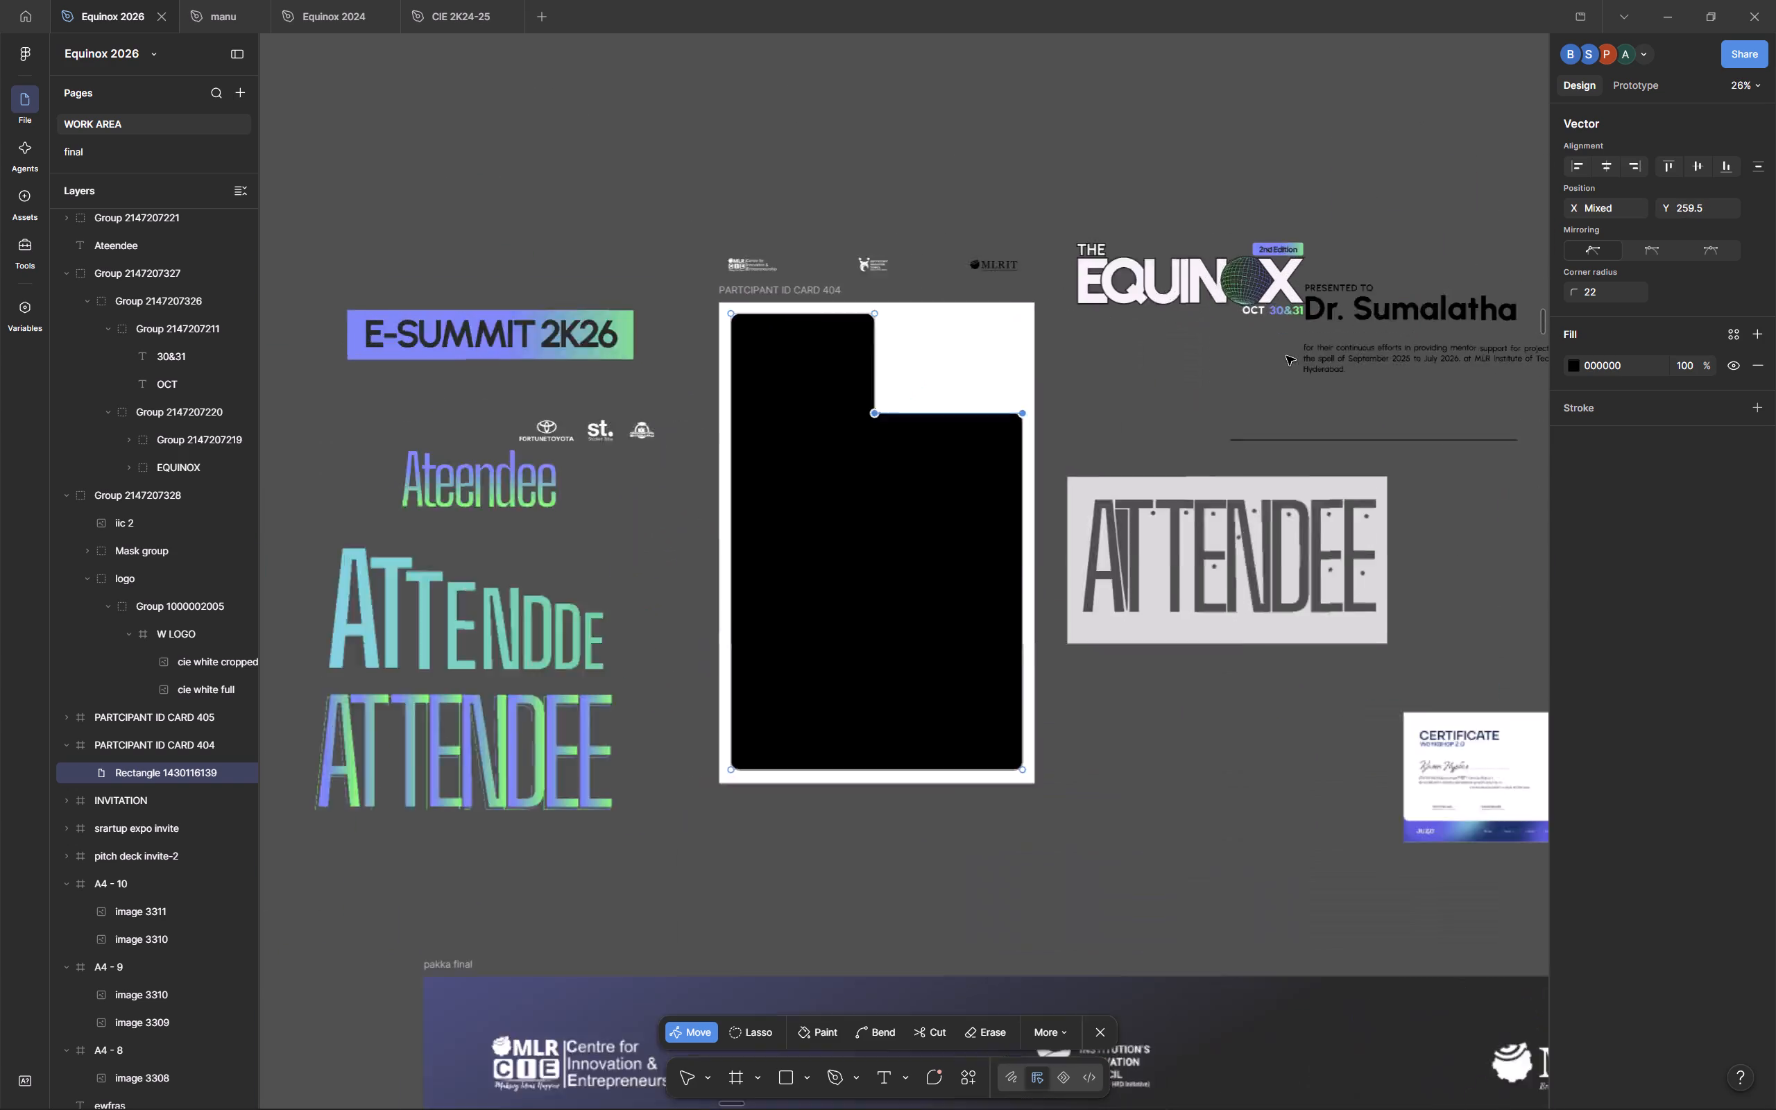
click(1143, 259)
click(1143, 259)
click(1024, 222)
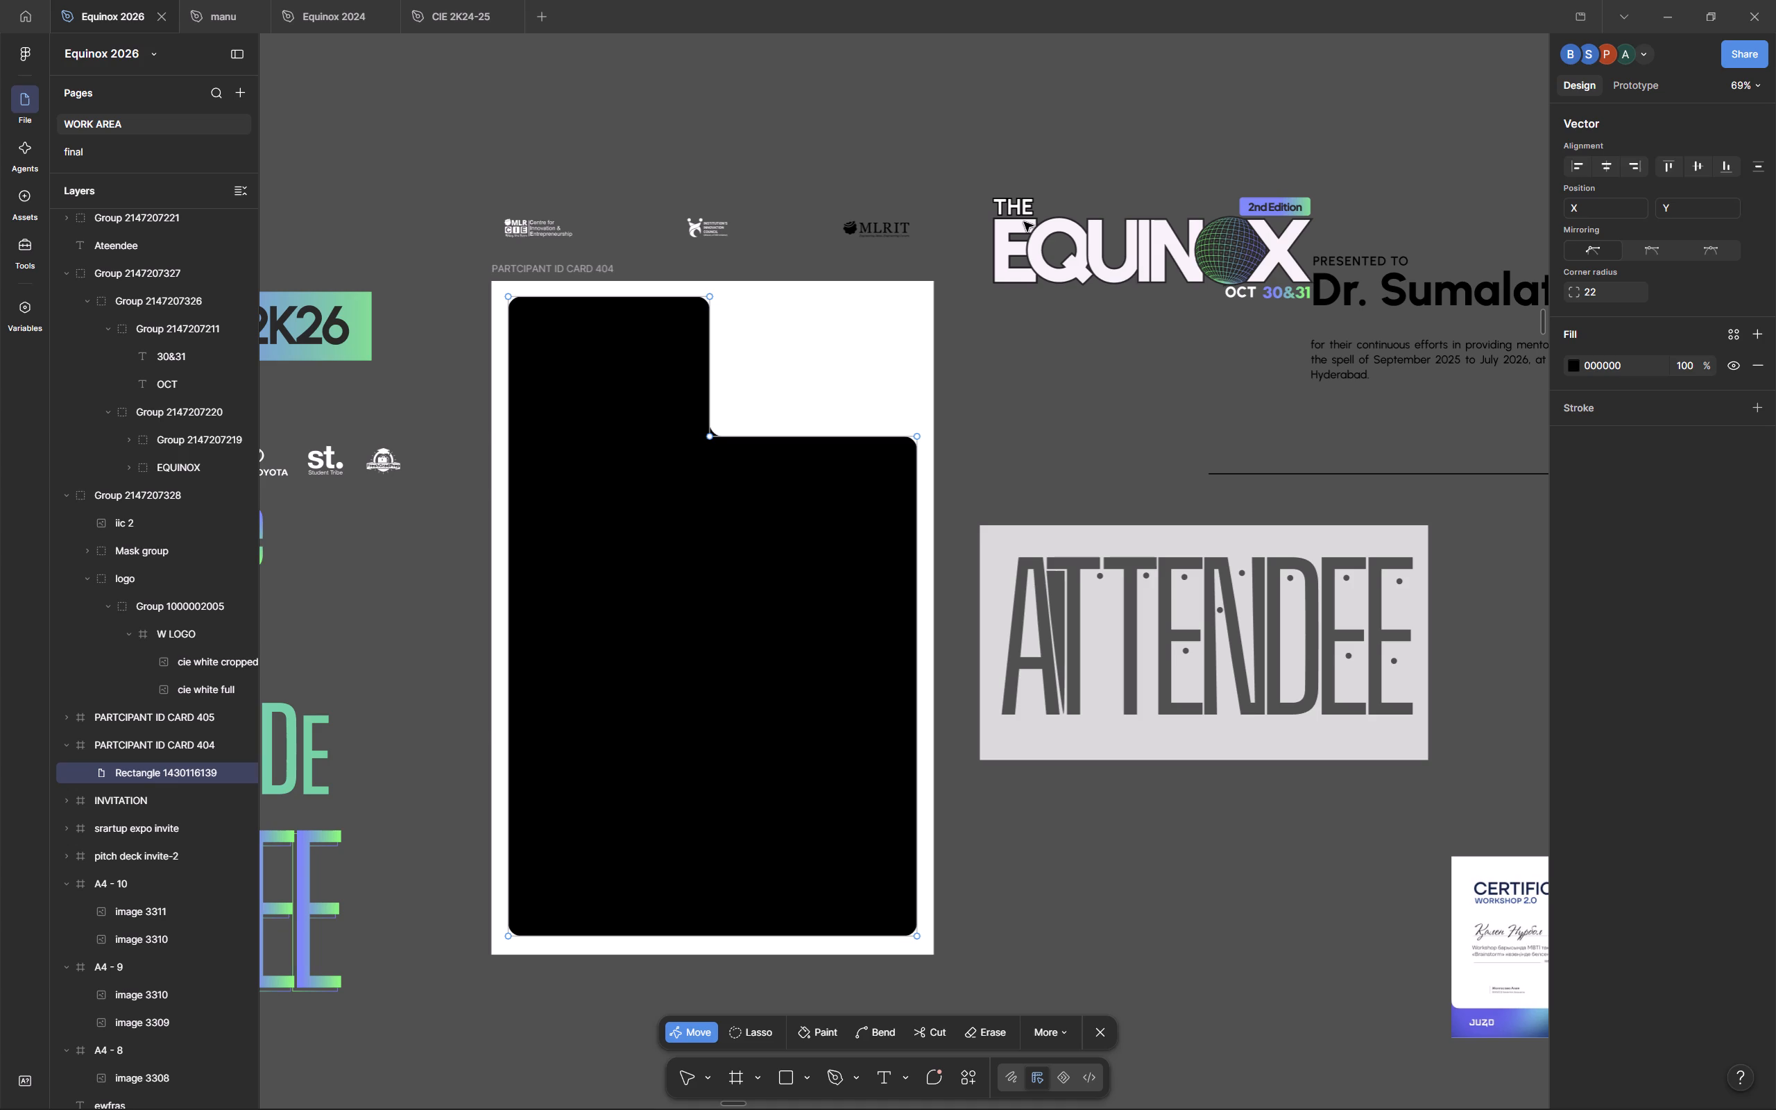
double_click(967, 457)
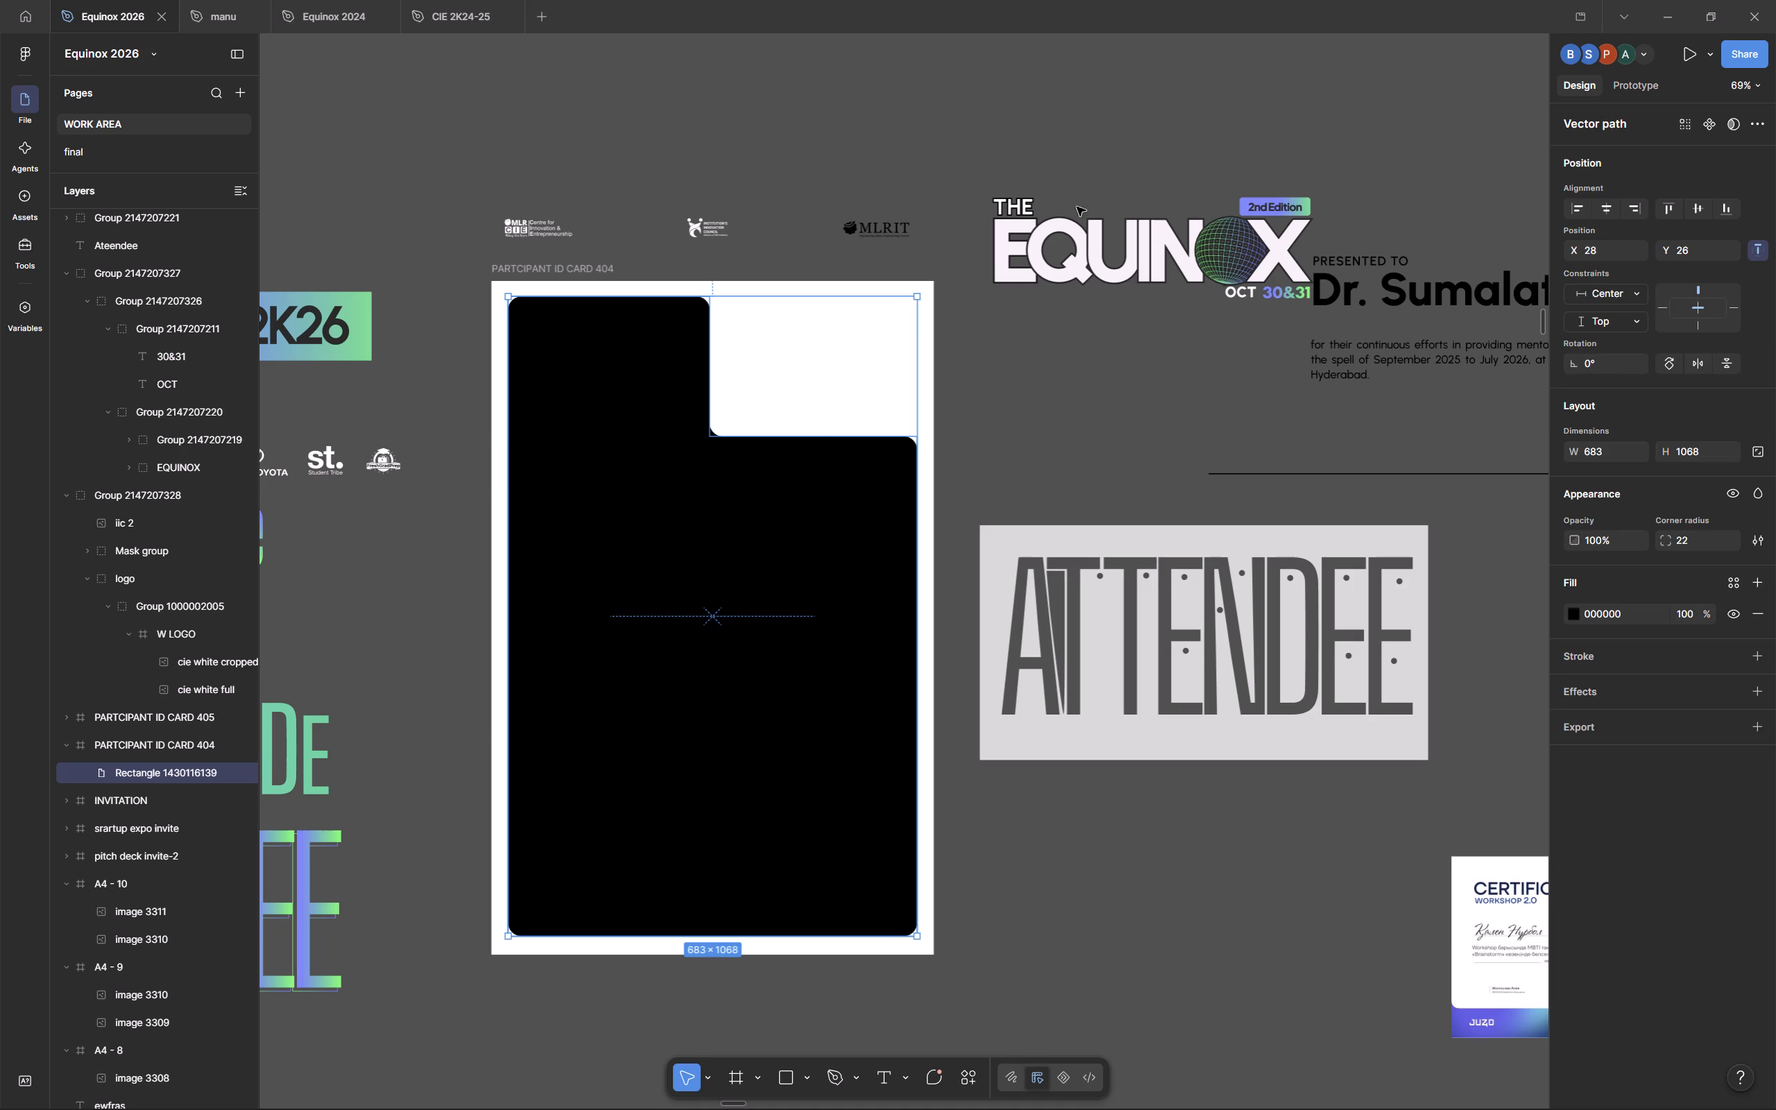
Change the OCT text of the EQUINOX logo group from the white Color variable to the library's Black.
click(1066, 232)
click(1591, 822)
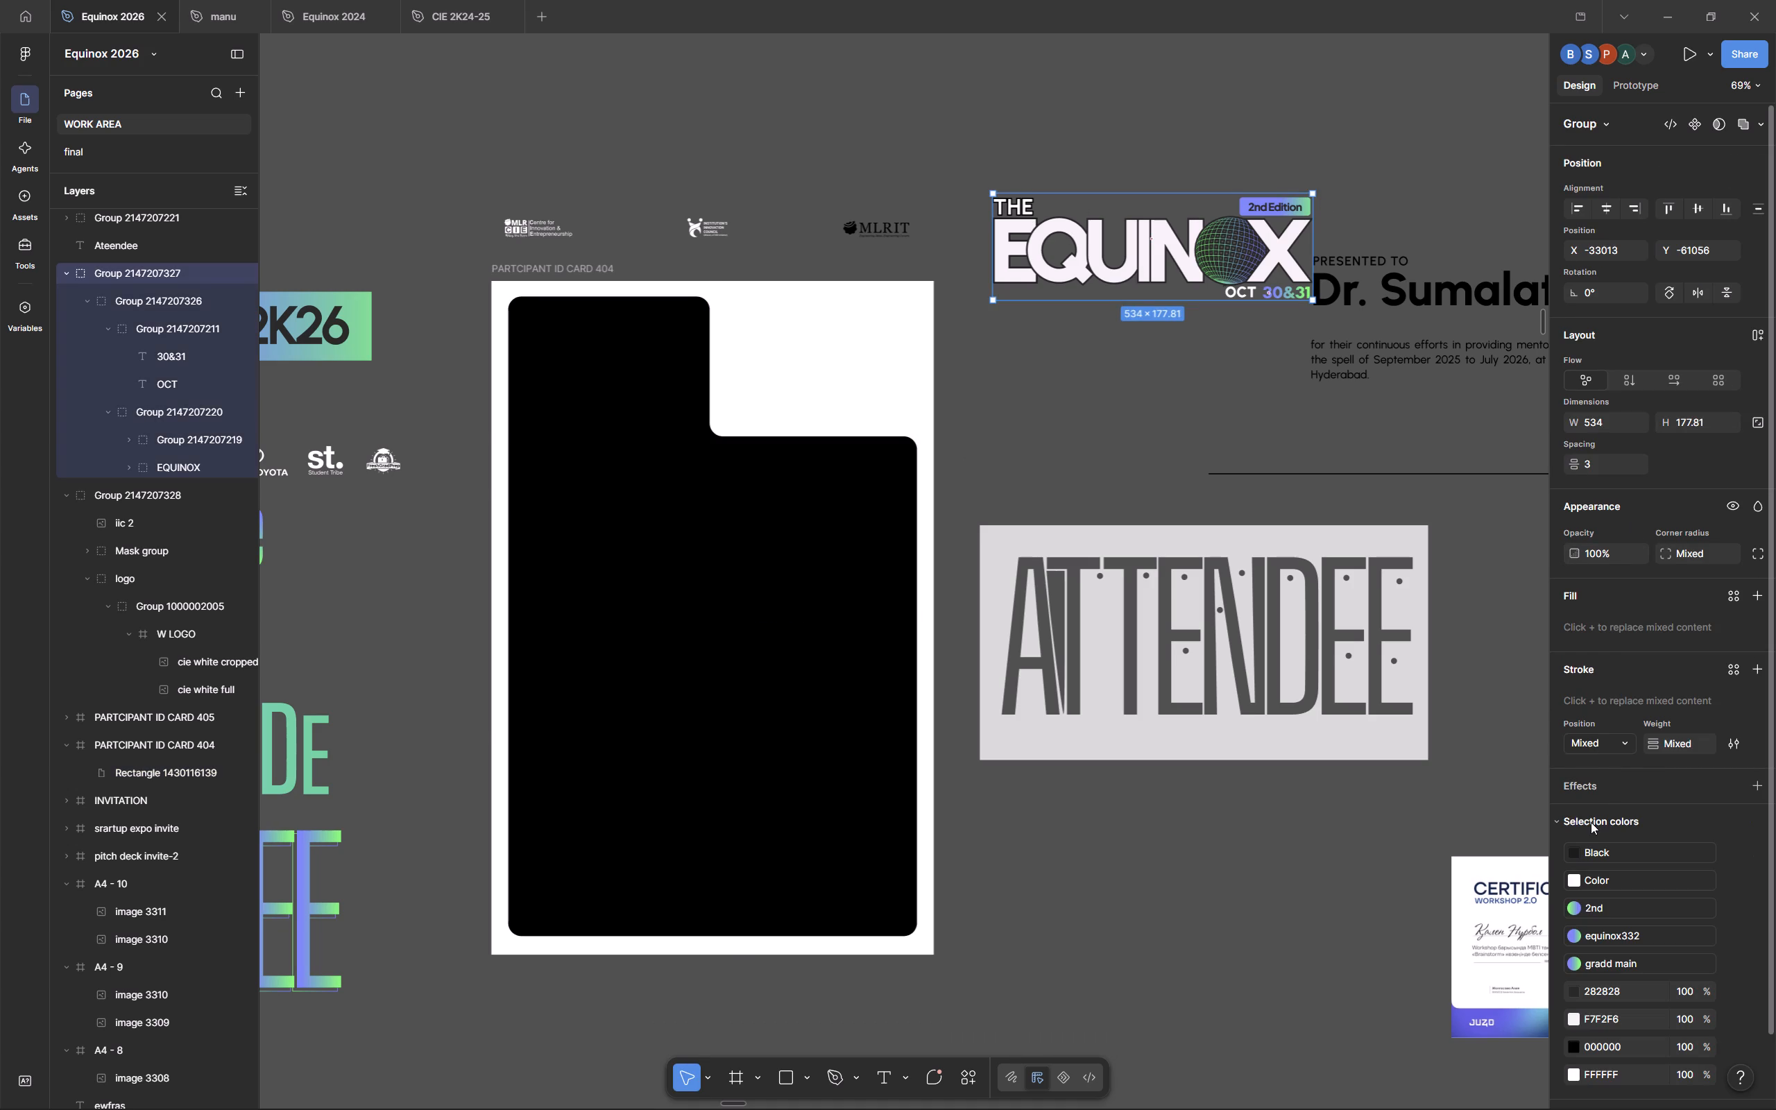
click(1572, 880)
click(1424, 869)
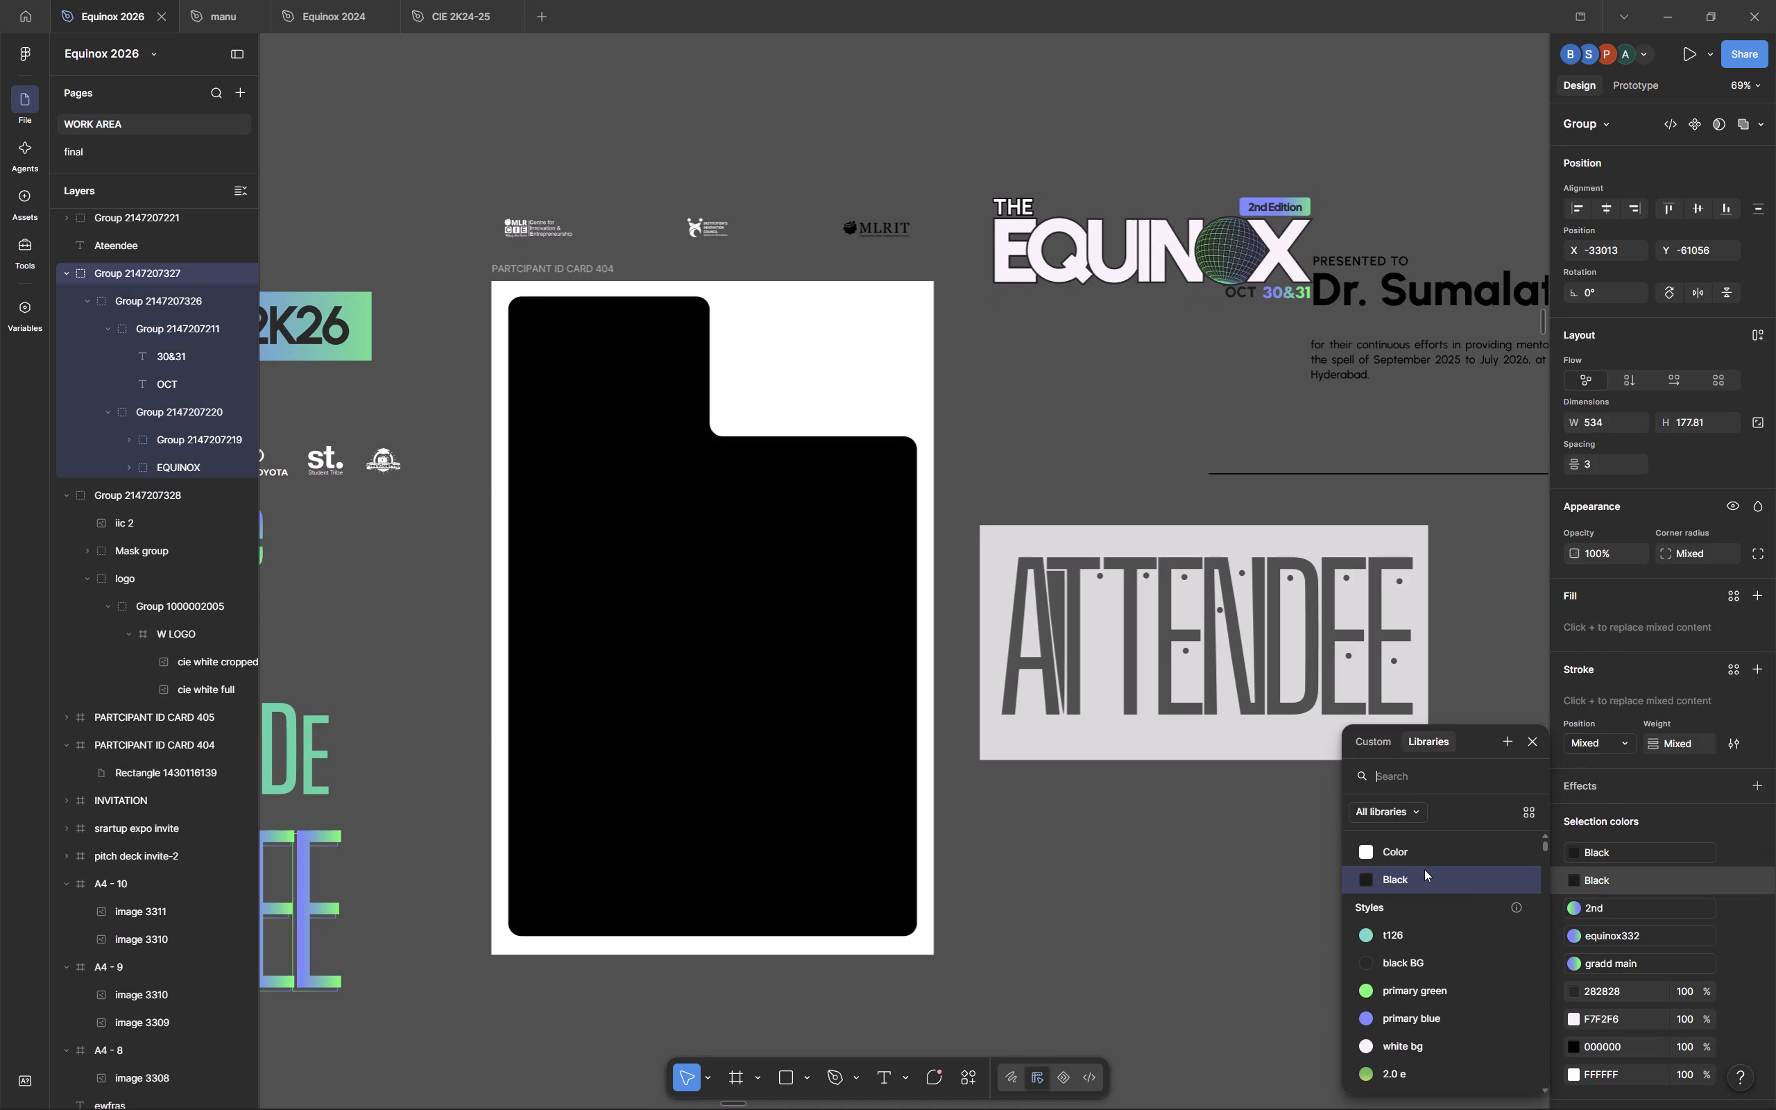
key(ctrl+z)
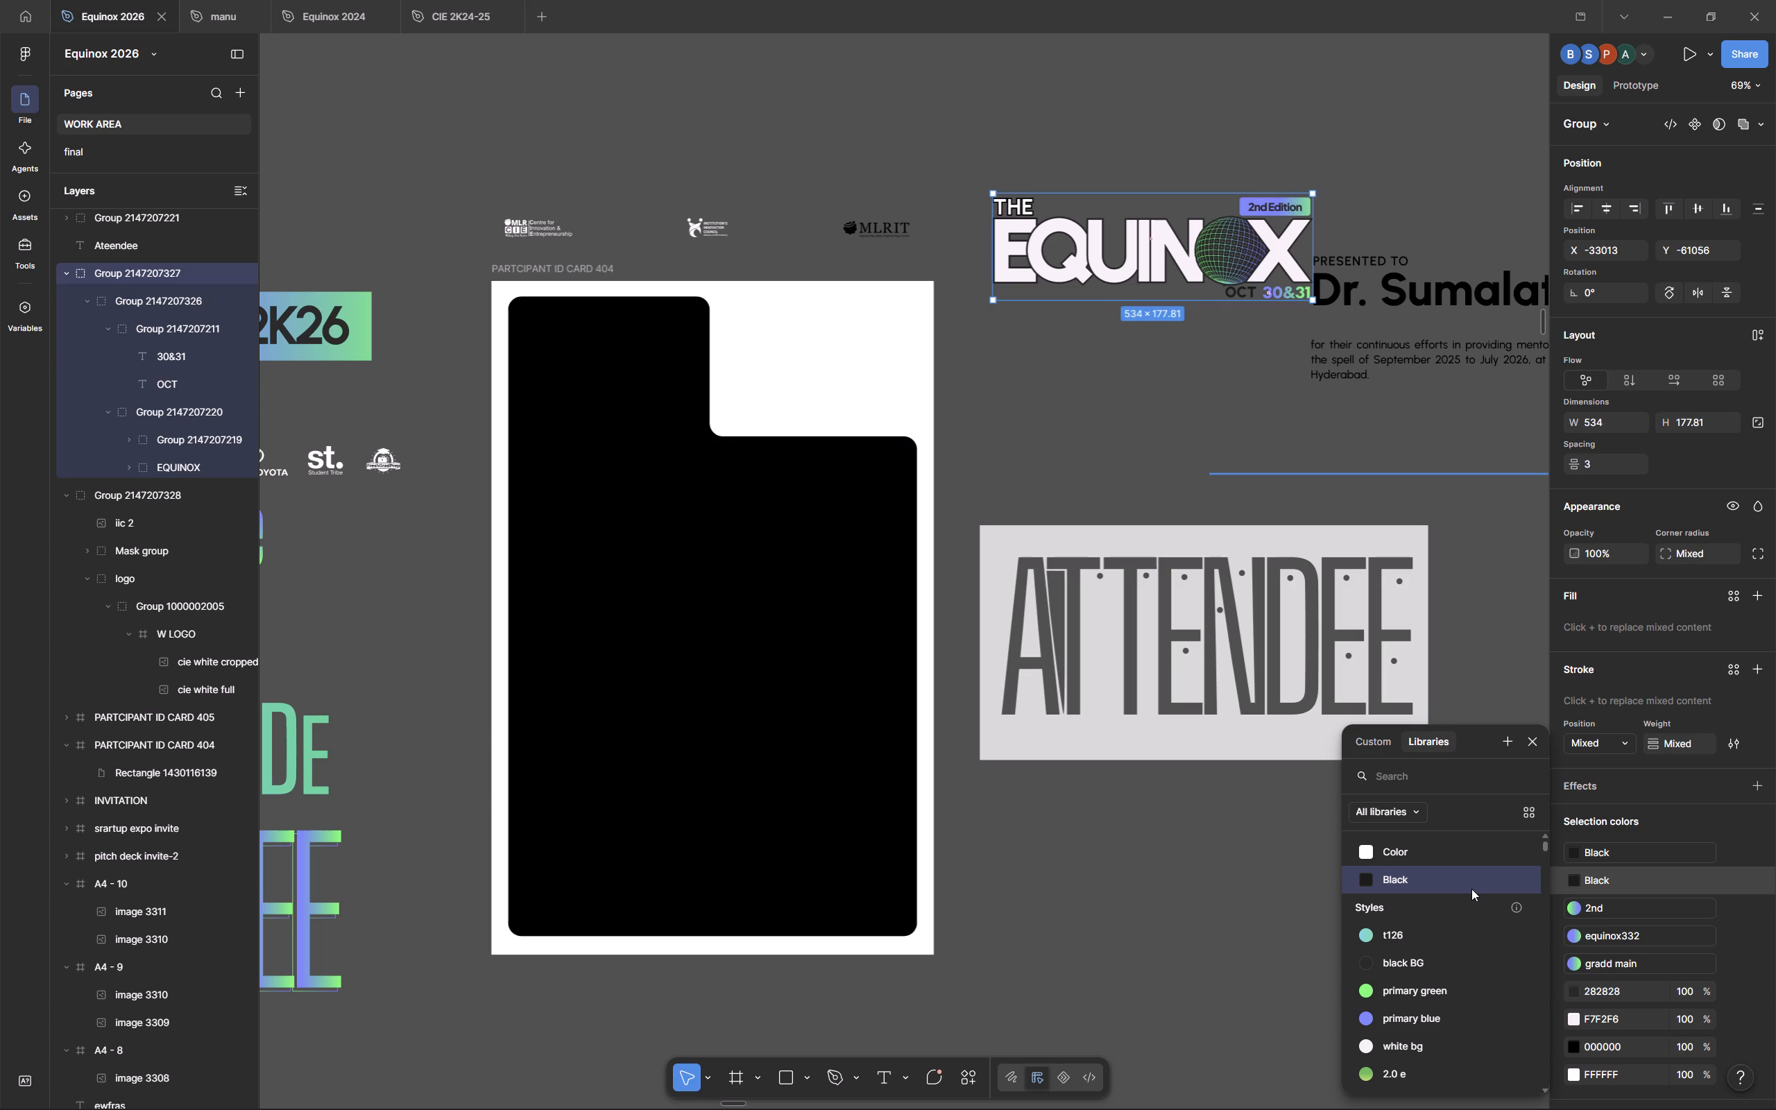
click(1401, 879)
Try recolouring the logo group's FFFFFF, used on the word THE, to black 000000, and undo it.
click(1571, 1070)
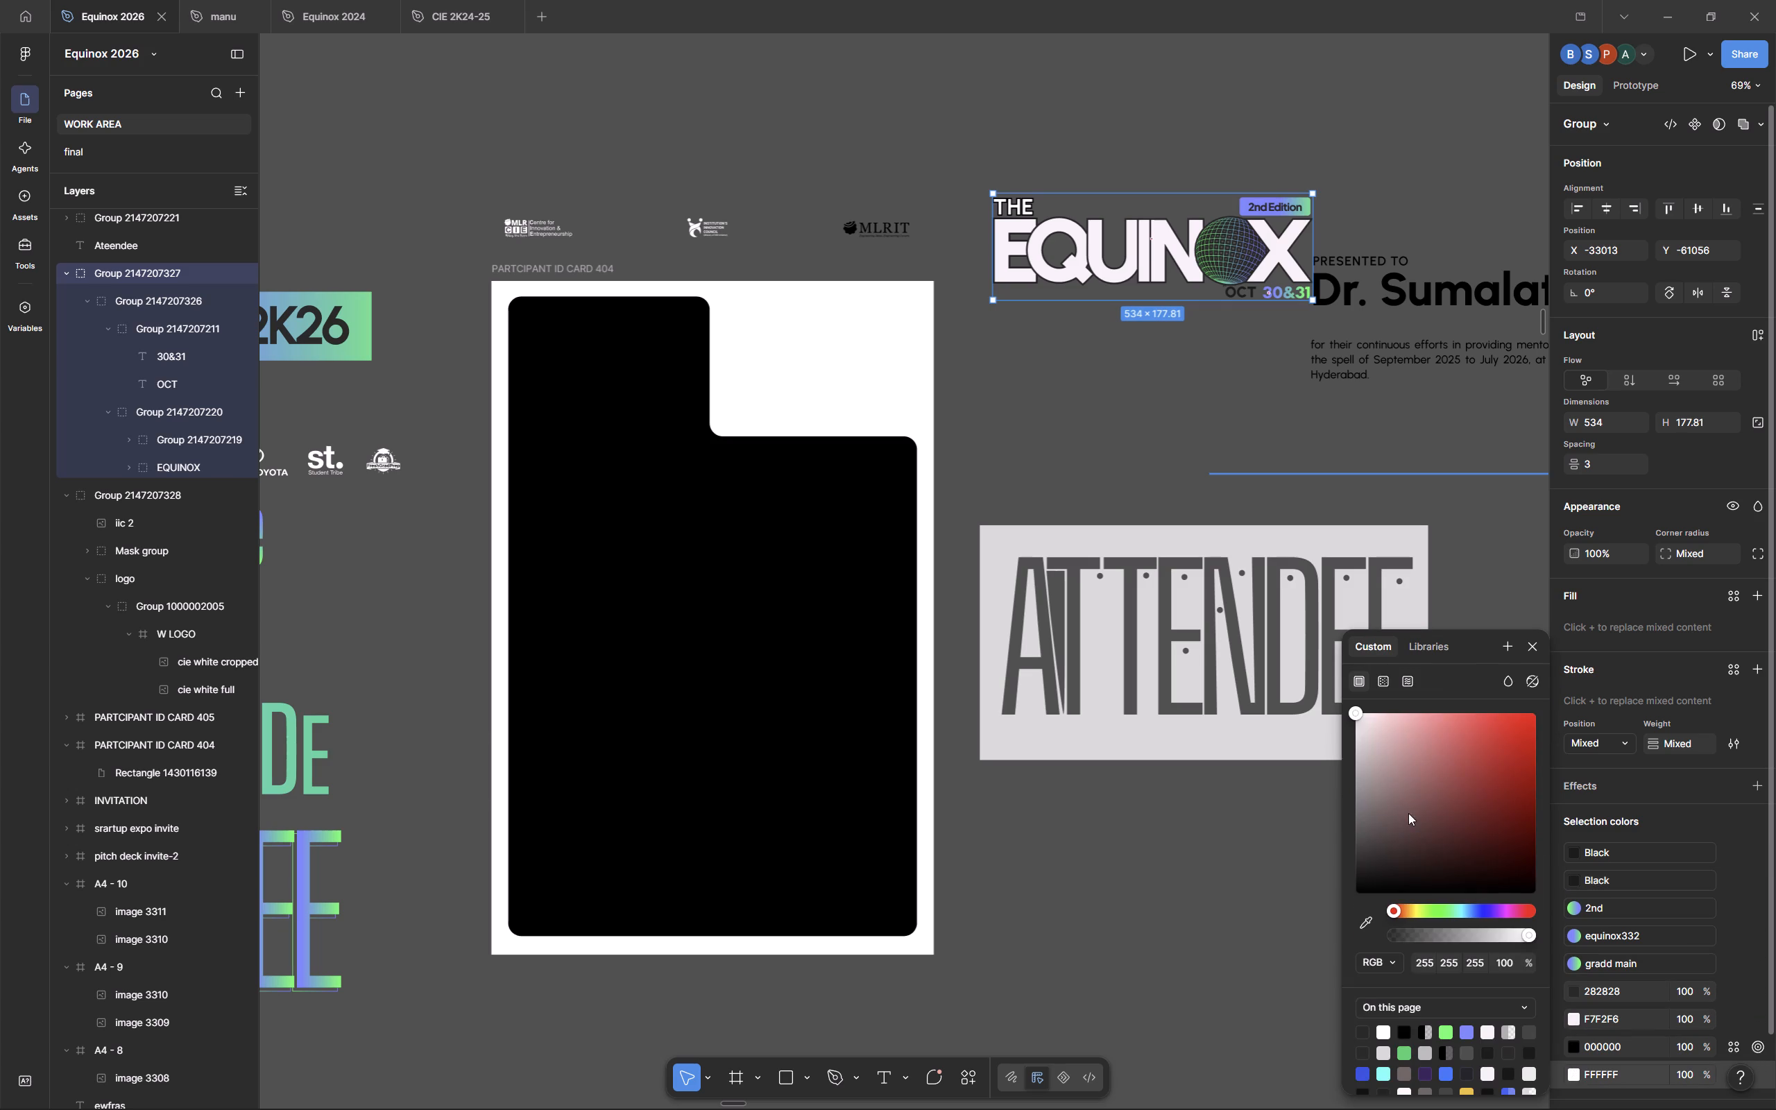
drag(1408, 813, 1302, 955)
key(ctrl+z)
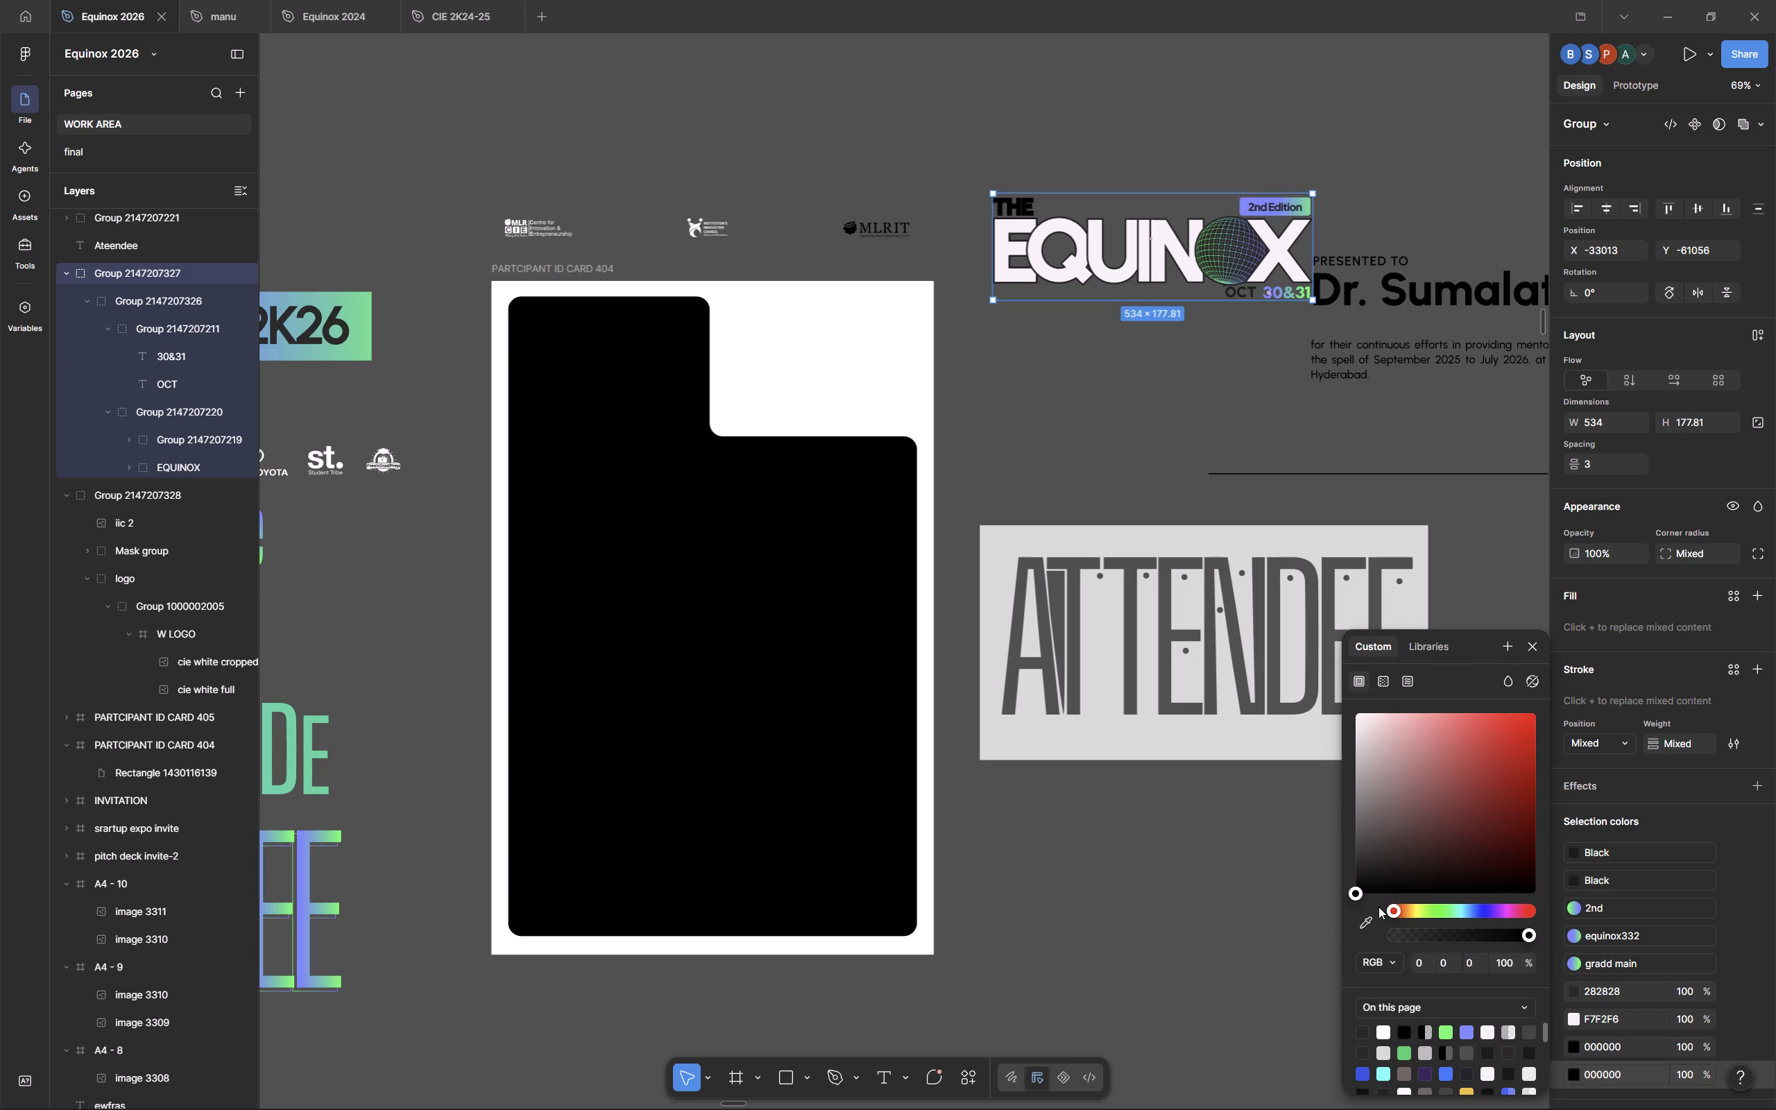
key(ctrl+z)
Select the logo's inner group and change the EQUINOX lettering's F7F2F6 colour to black, 000000.
double_click(1068, 243)
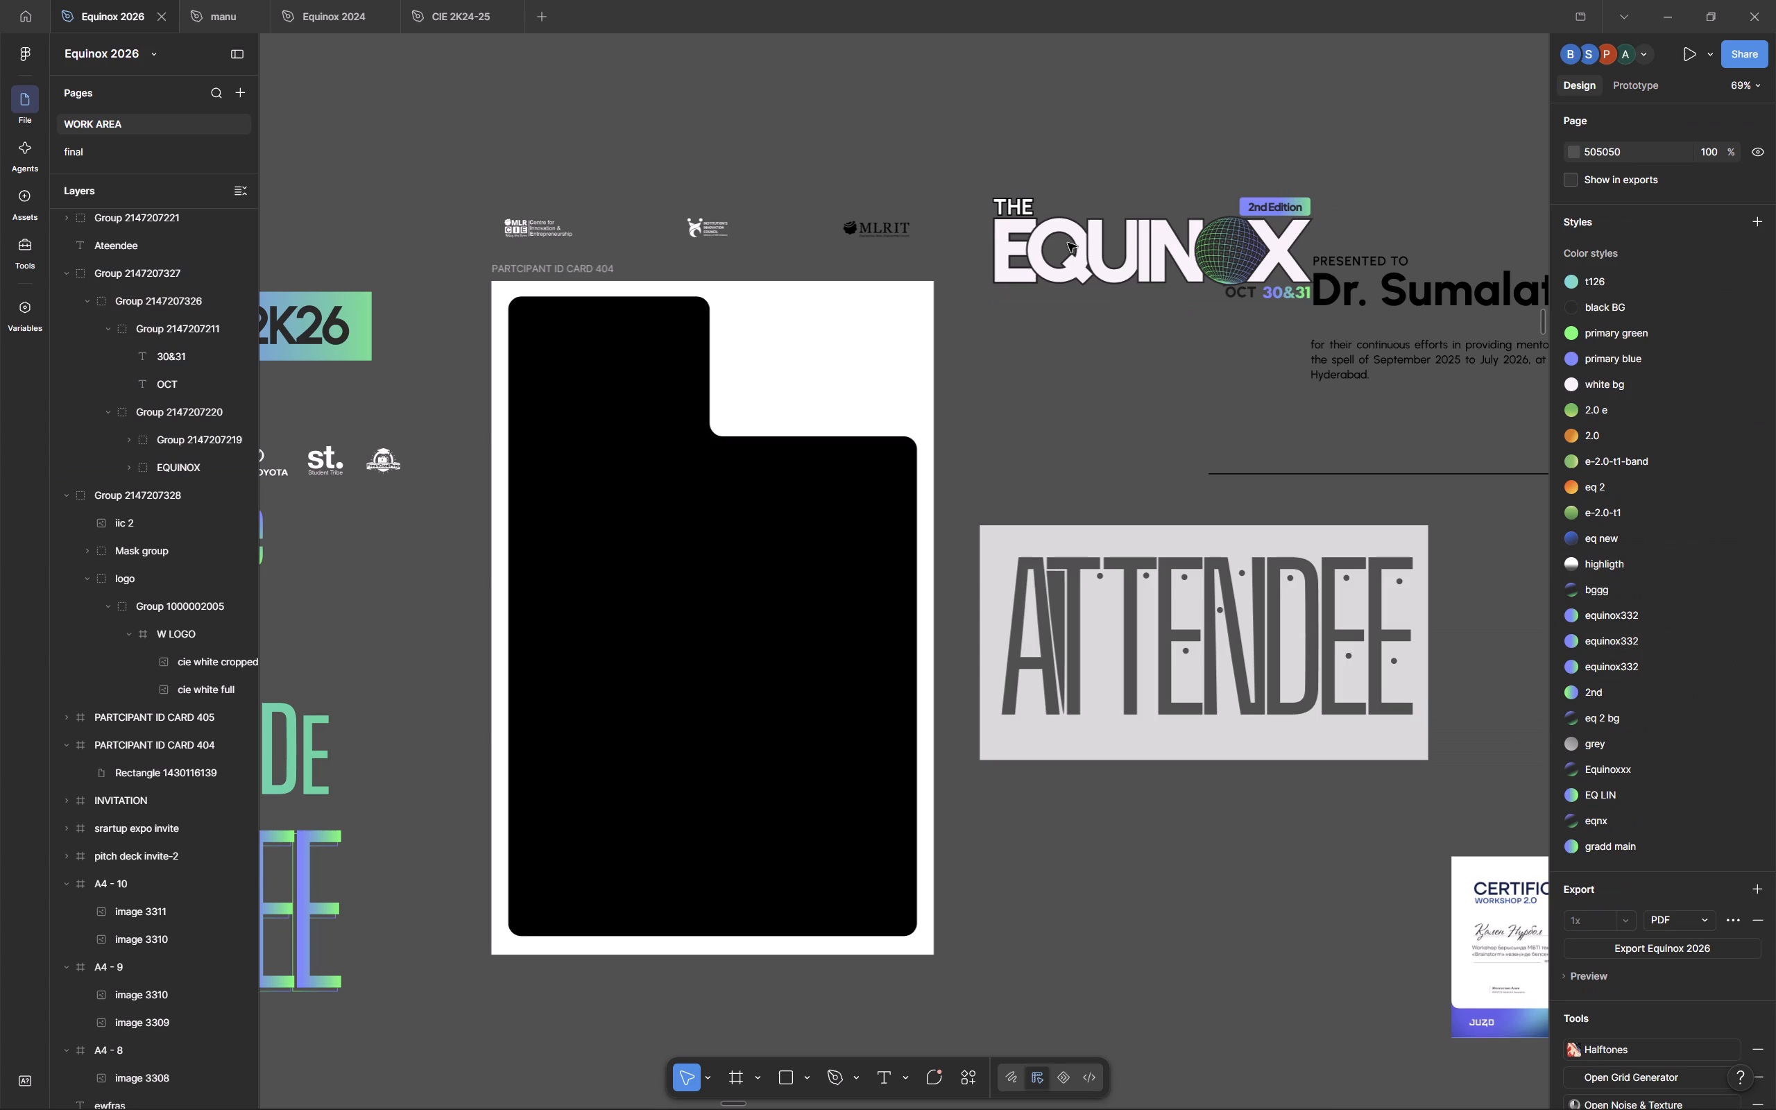
double_click(1088, 232)
double_click(1088, 232)
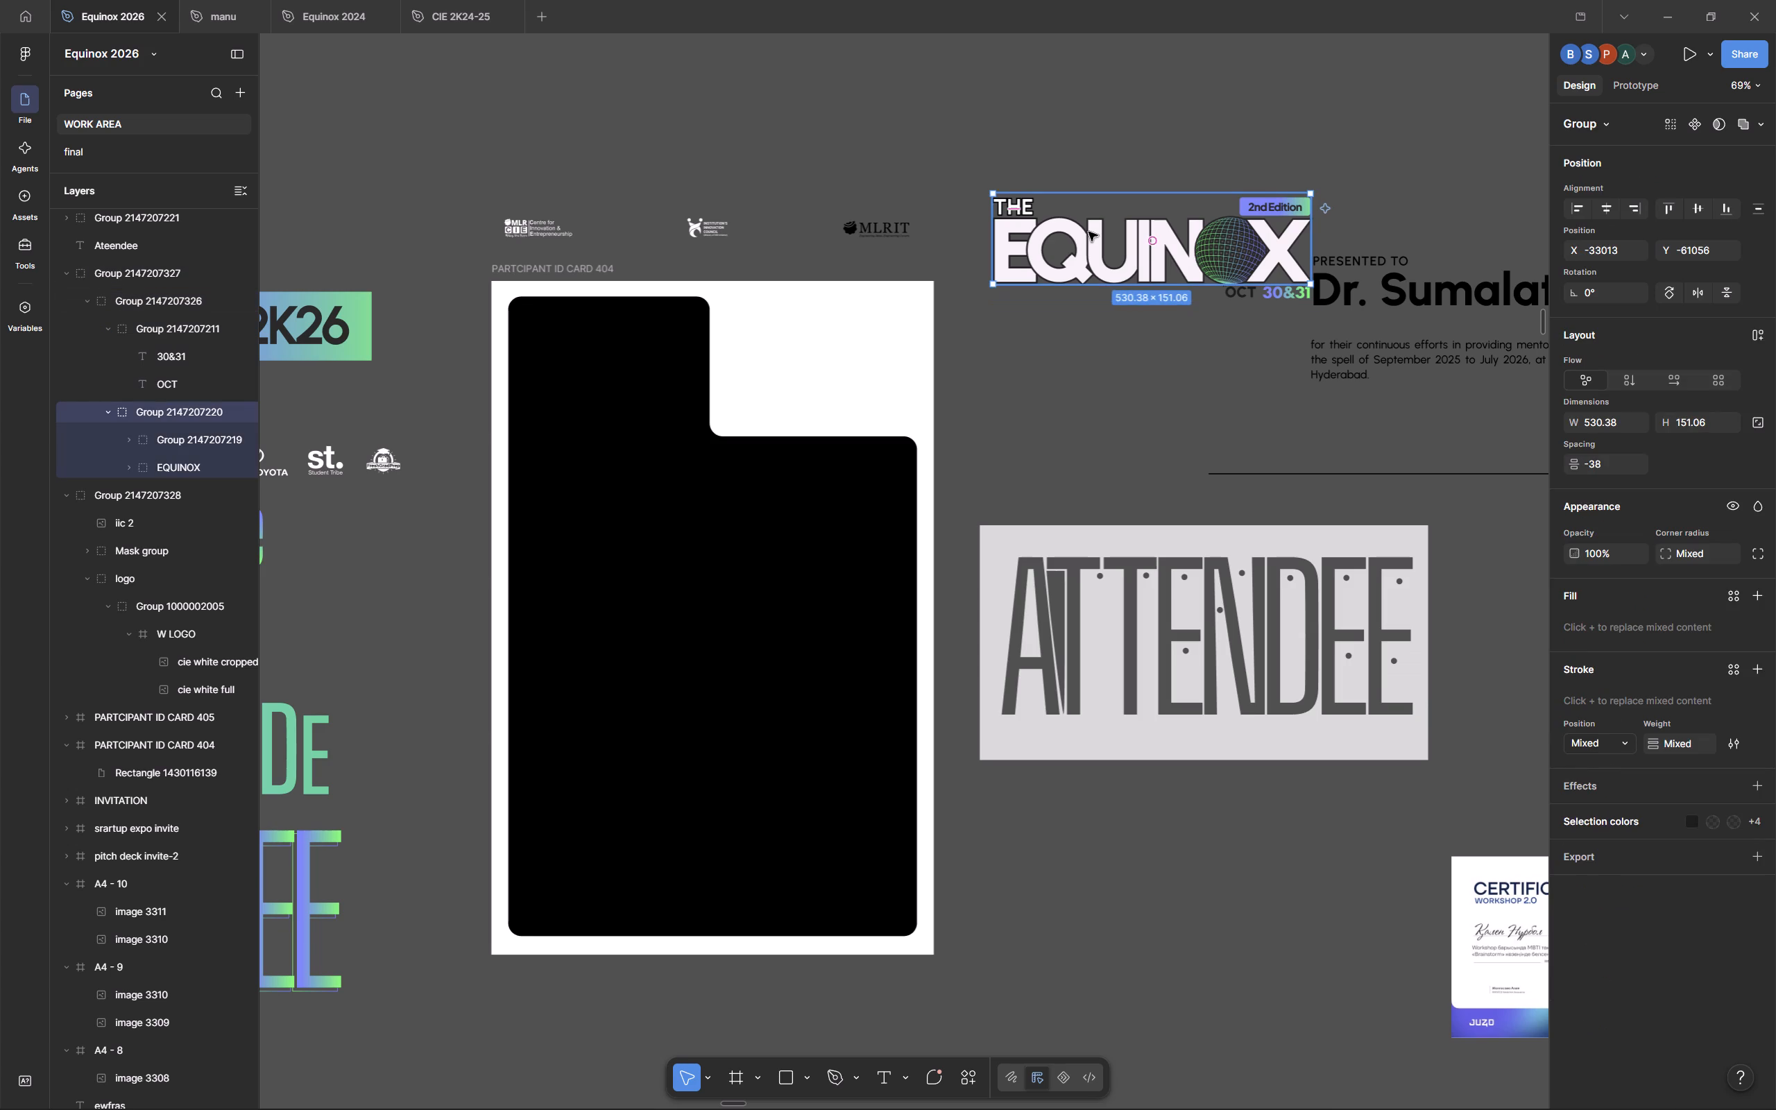
click(1594, 816)
click(1573, 964)
drag(1414, 780, 1264, 1021)
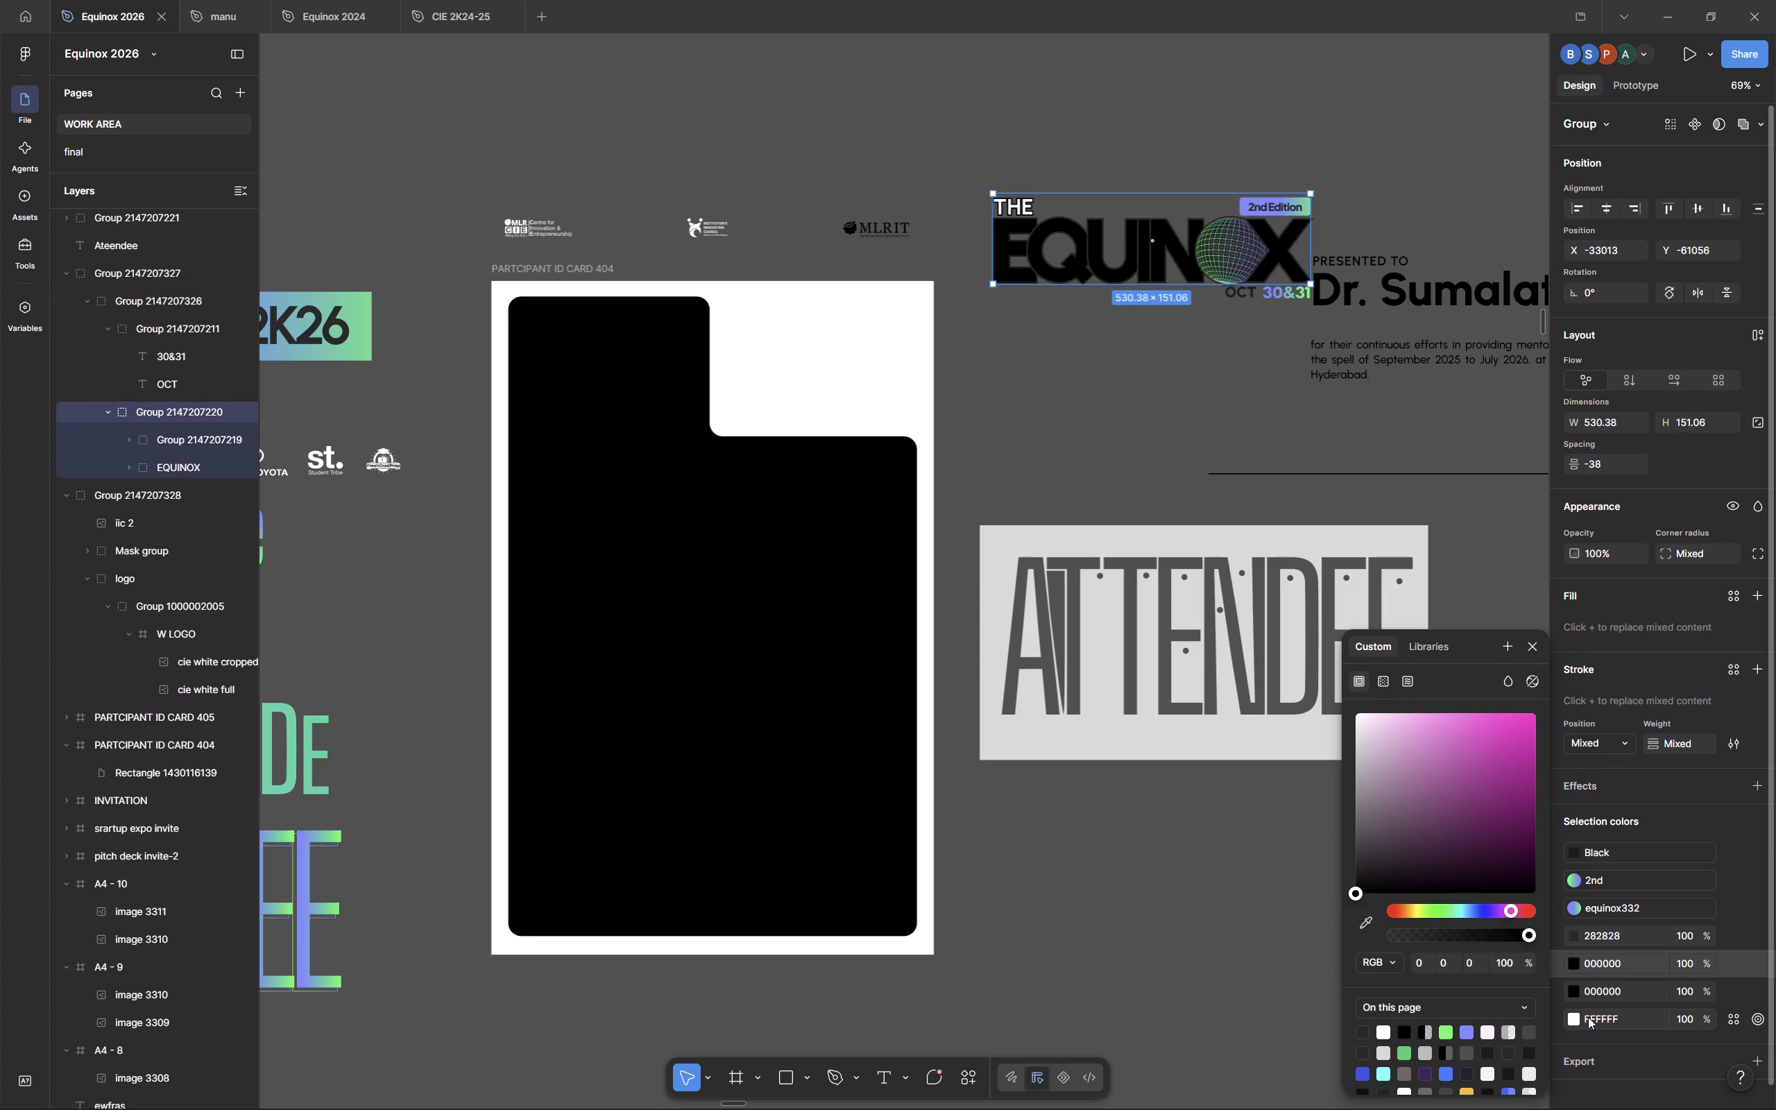
Change the inner logo group's 000000 selection colour to the near-white F6ECEC.
click(1572, 966)
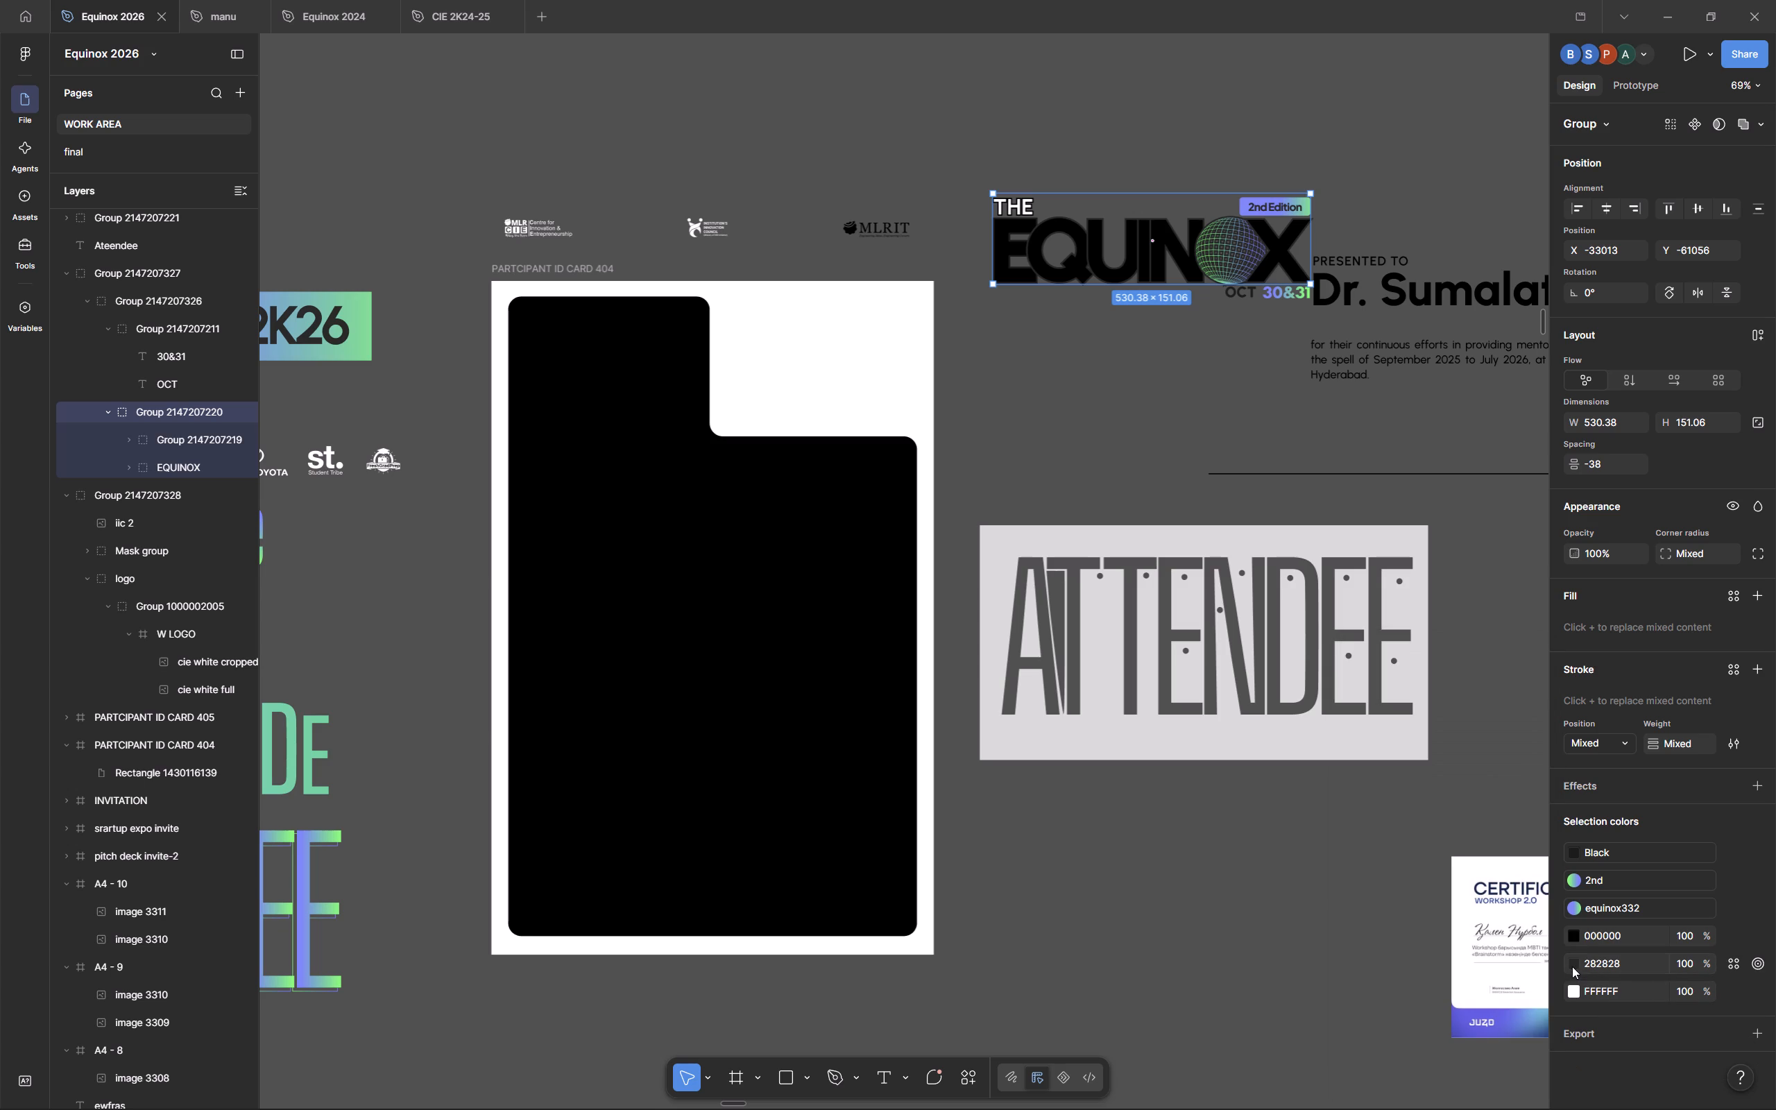
click(1574, 938)
drag(1462, 880, 1356, 702)
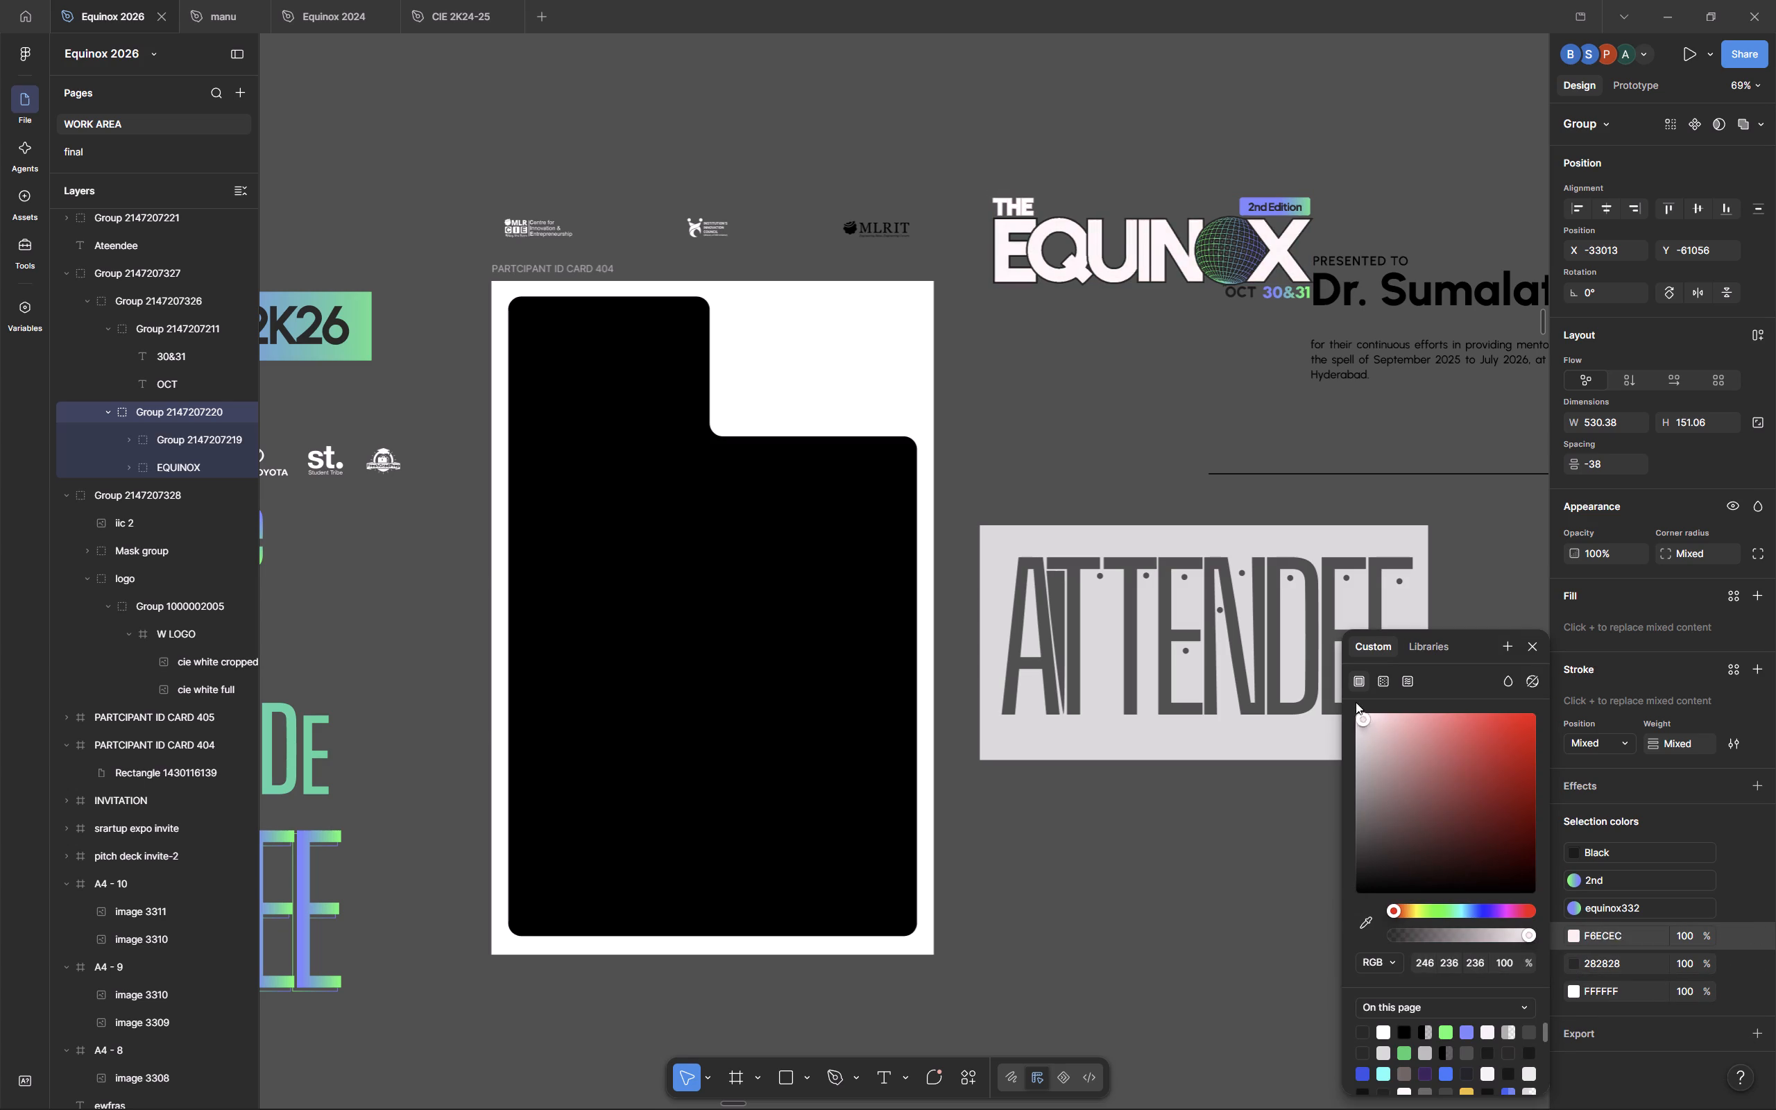
Set the near-white selection colour of the inner logo group's EQUINOX lettering to black, 000000.
drag(1356, 702, 1243, 1109)
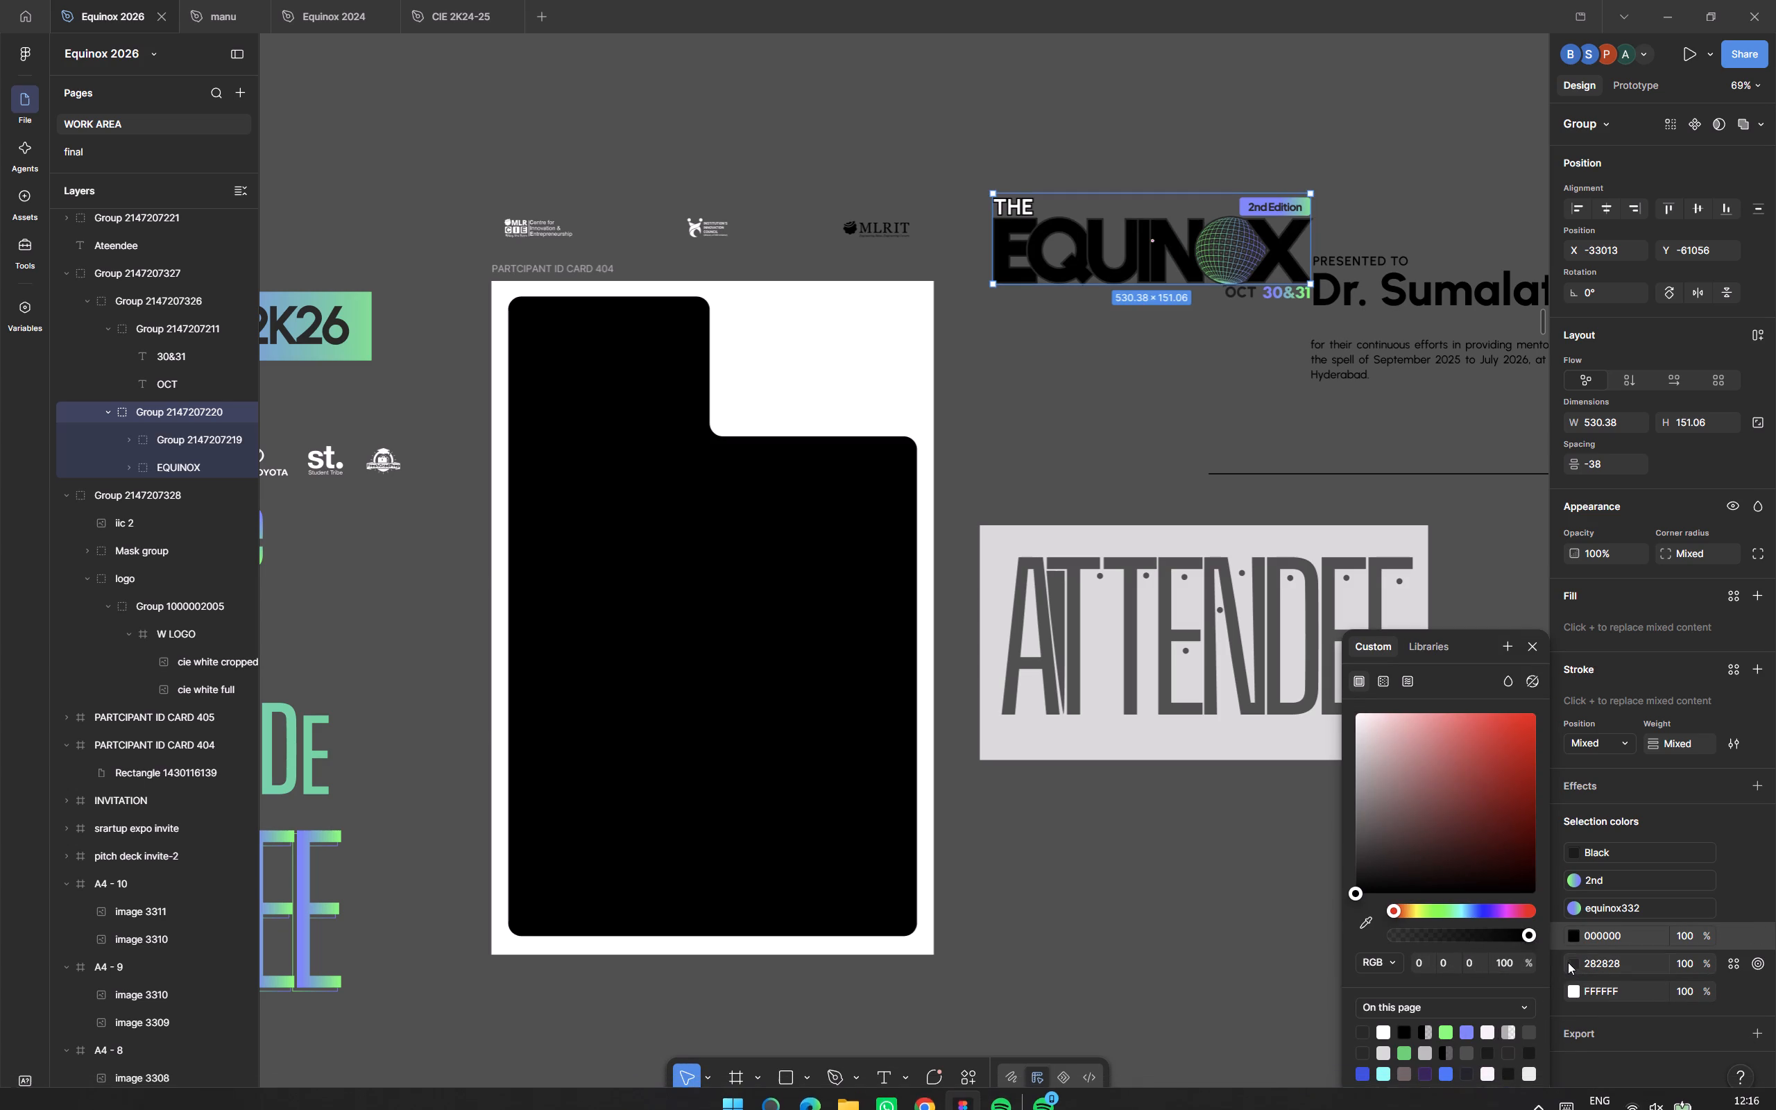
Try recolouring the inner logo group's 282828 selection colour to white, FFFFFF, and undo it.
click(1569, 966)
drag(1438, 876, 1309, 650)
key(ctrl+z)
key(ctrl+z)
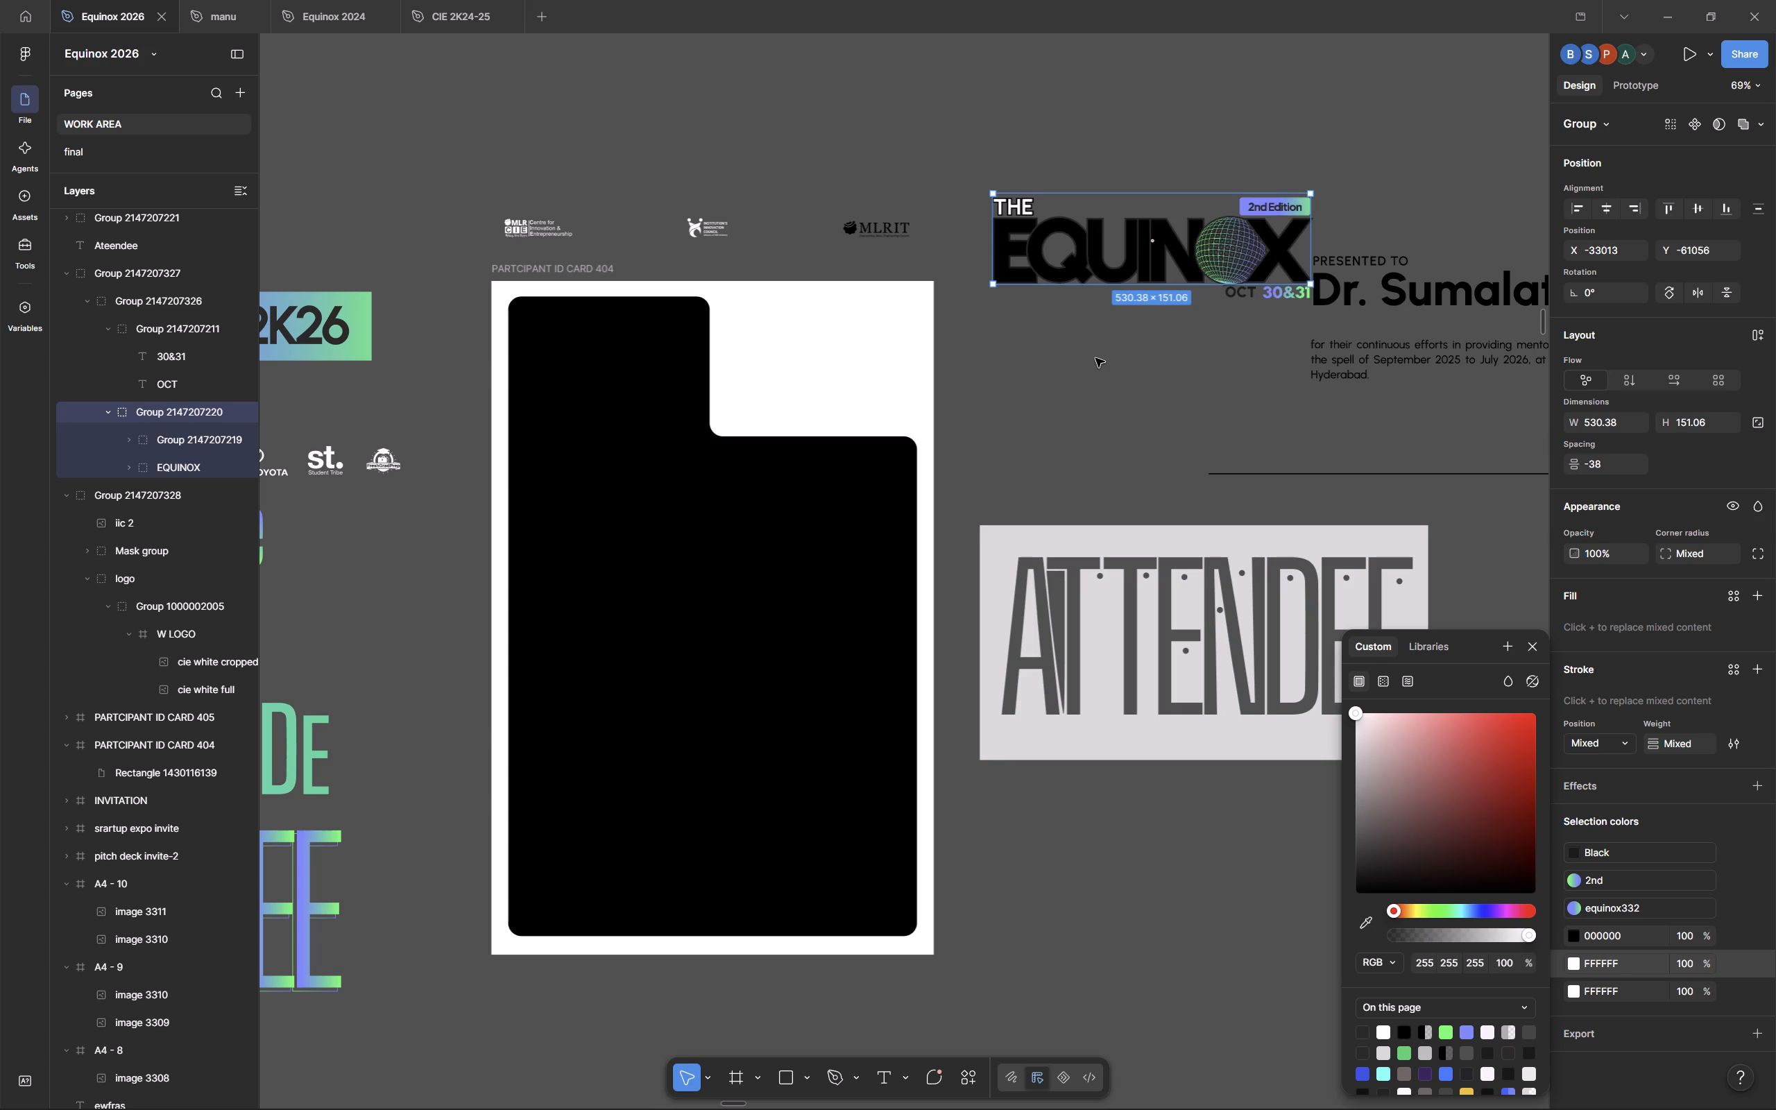
Change the stroke of the letter E in the EQUINOX lettering to the library's white Color variable.
scroll(1156, 377, up, 4)
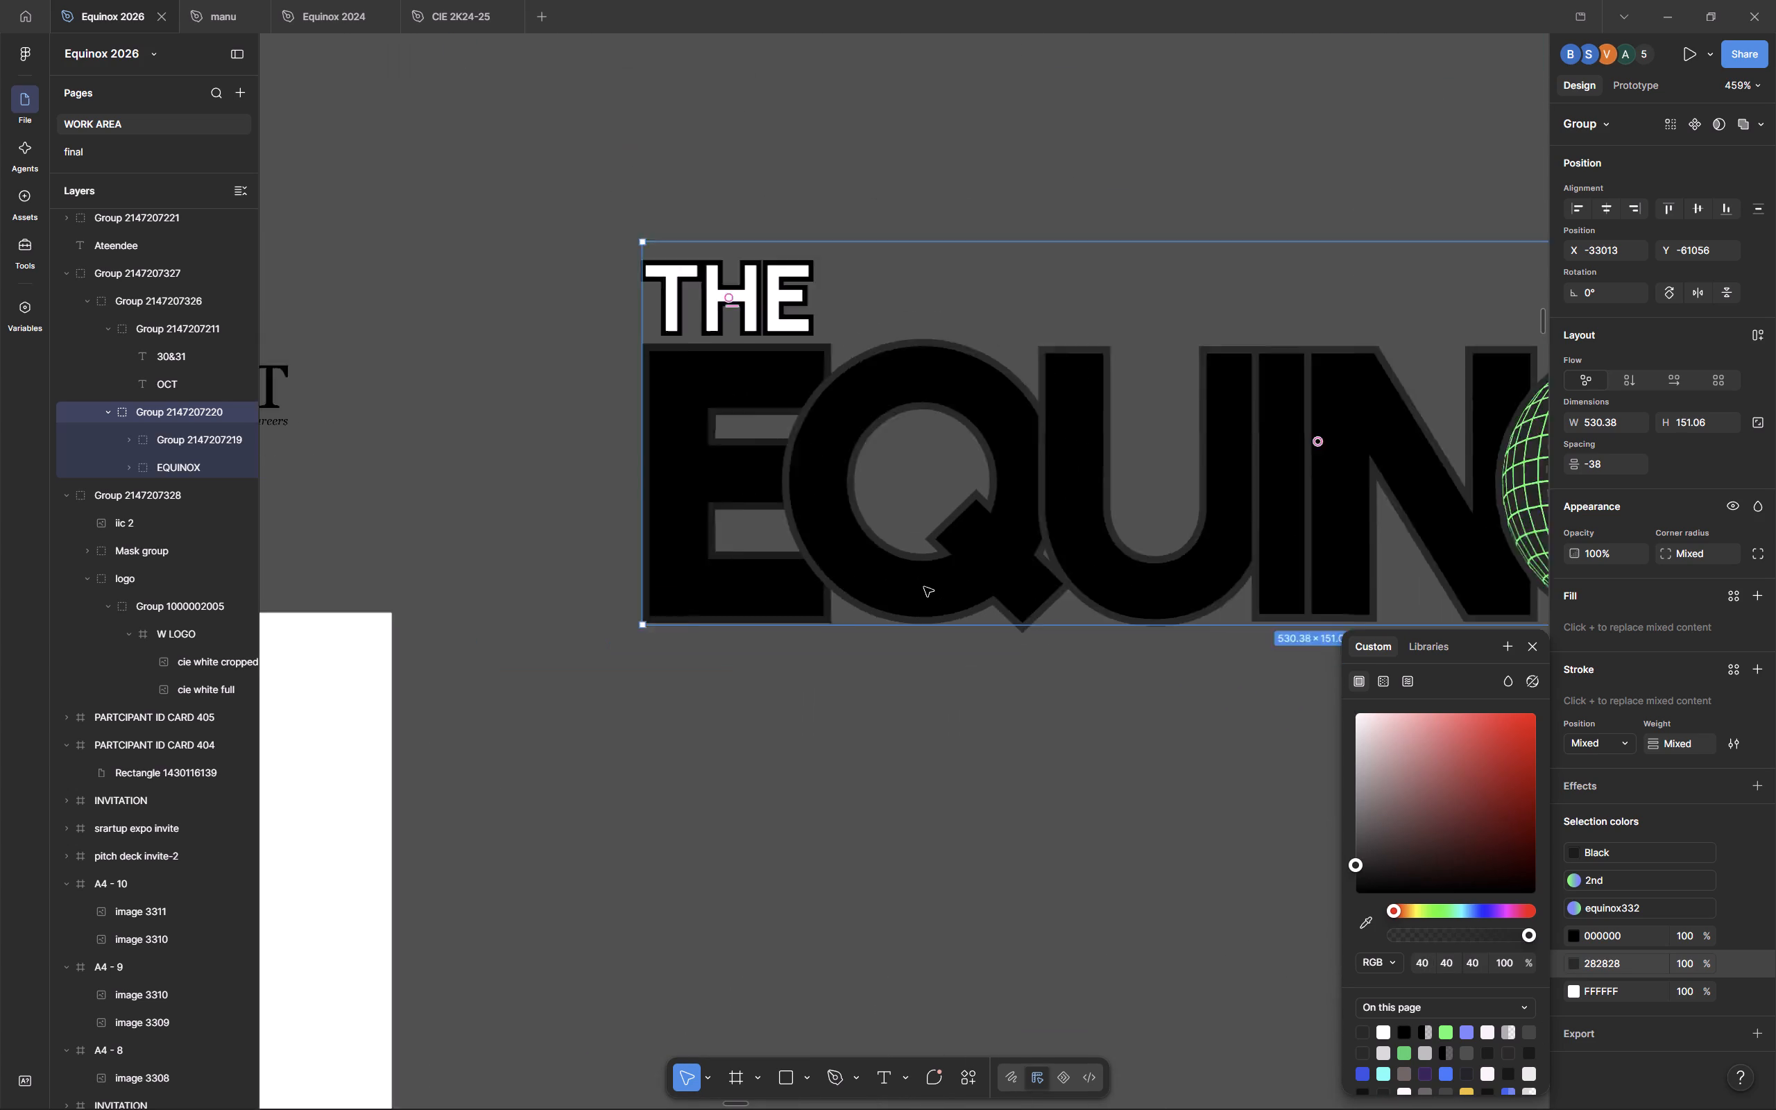
scroll(924, 587, right, 1)
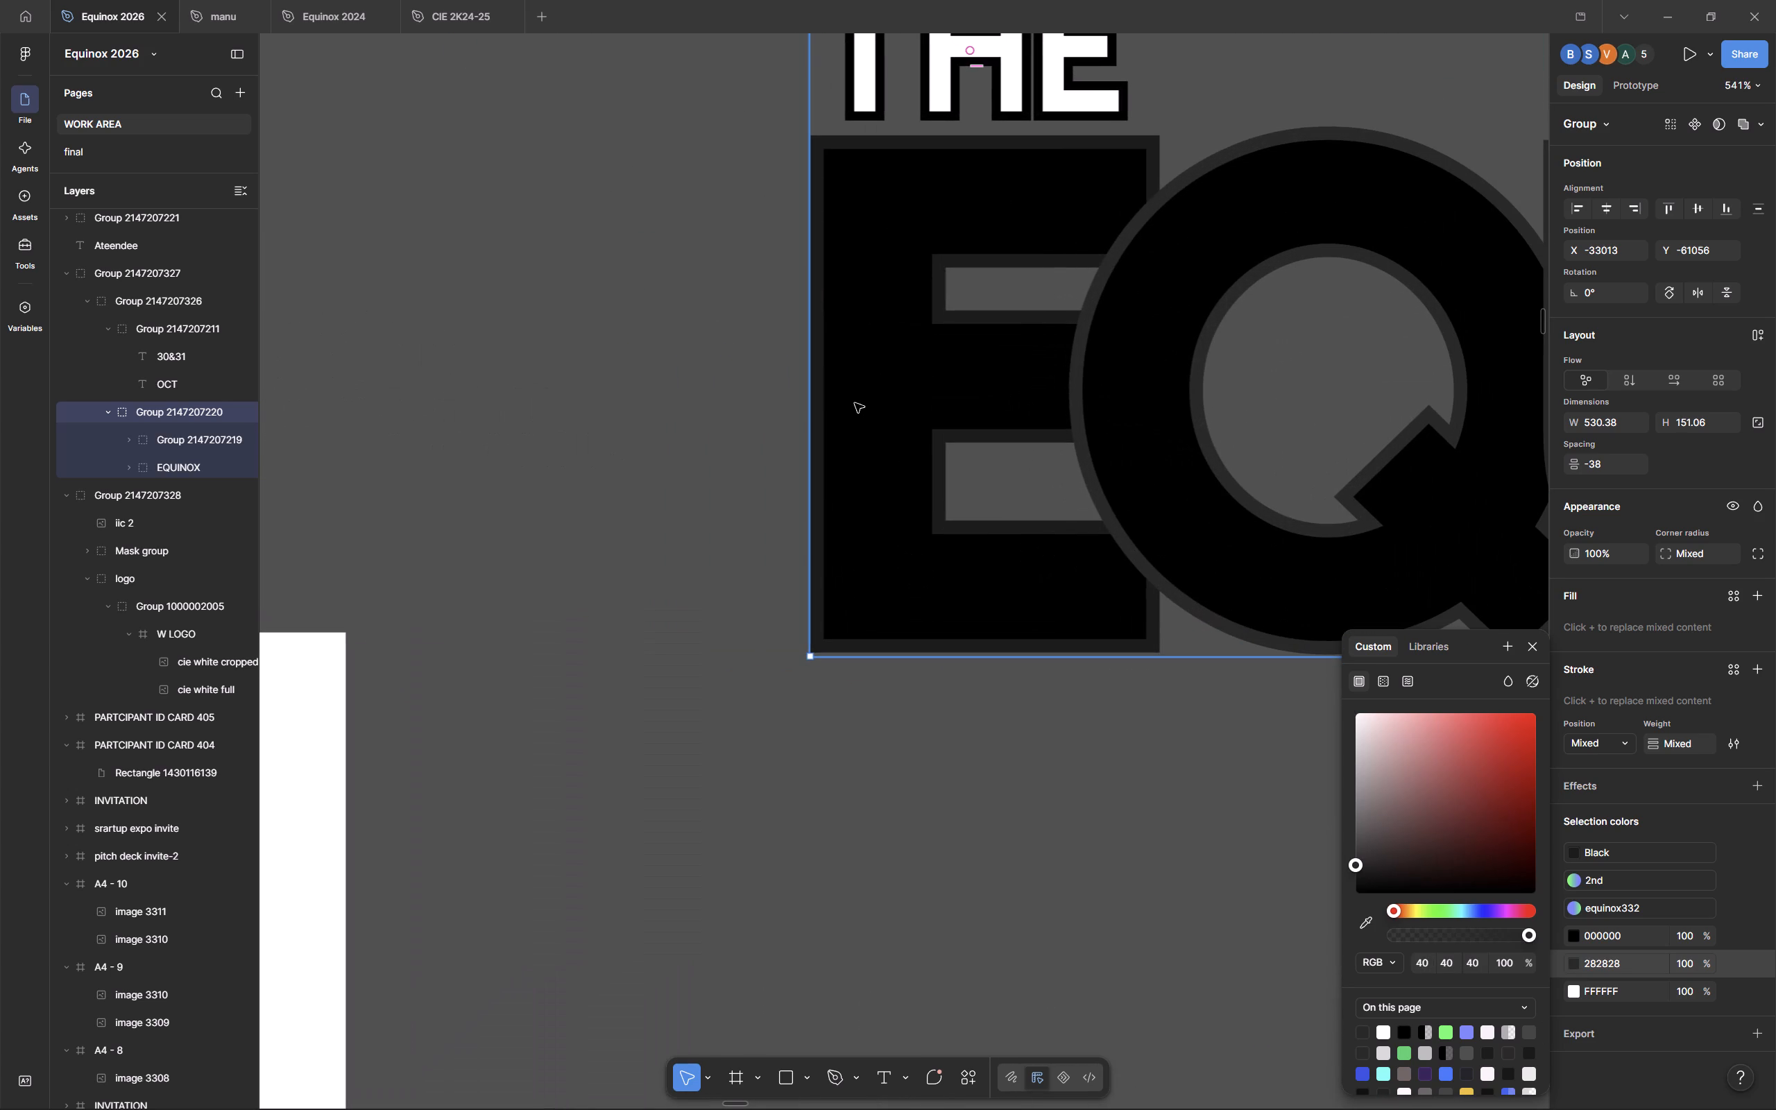
double_click(854, 403)
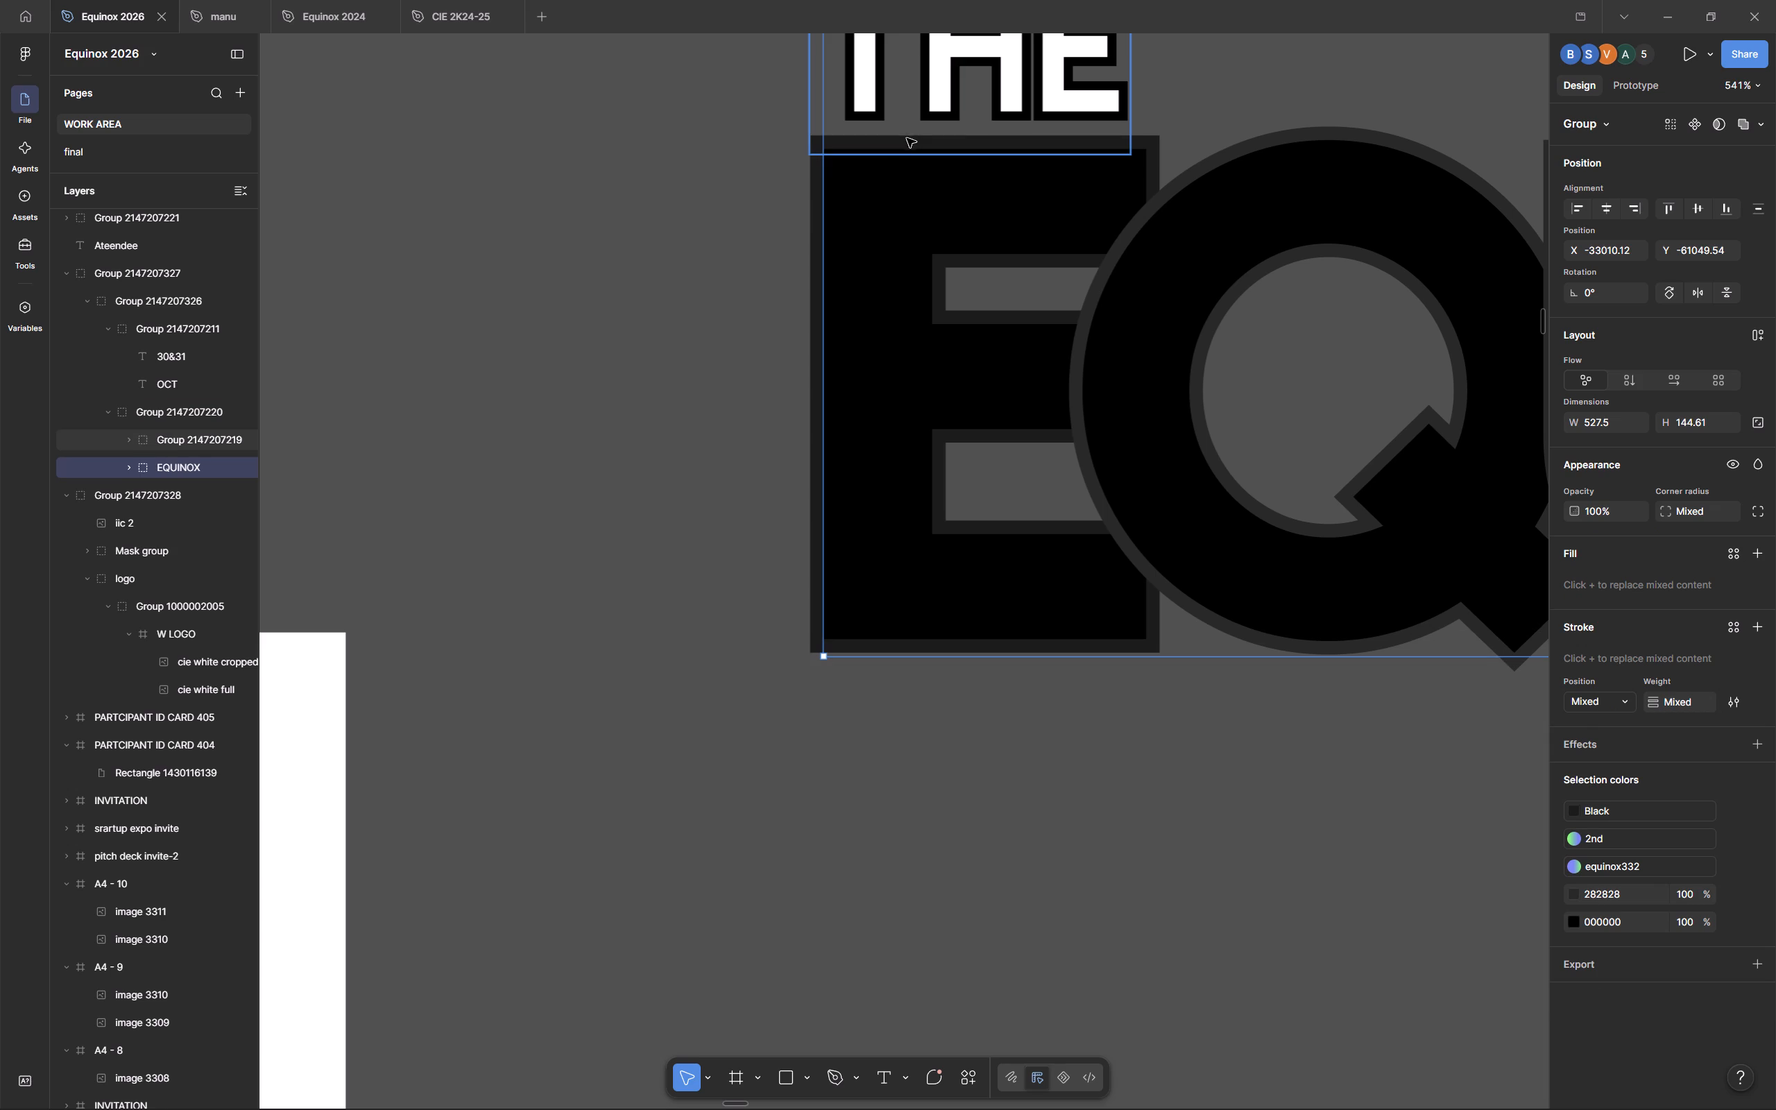
click(810, 210)
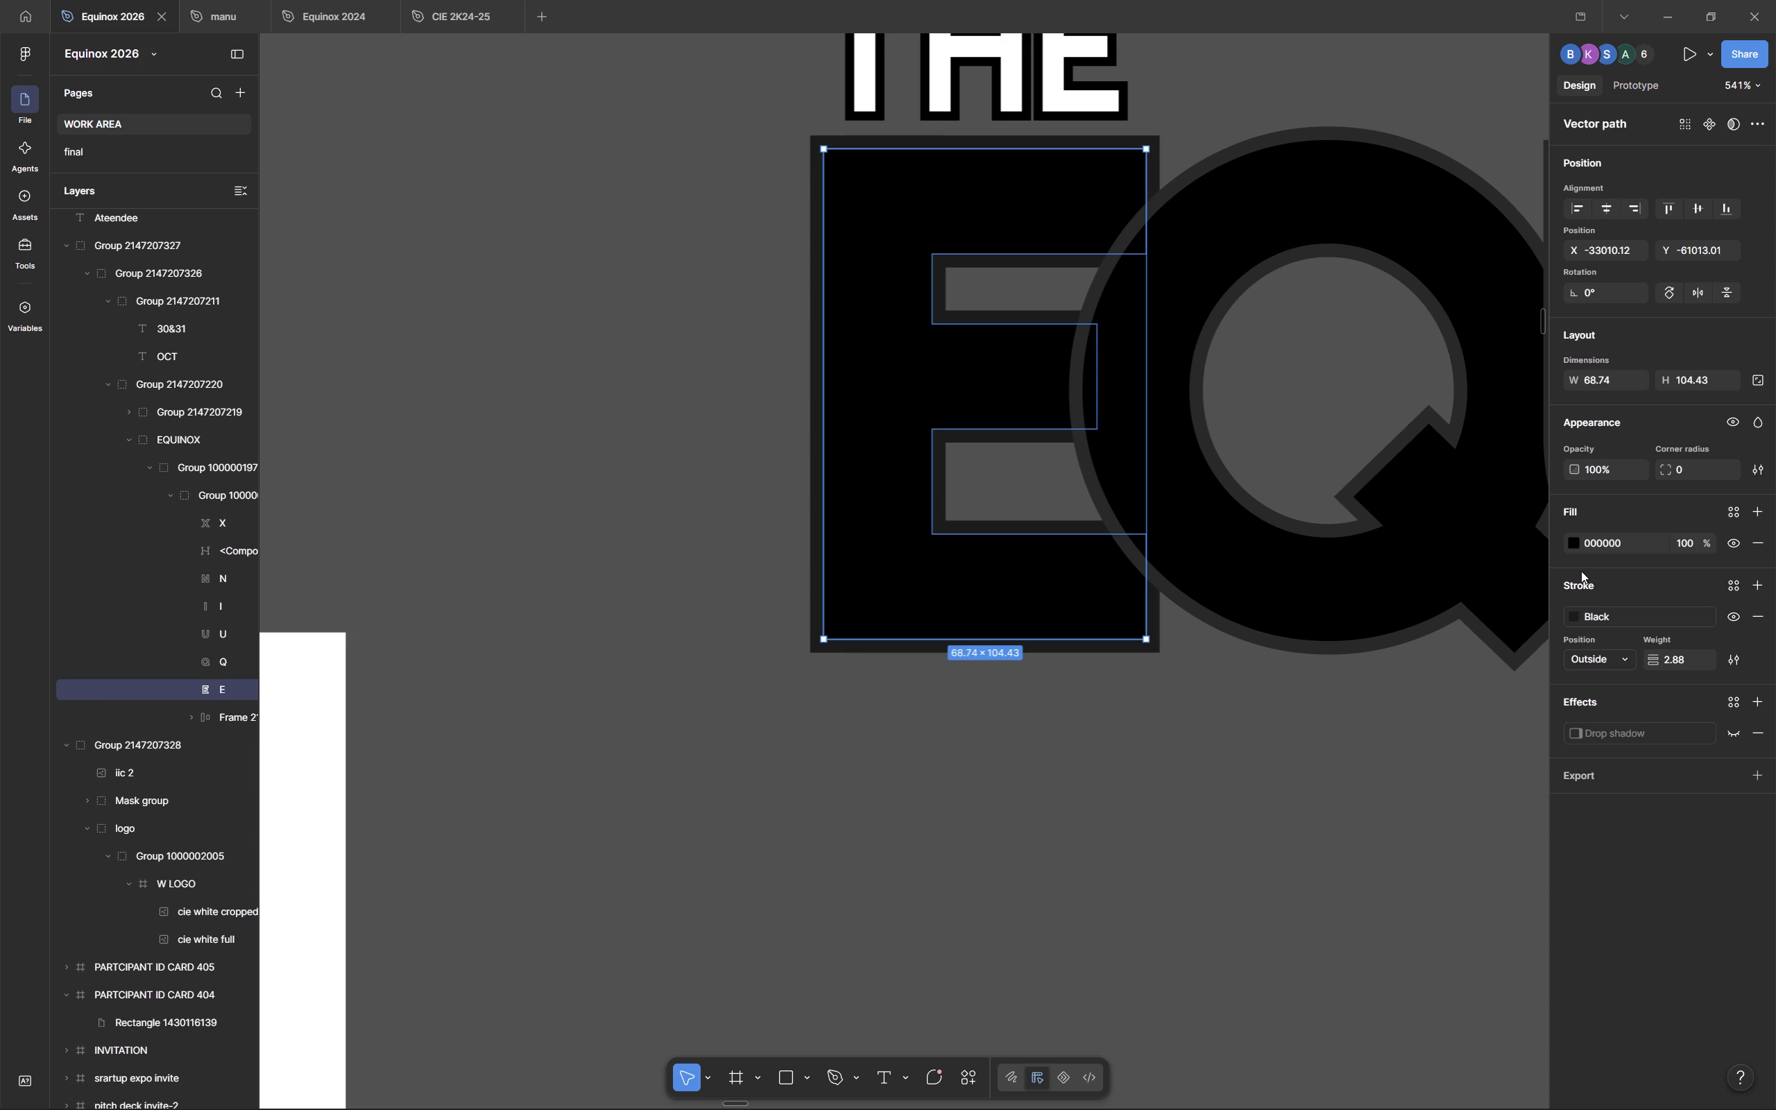
click(1574, 615)
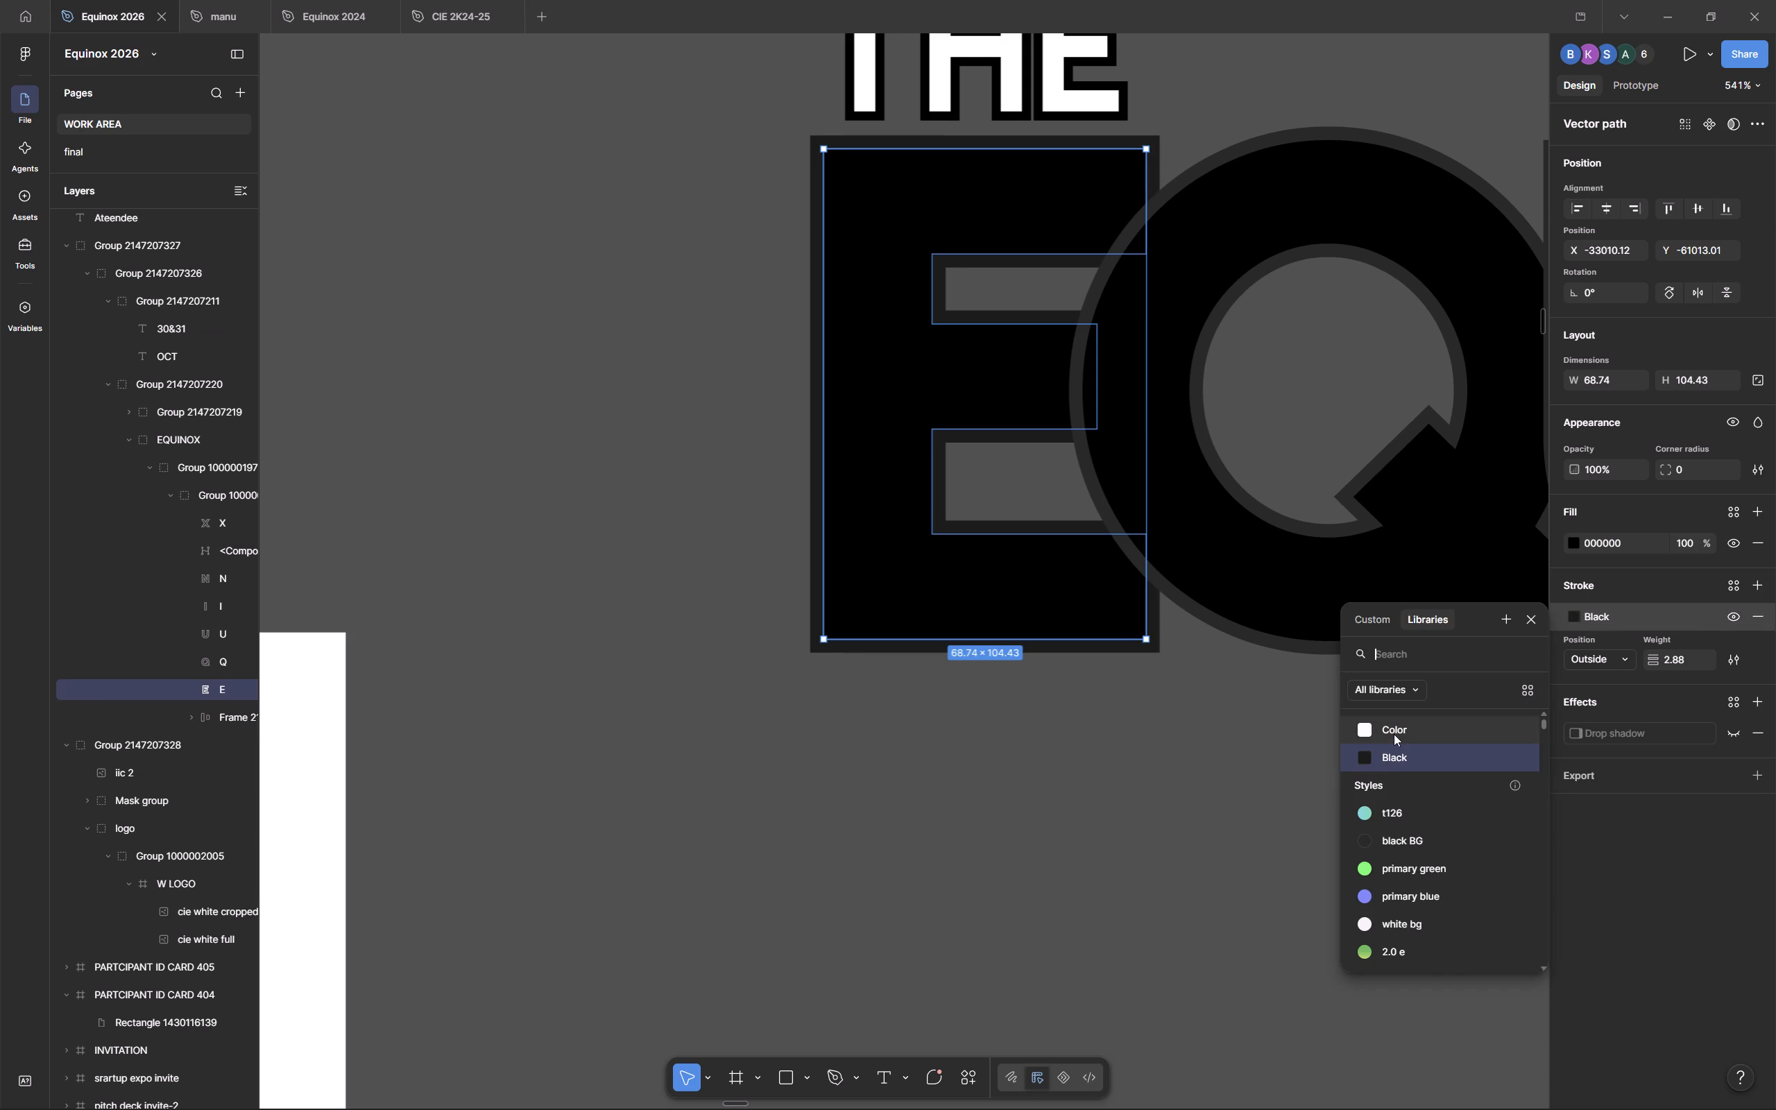
click(1394, 734)
Set the stroke of the letter Q in the EQUINOX lettering to white, FFFFFF.
click(1319, 610)
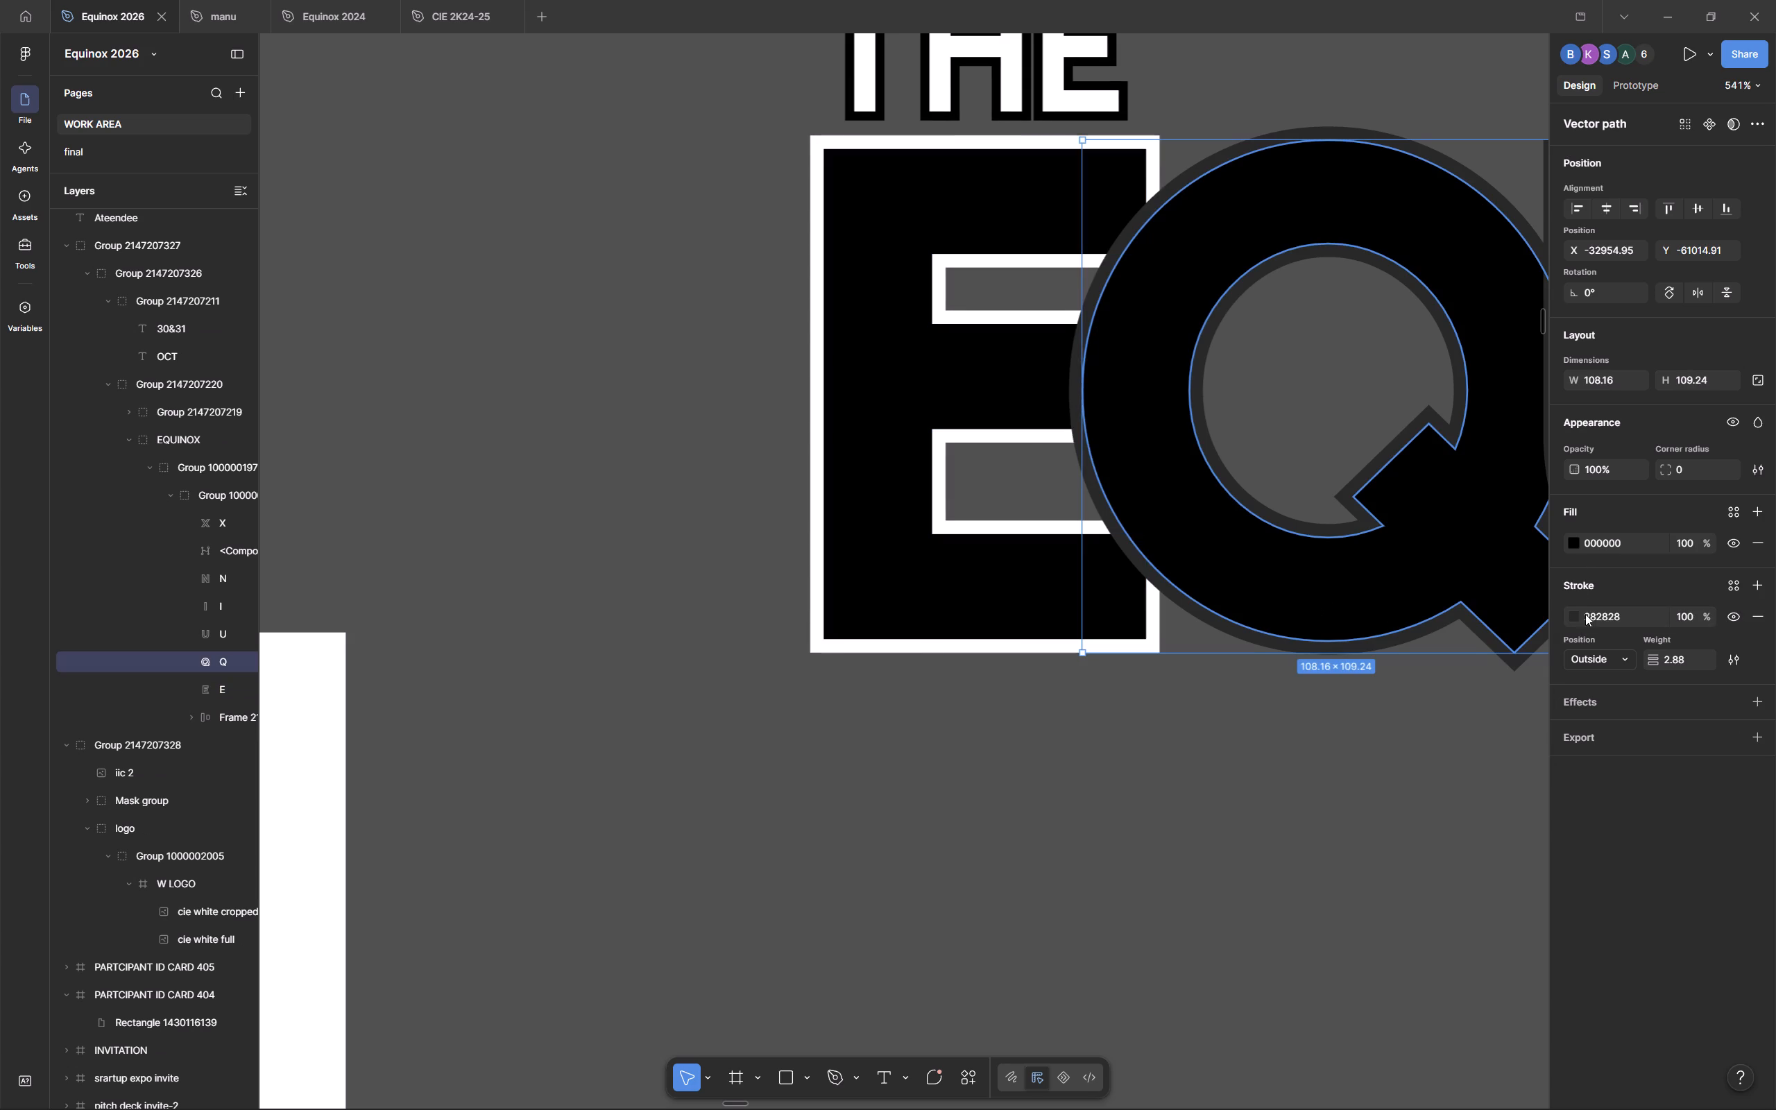
click(1571, 613)
drag(1413, 728, 1248, 537)
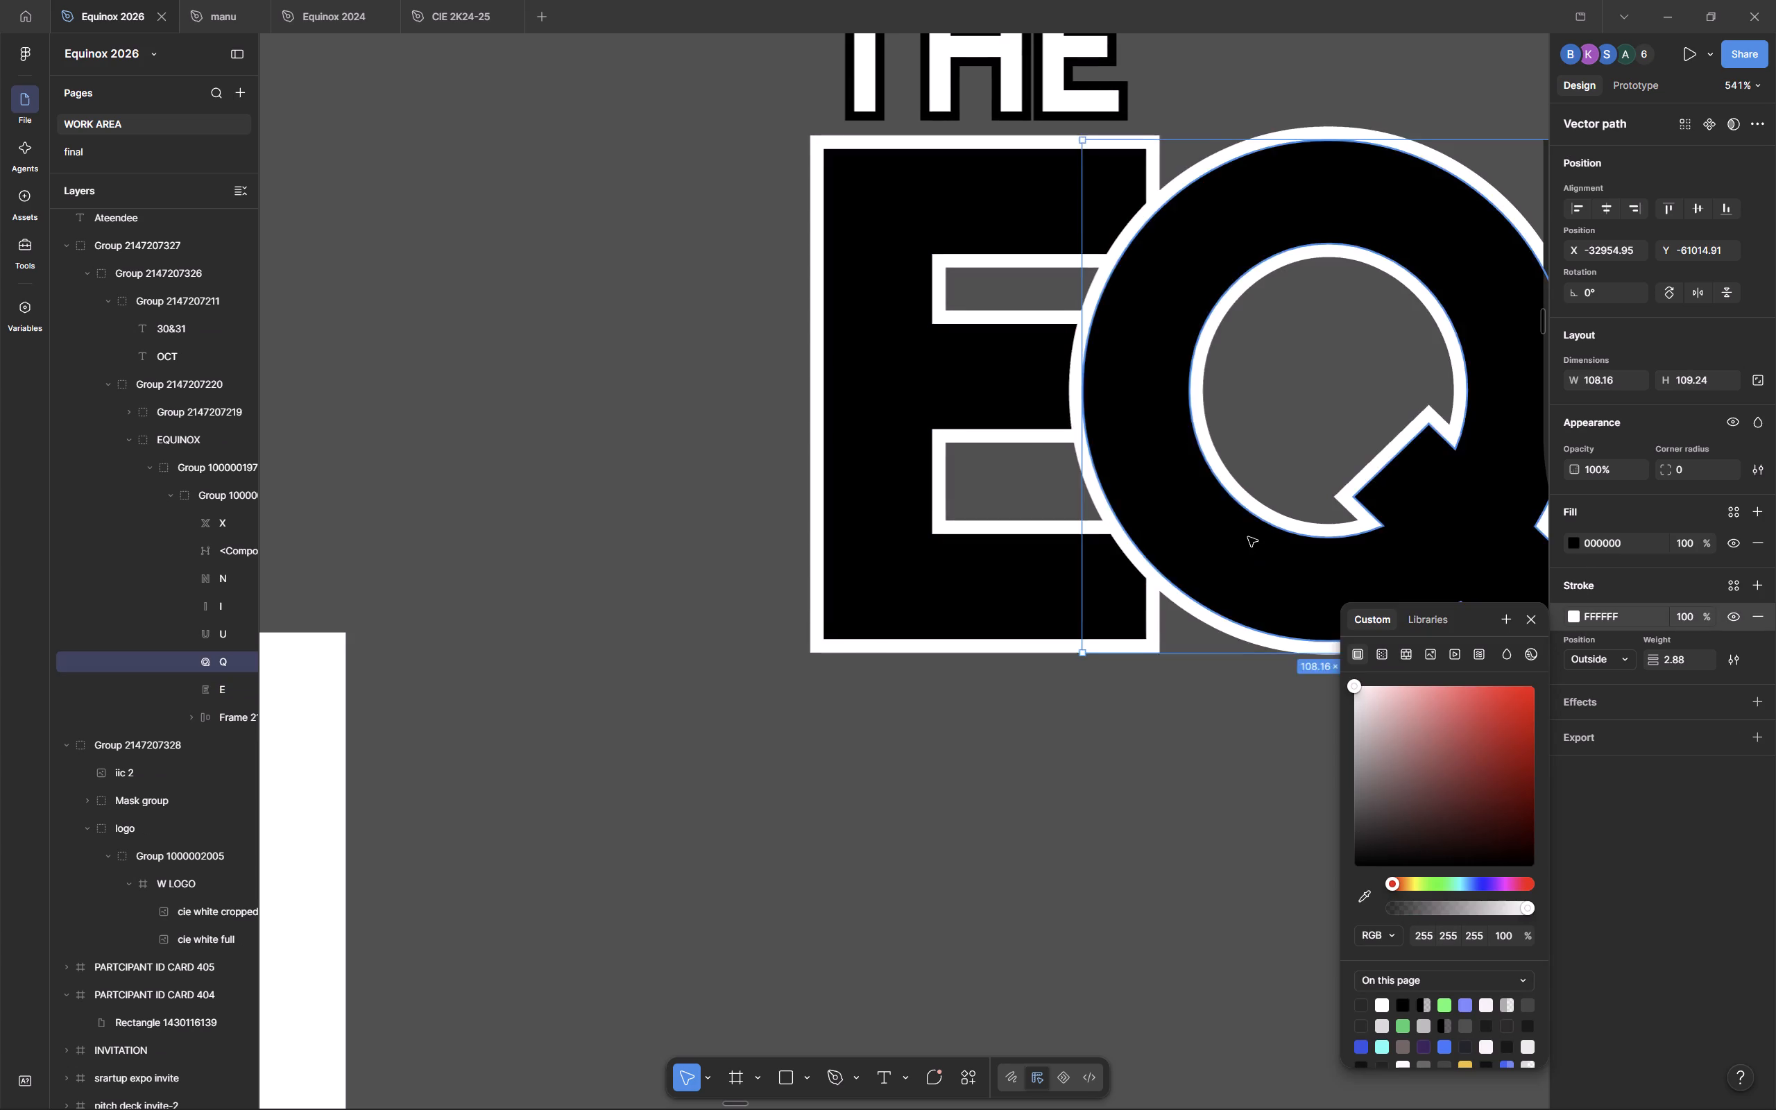
Set the stroke of the letter U in the EQUINOX lettering to white, FFFFFF.
scroll(1248, 537, left, 7)
click(985, 557)
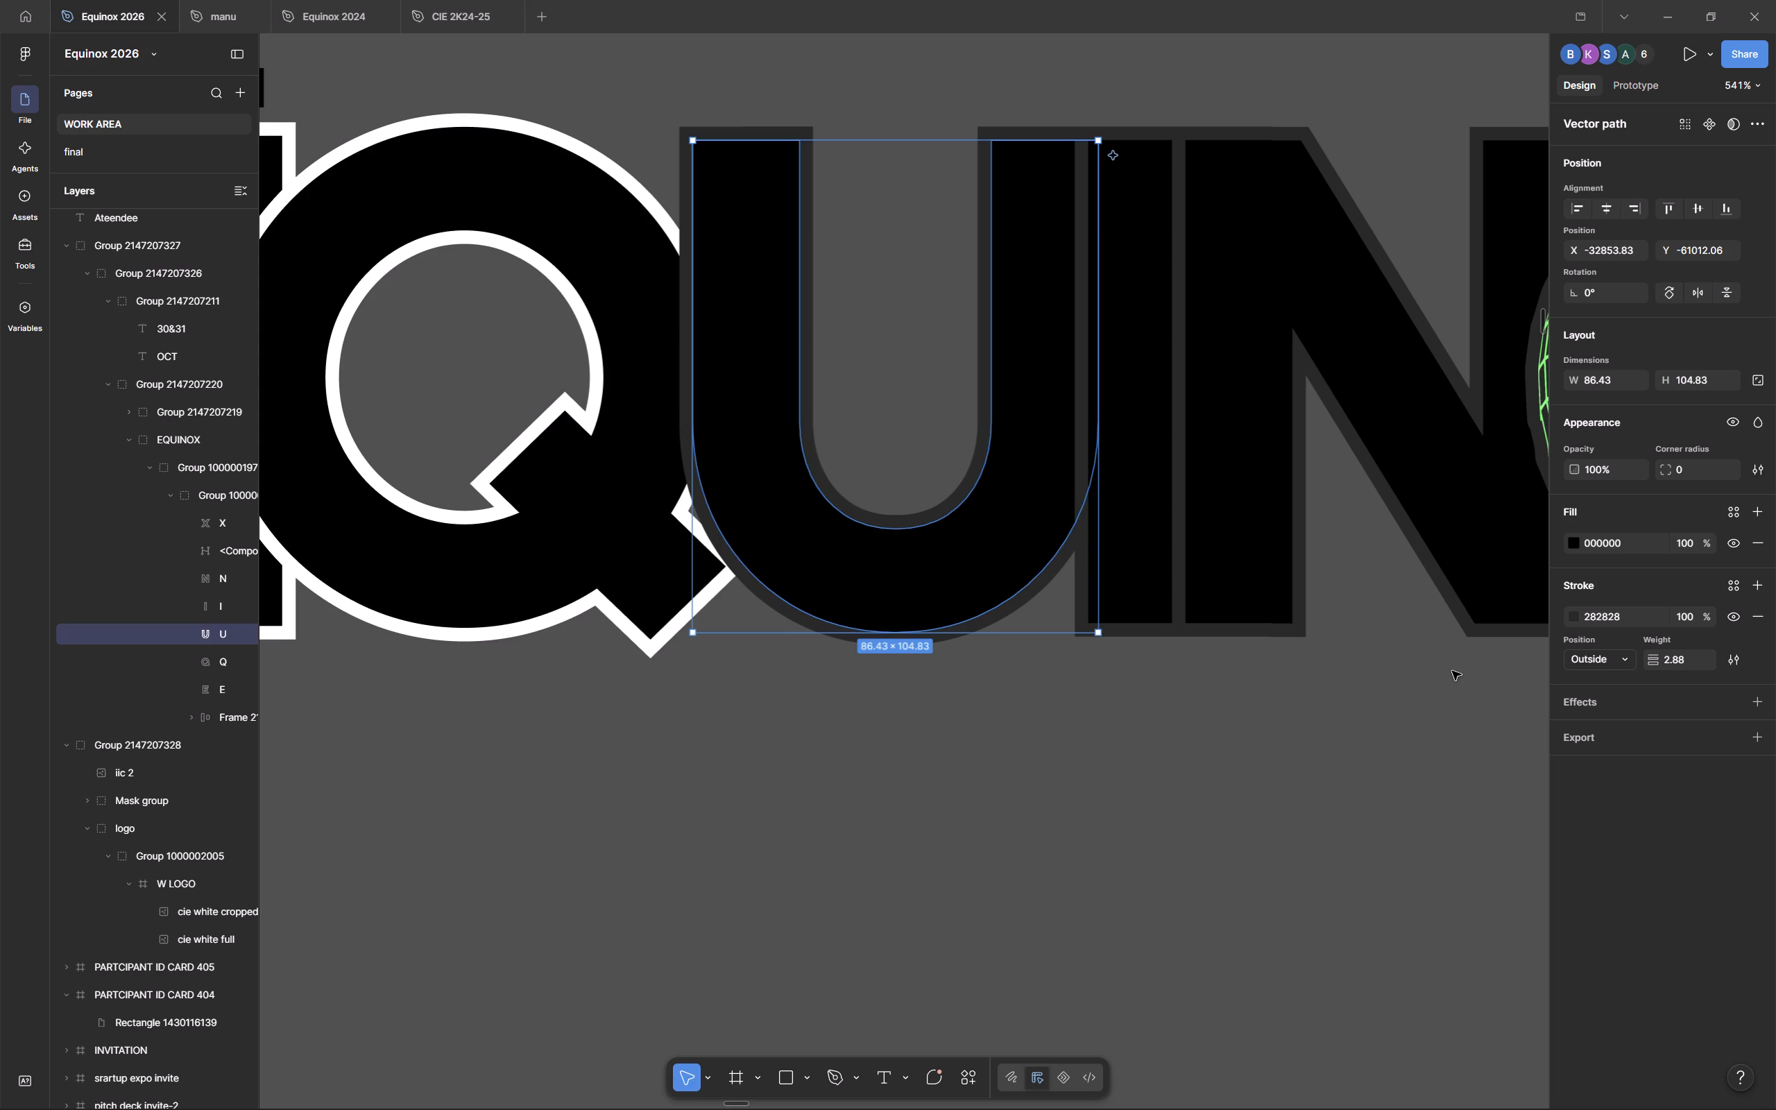
click(1572, 617)
drag(1409, 794, 1229, 507)
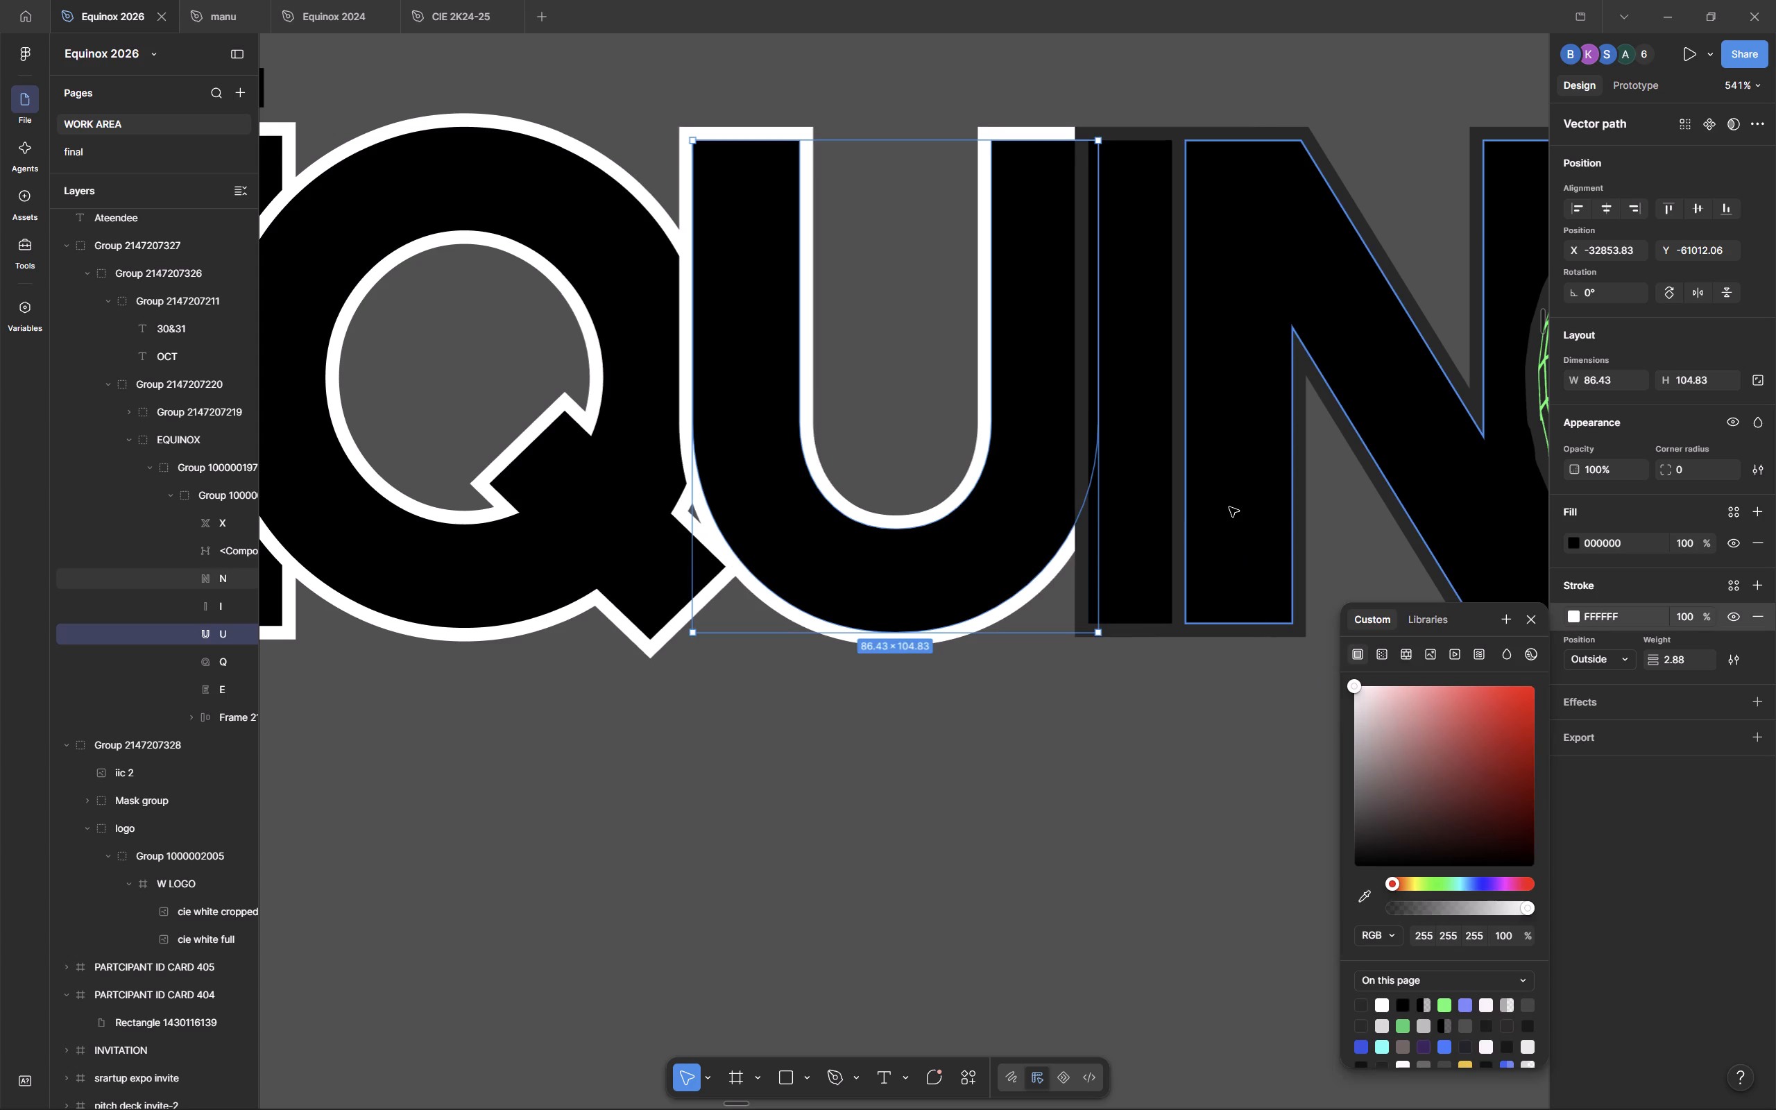
Select the I, N, globe and X of the EQUINOX lettering together and set their stroke to white, FFFFFF.
click(1159, 519)
shift+click(1297, 513)
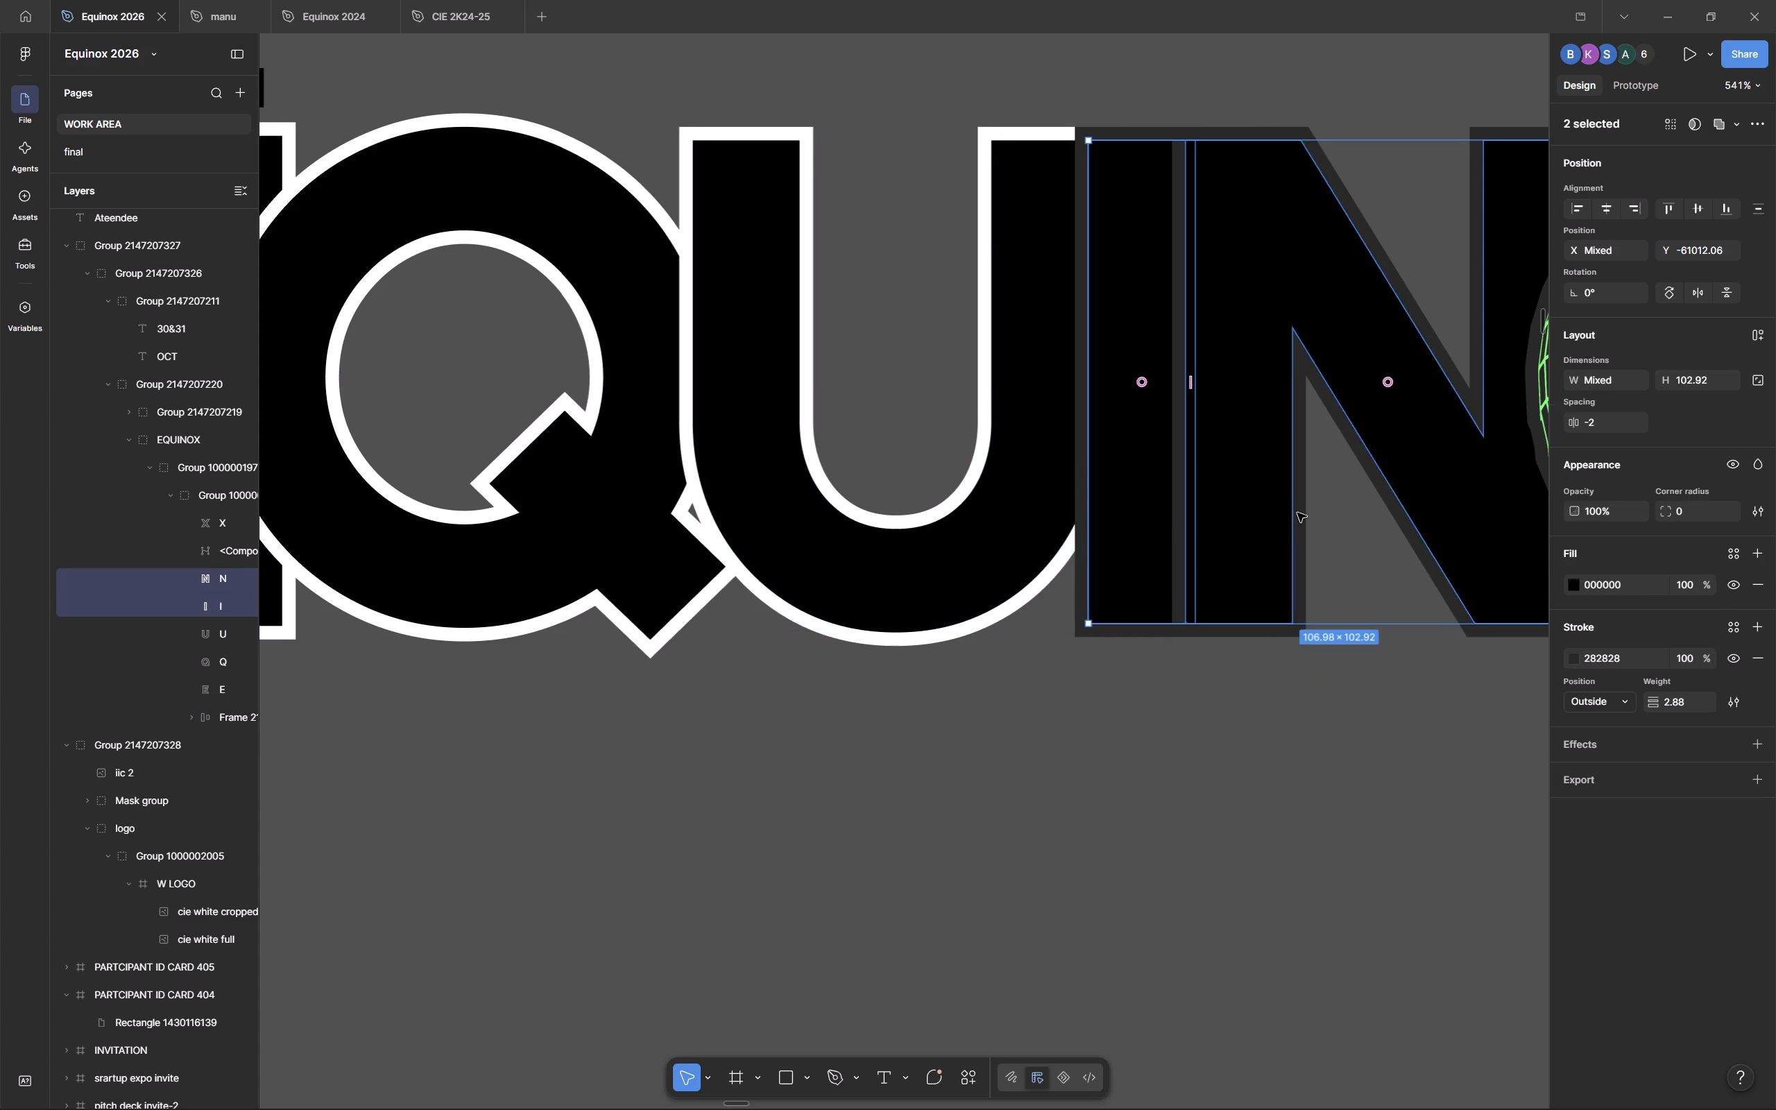
scroll(1297, 513, left, 5)
shift+click(1175, 617)
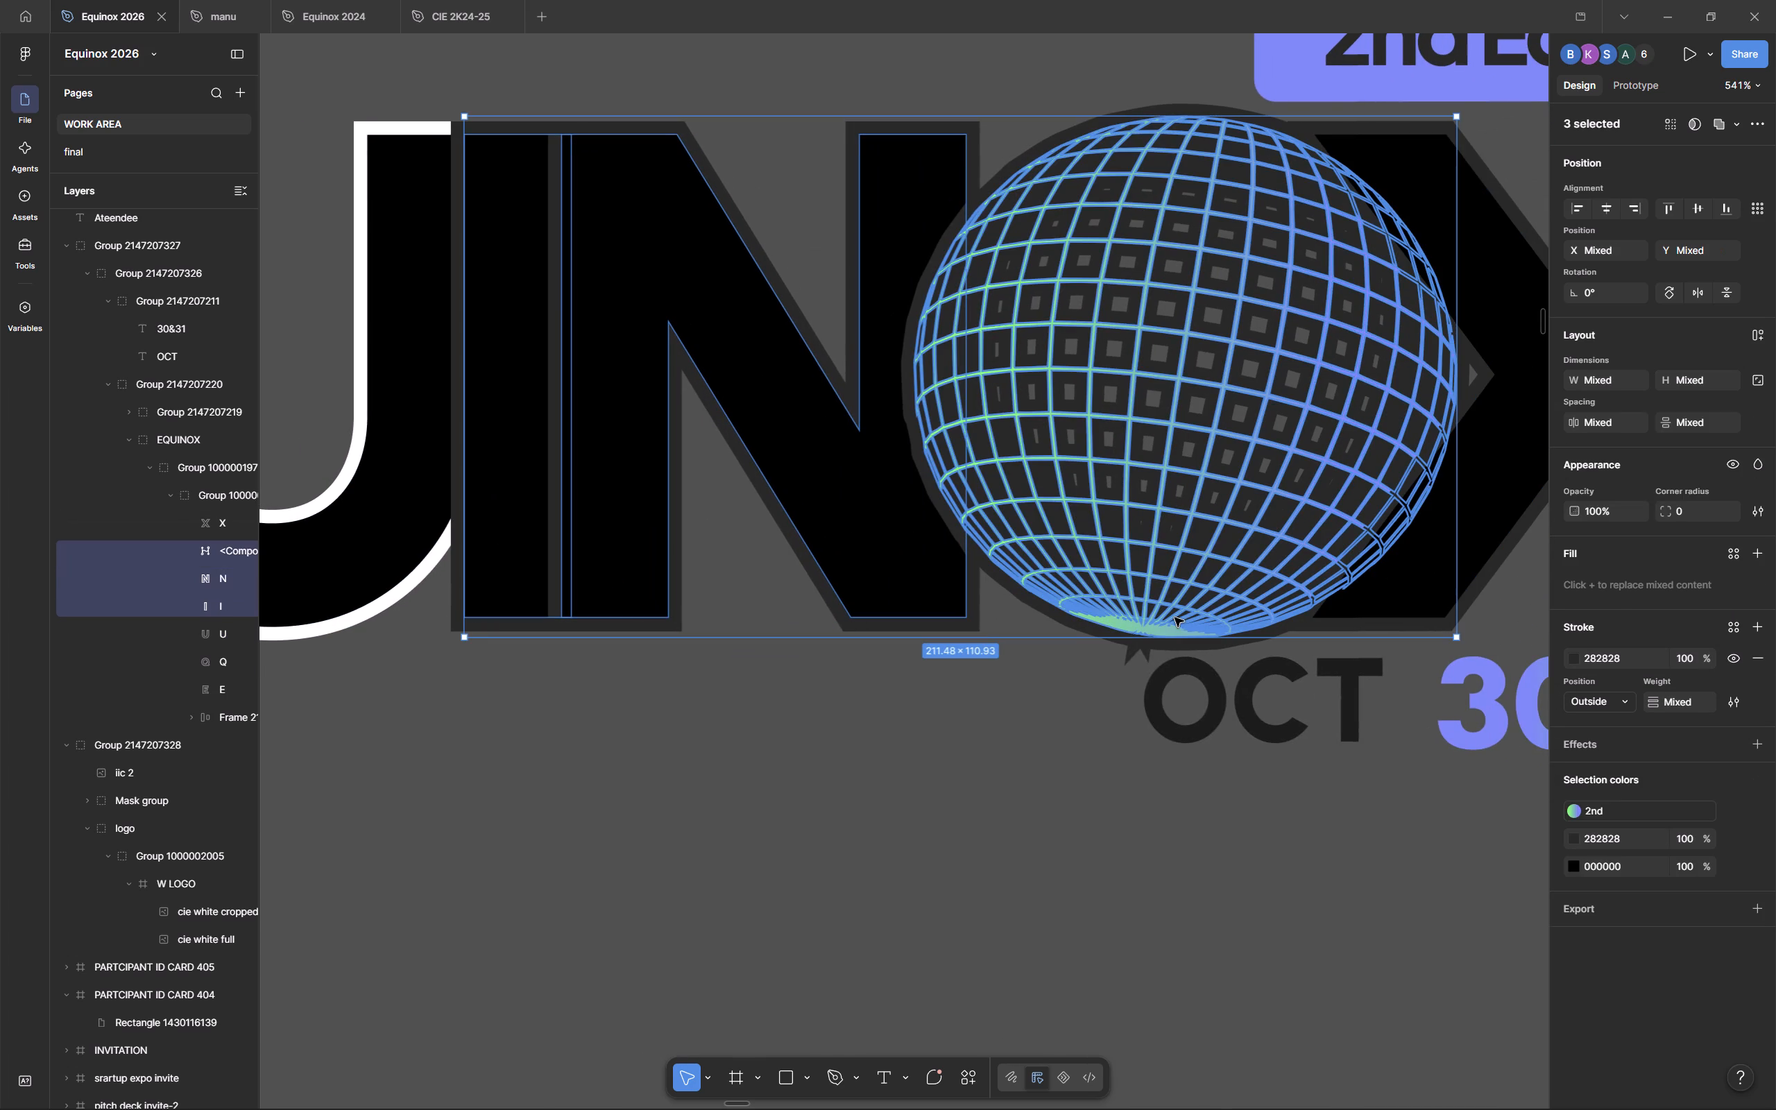
shift+click(1501, 529)
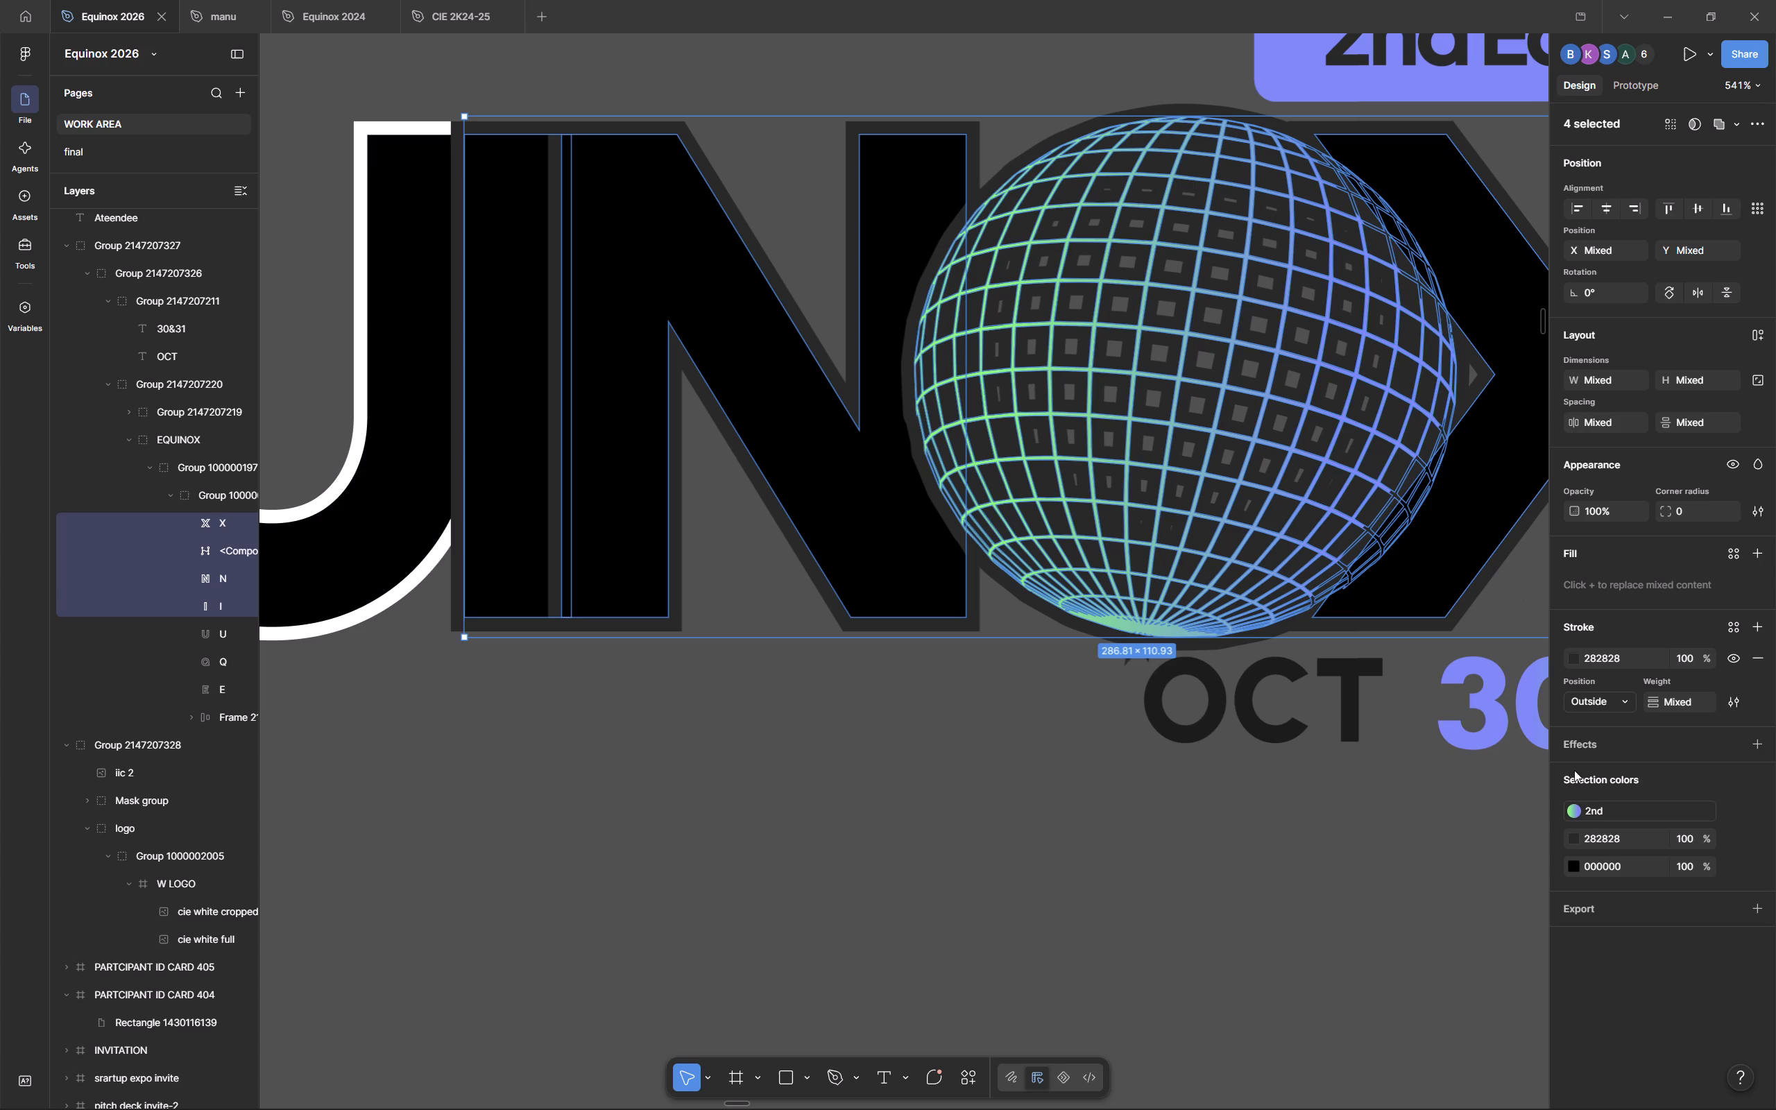
click(1578, 659)
drag(1432, 811, 1322, 681)
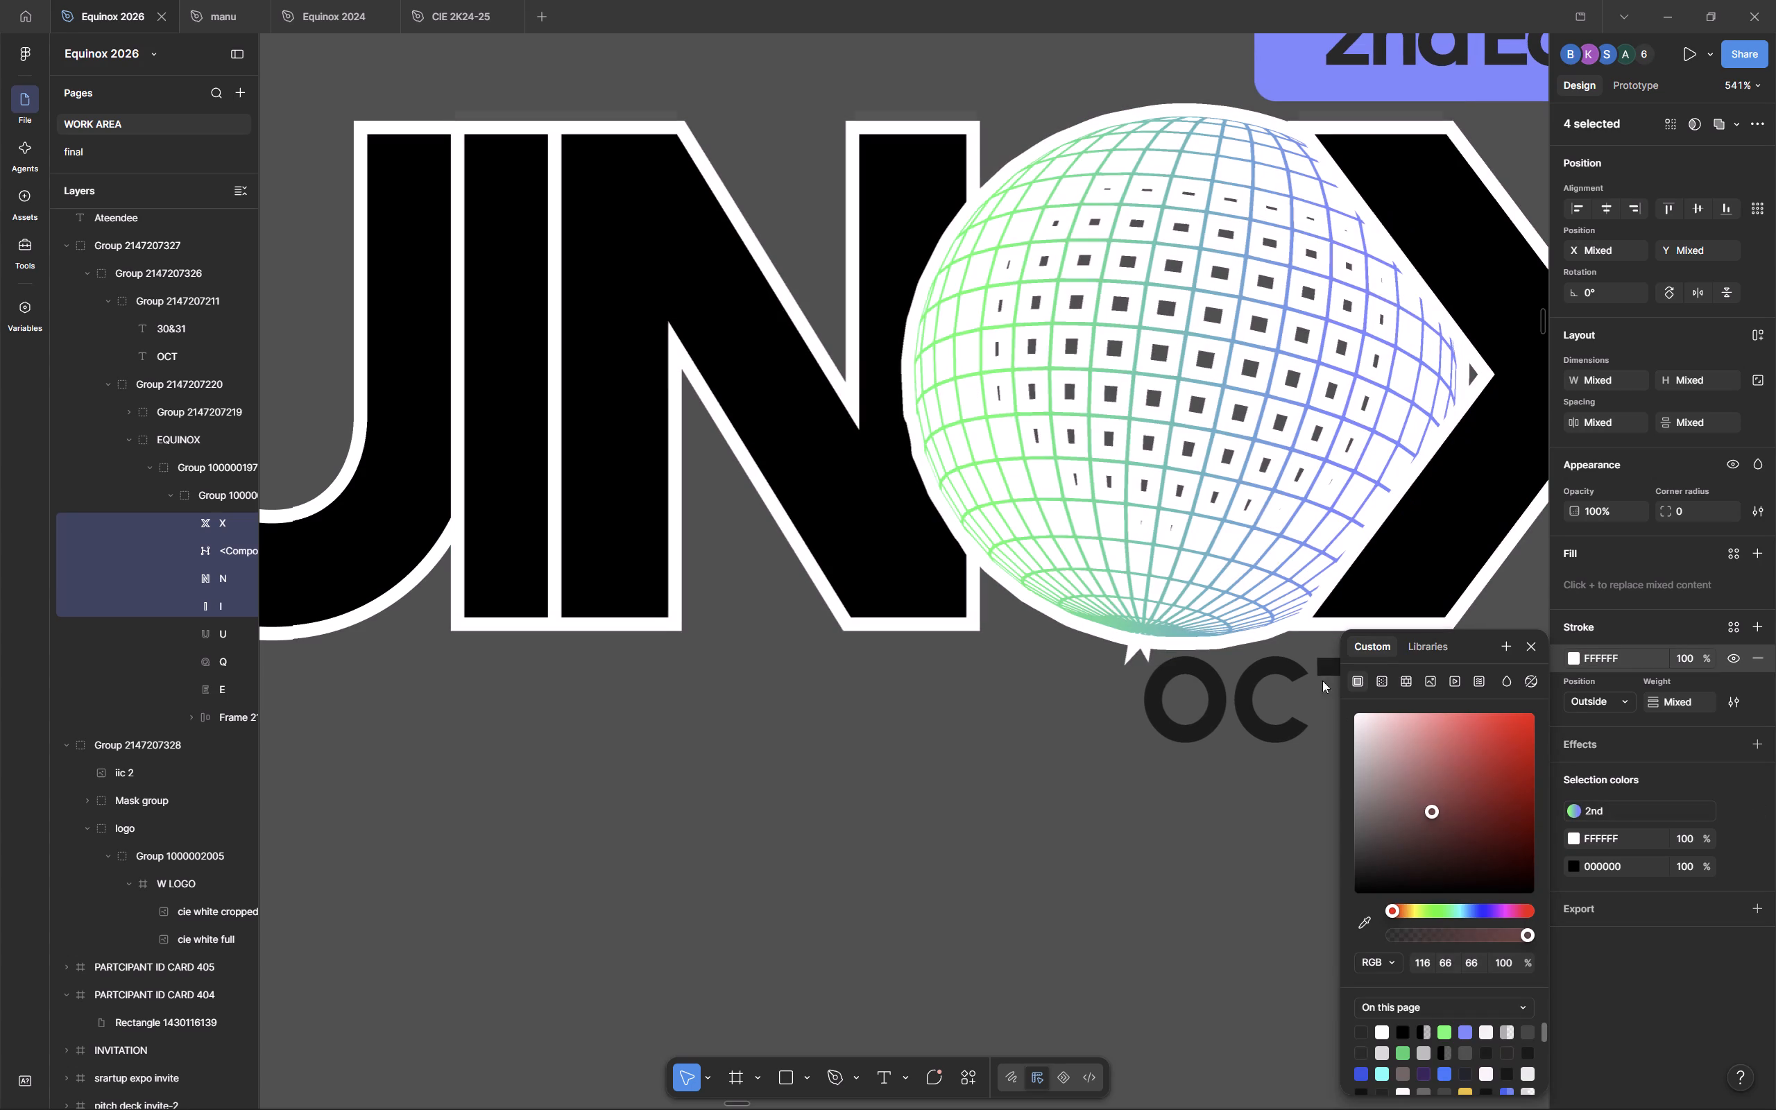
drag(1322, 681, 1286, 592)
Move the whole EQUINOX logo group onto the PARTCIPANT ID CARD 404 frame, beside the black panel's upper arm, at about X 378, Y 26.
scroll(928, 830, down, 2)
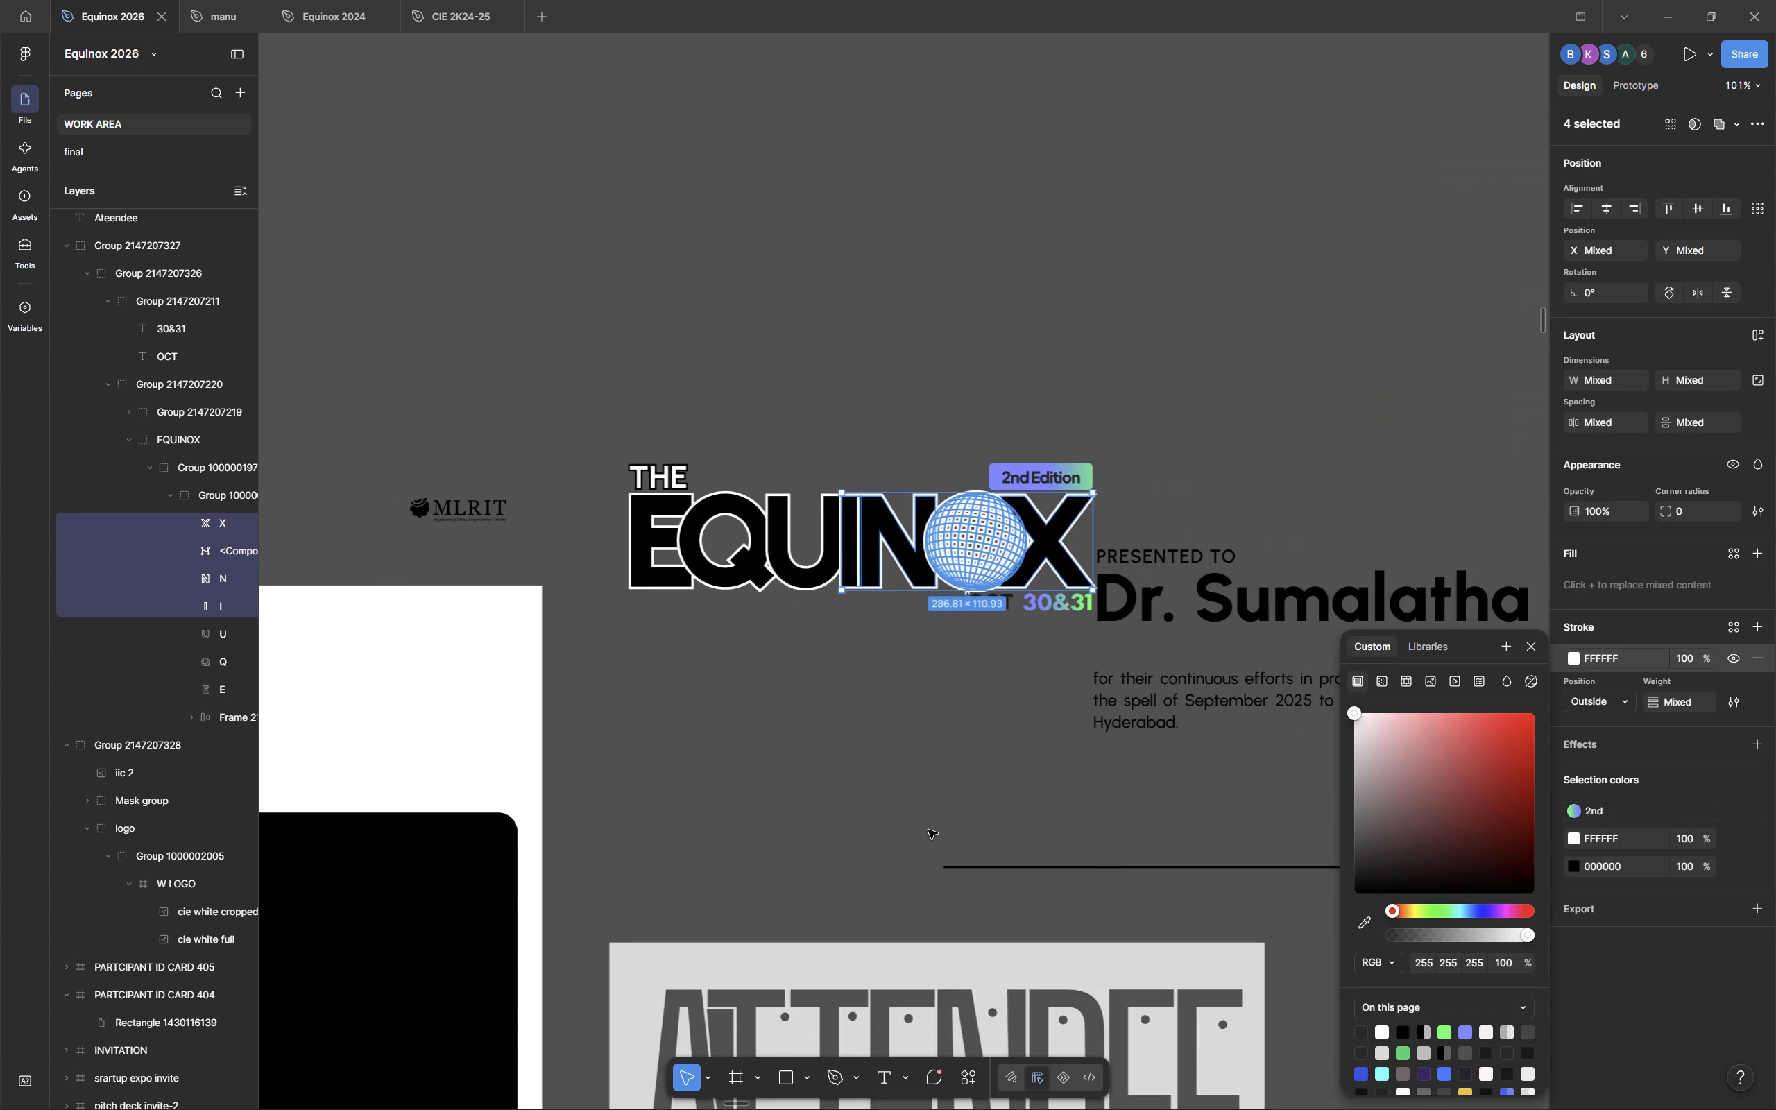
scroll(928, 830, up, 1)
click(1026, 582)
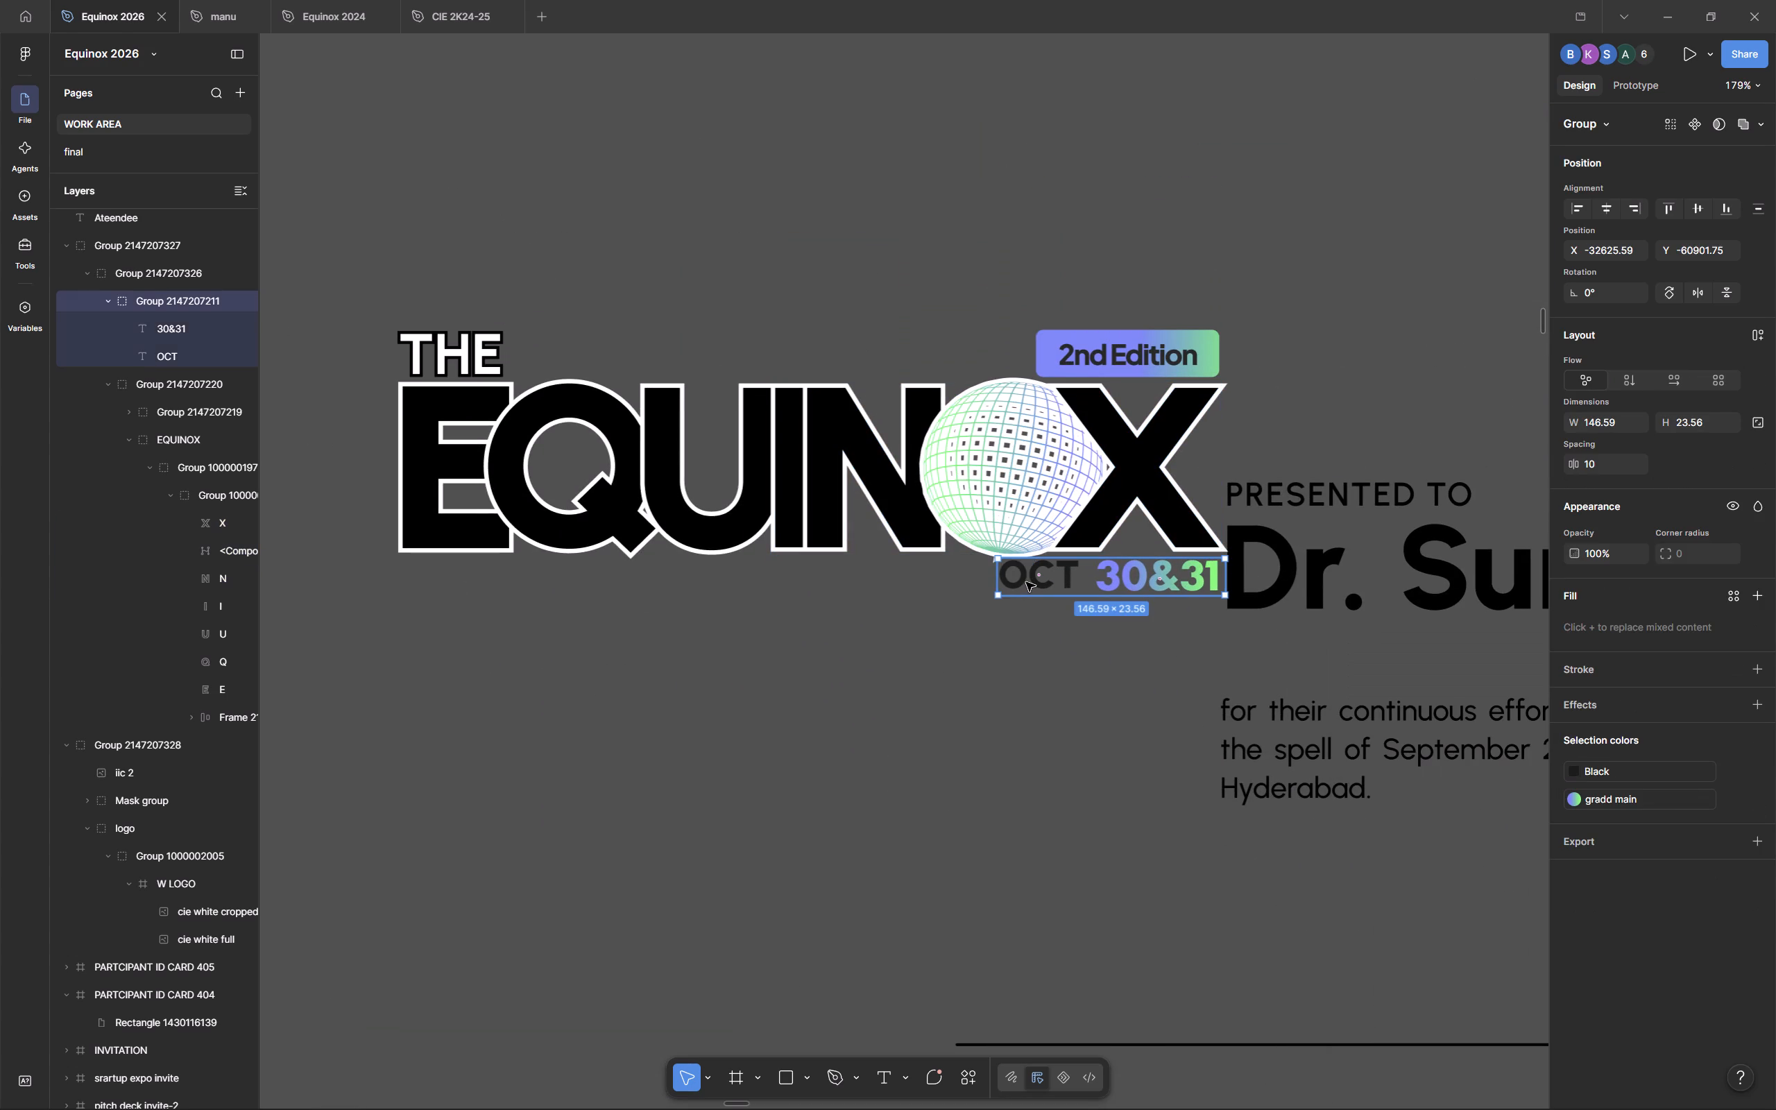
drag(887, 682, 958, 676)
scroll(958, 676, right, 1)
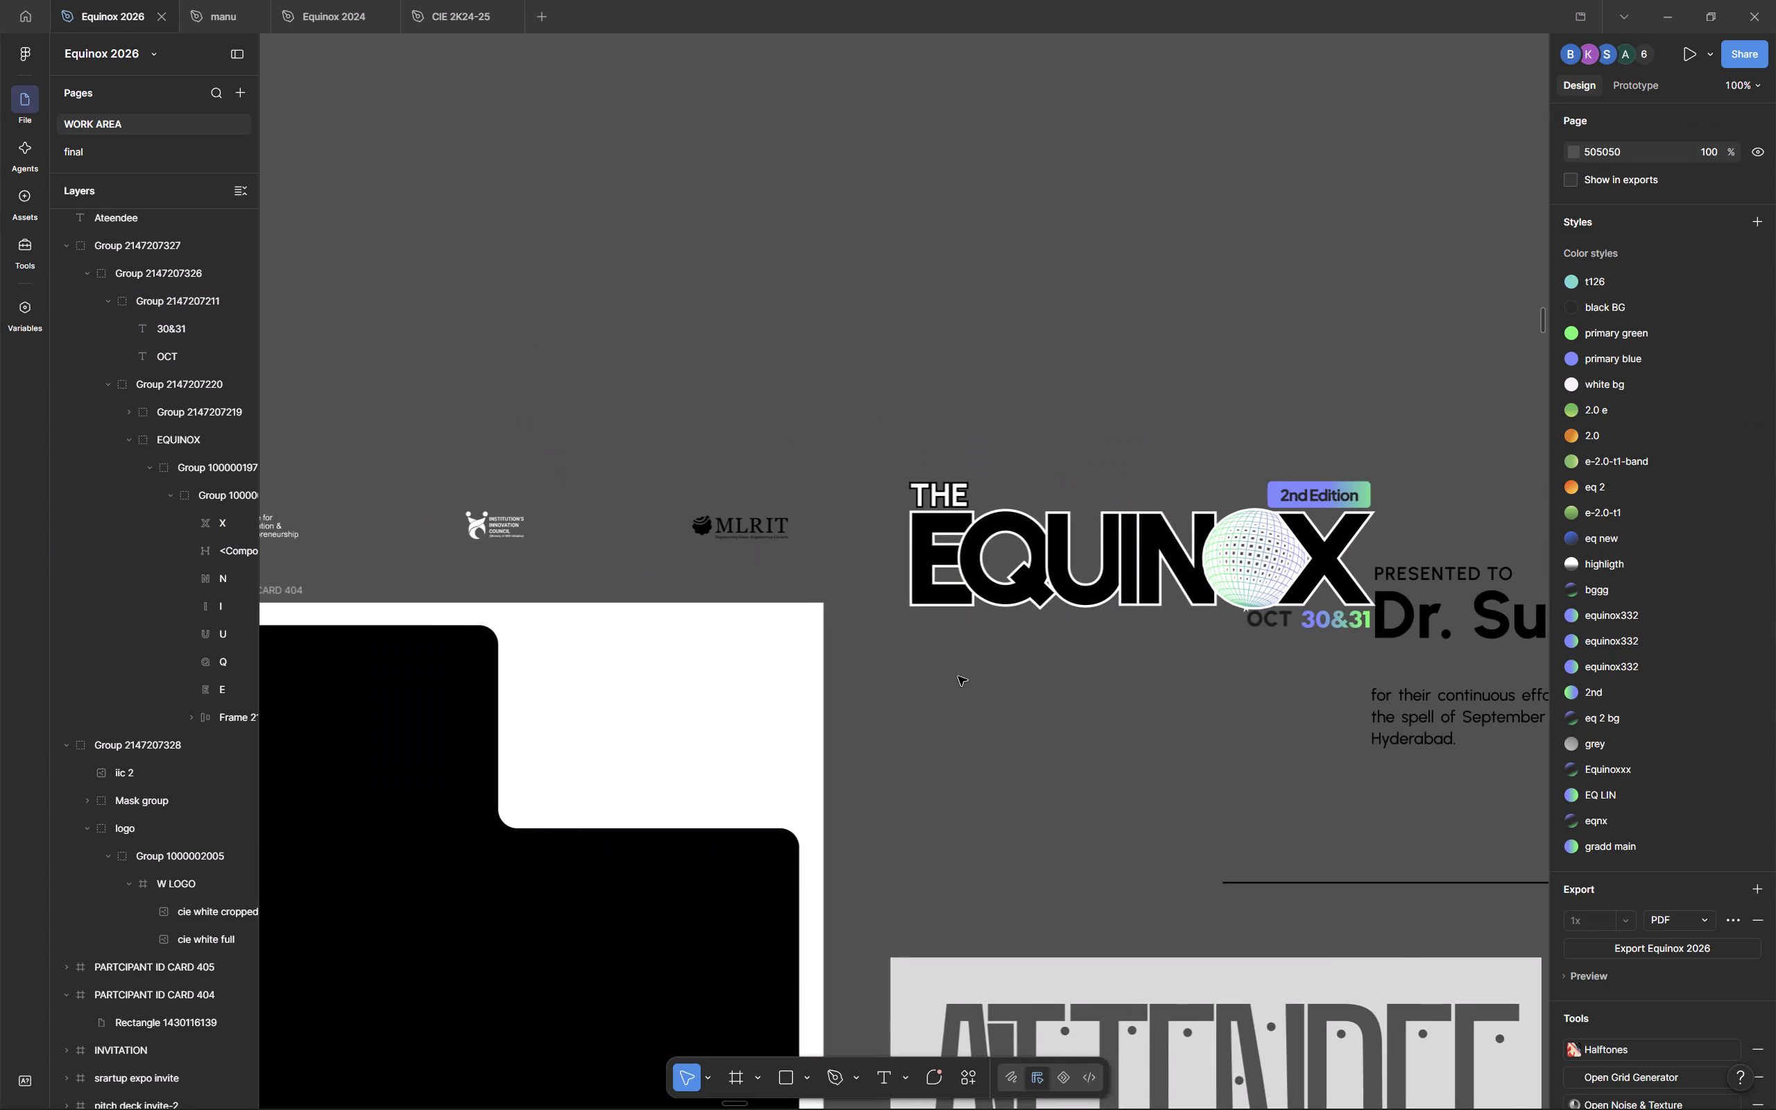
scroll(958, 676, right, 1)
click(1176, 525)
drag(1176, 525, 864, 654)
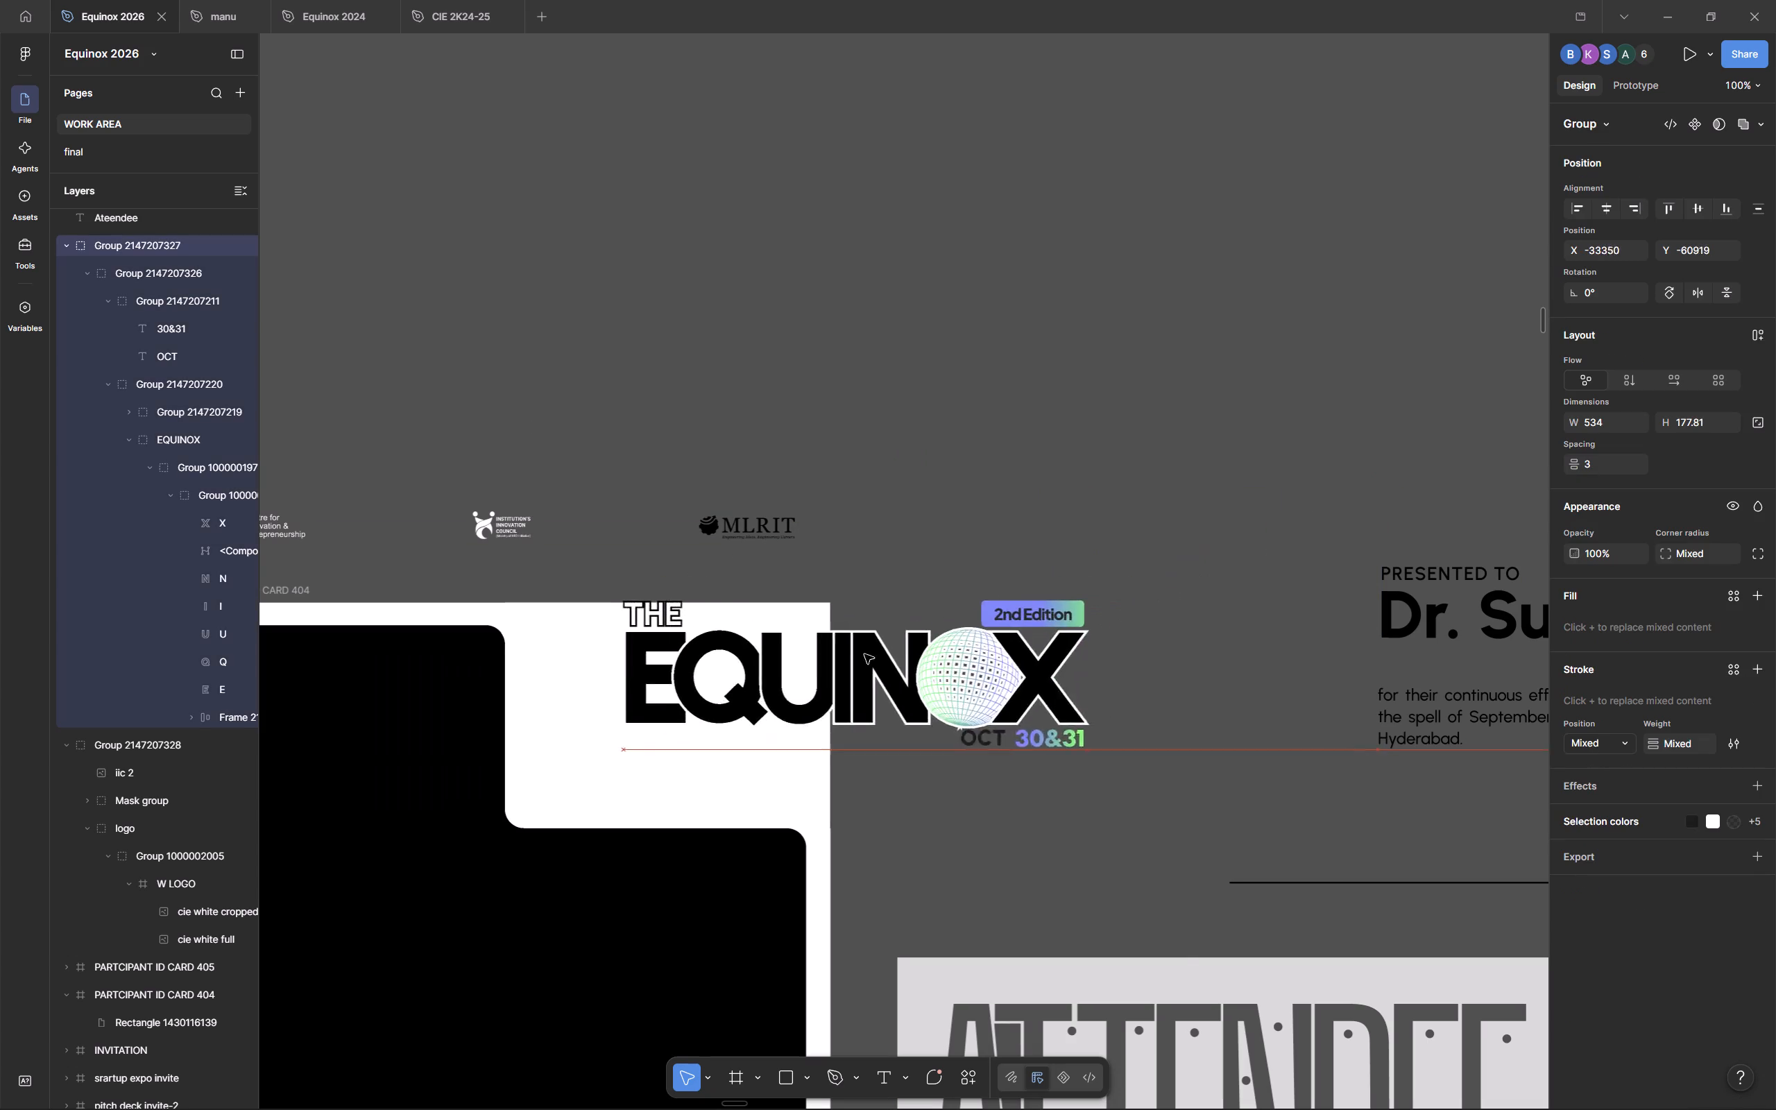
drag(864, 654, 776, 679)
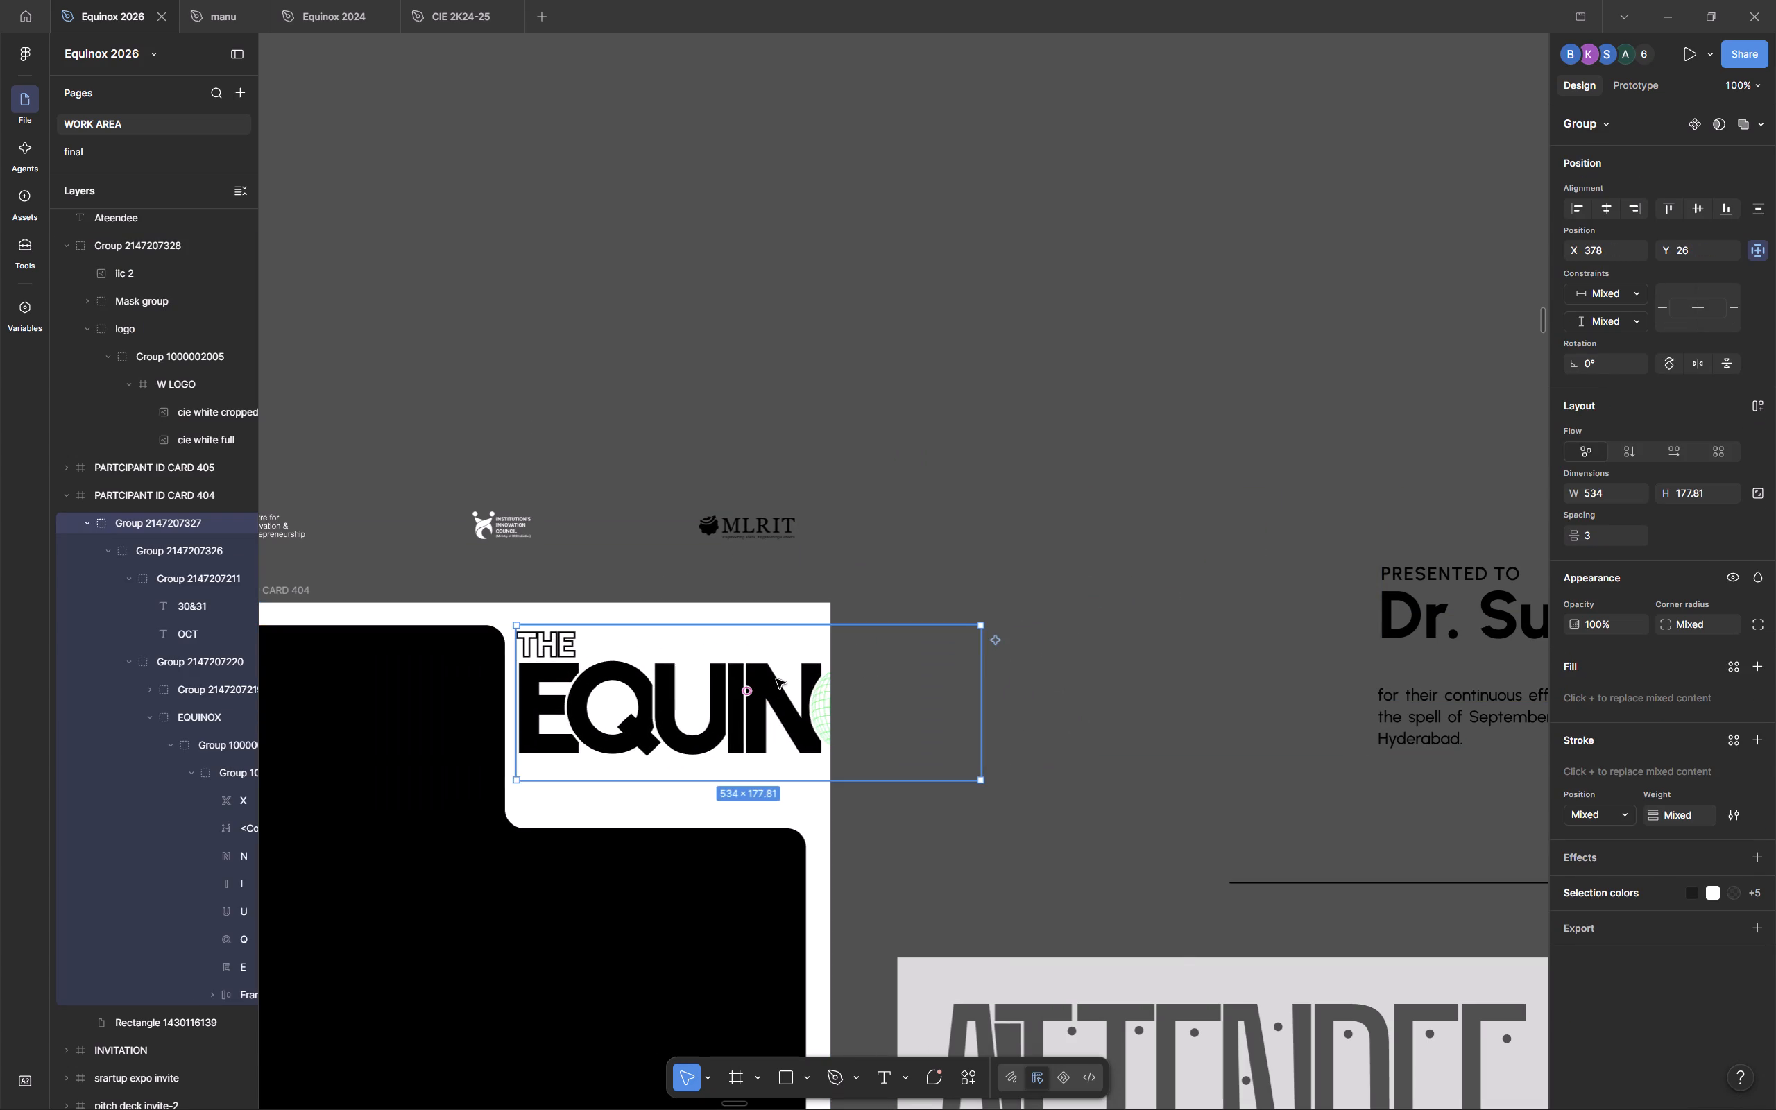
Edit the black panel's vector shape and widen the notch by moving its vertical edge to about X 194.
scroll(776, 679, right, 3)
double_click(841, 680)
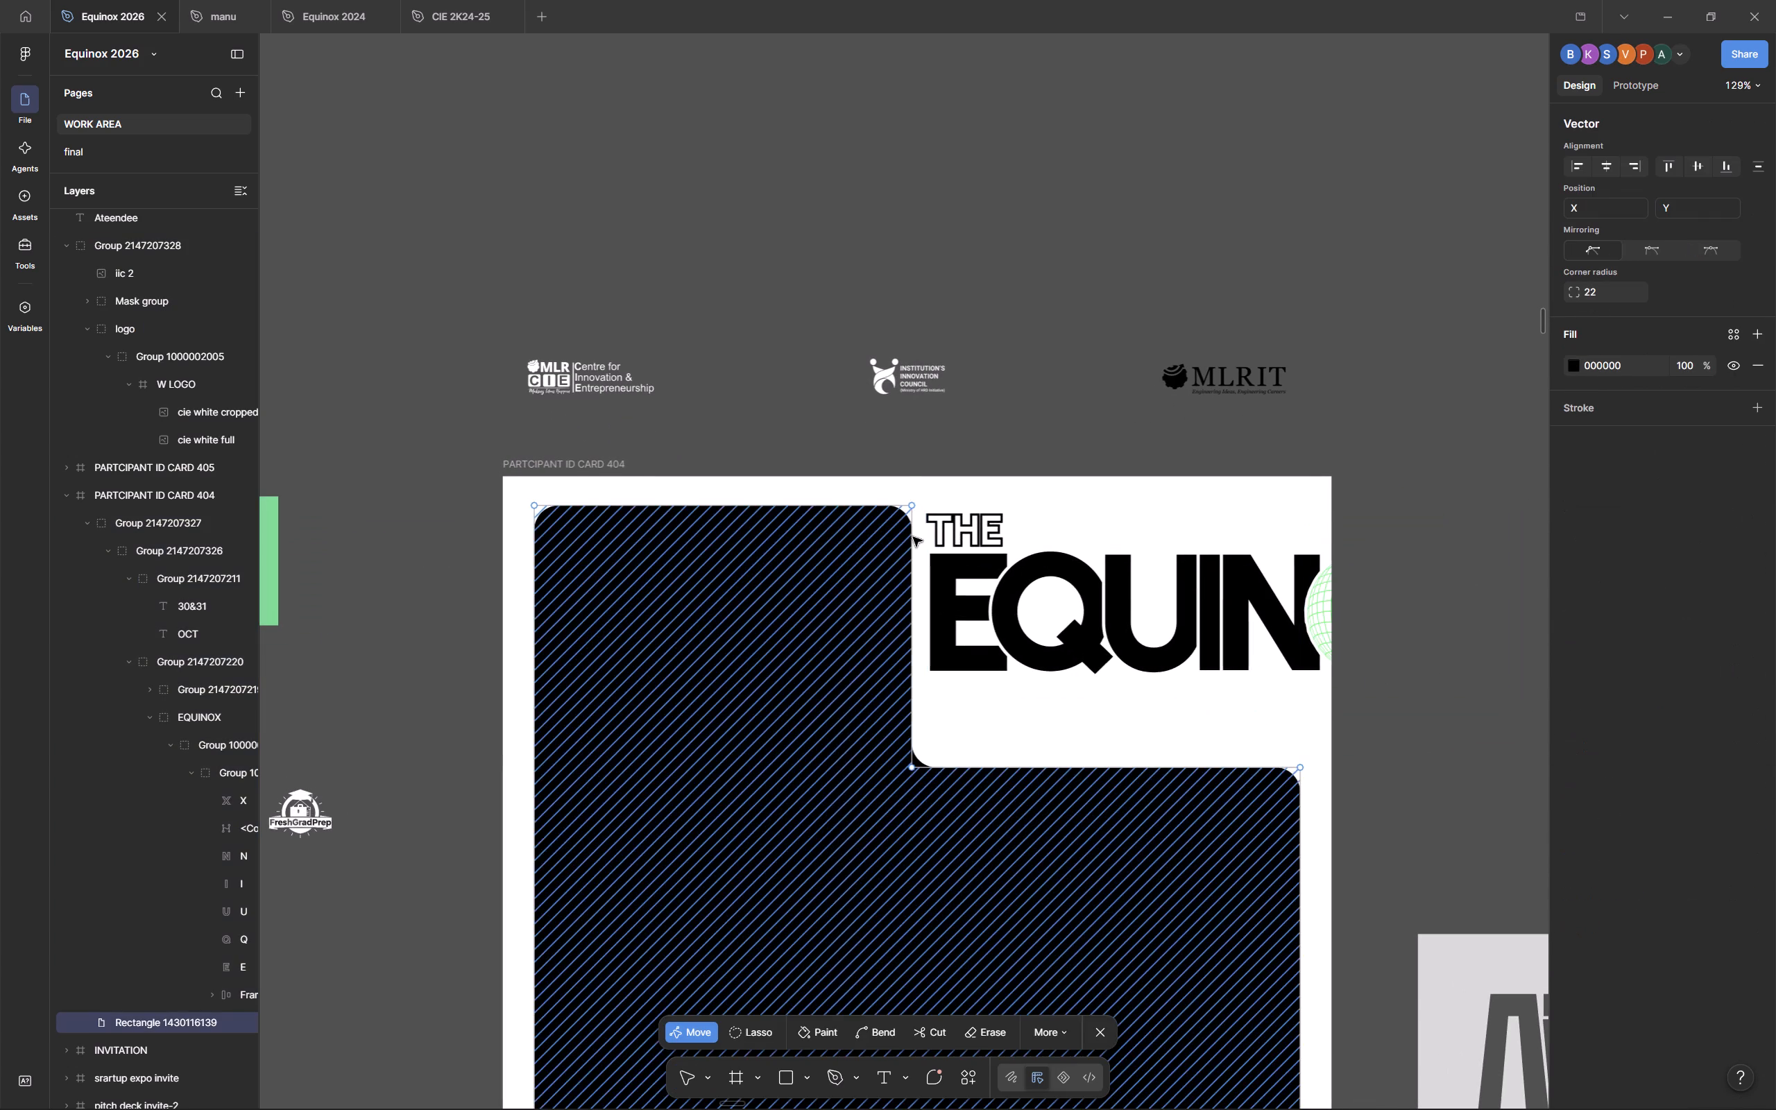
click(912, 505)
shift+click(912, 769)
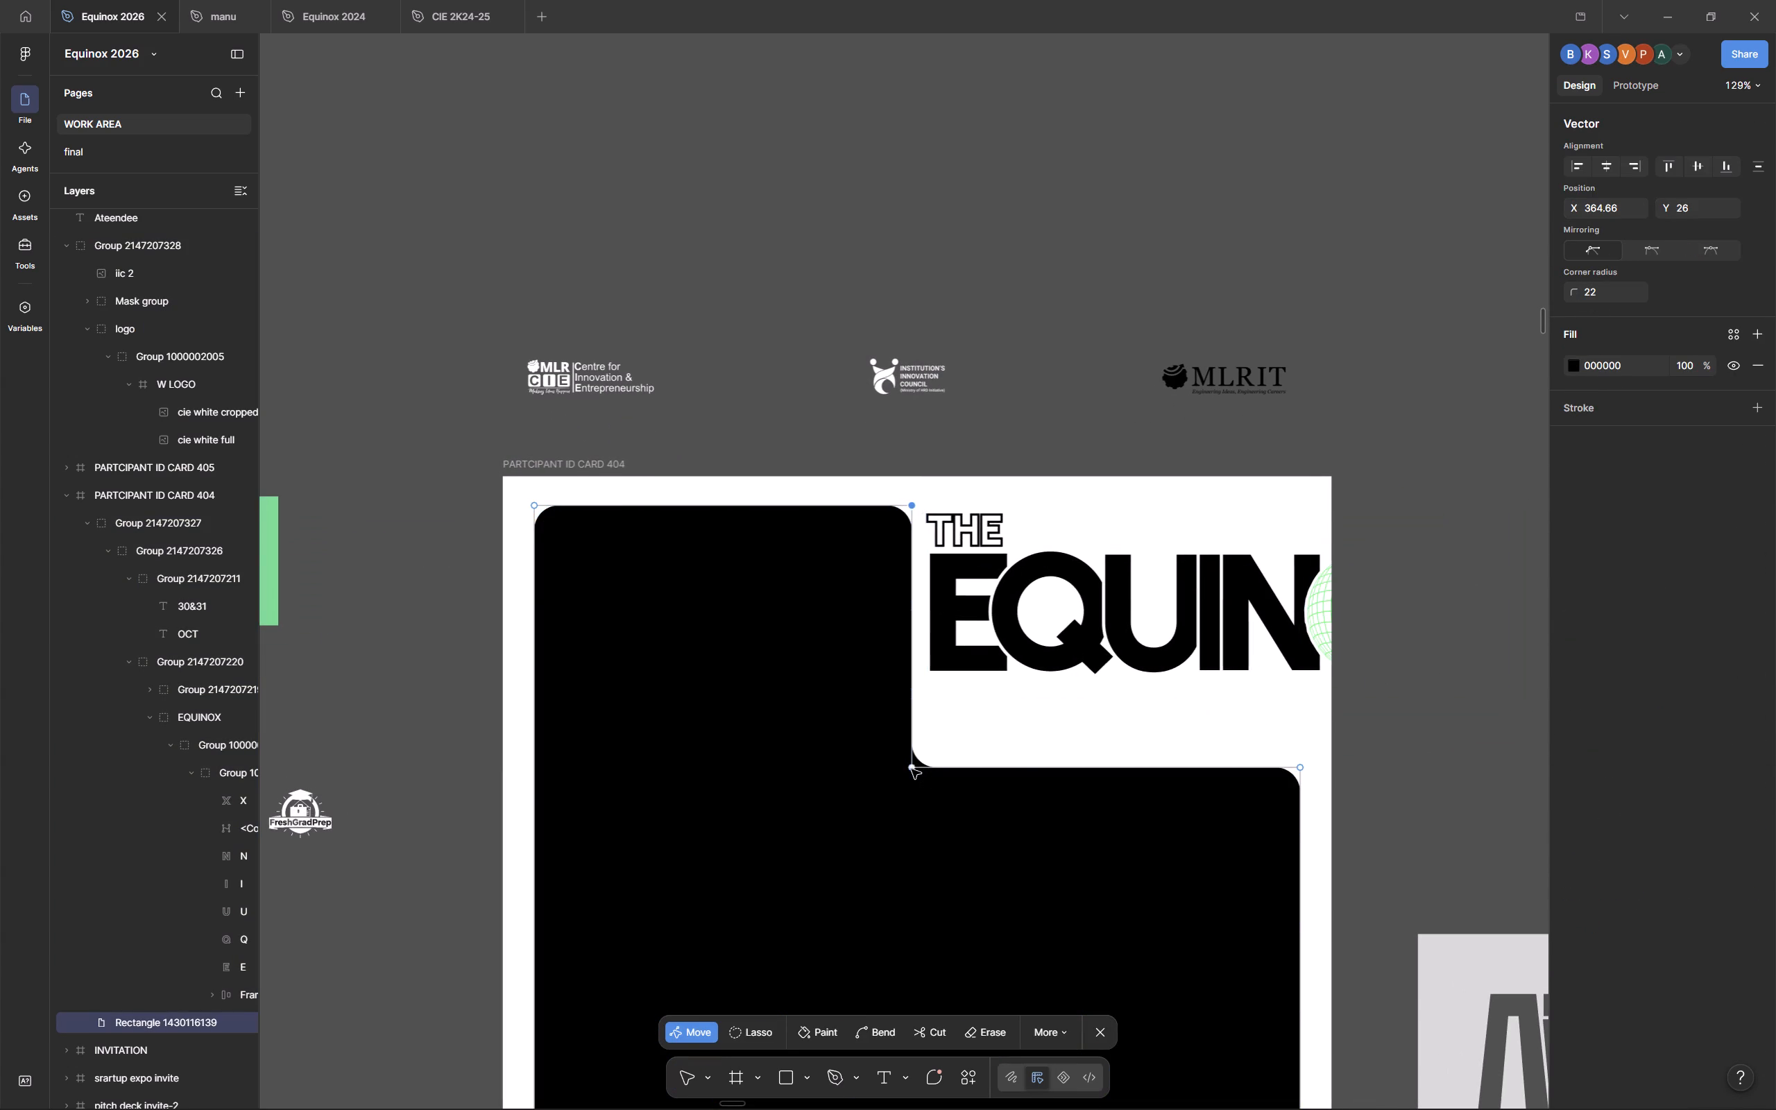
drag(910, 662, 909, 662)
drag(909, 662, 726, 664)
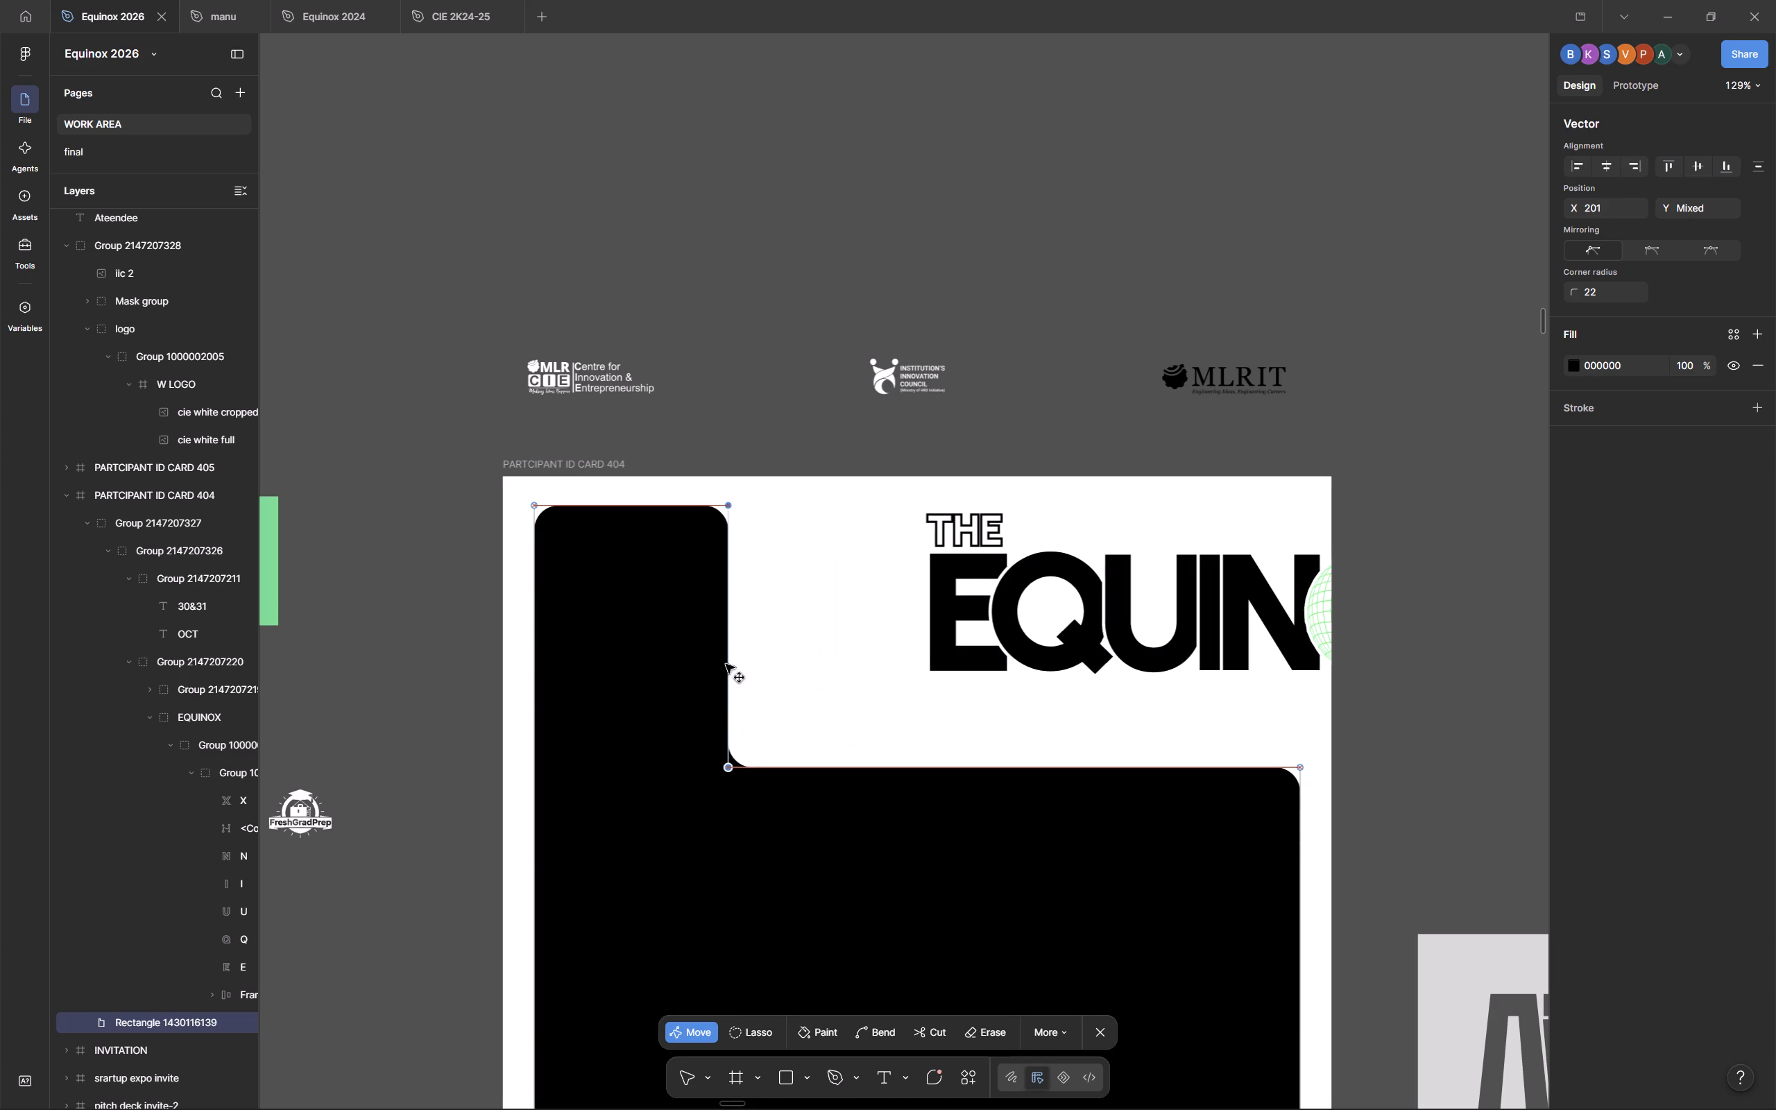
drag(726, 664, 714, 664)
click(1075, 584)
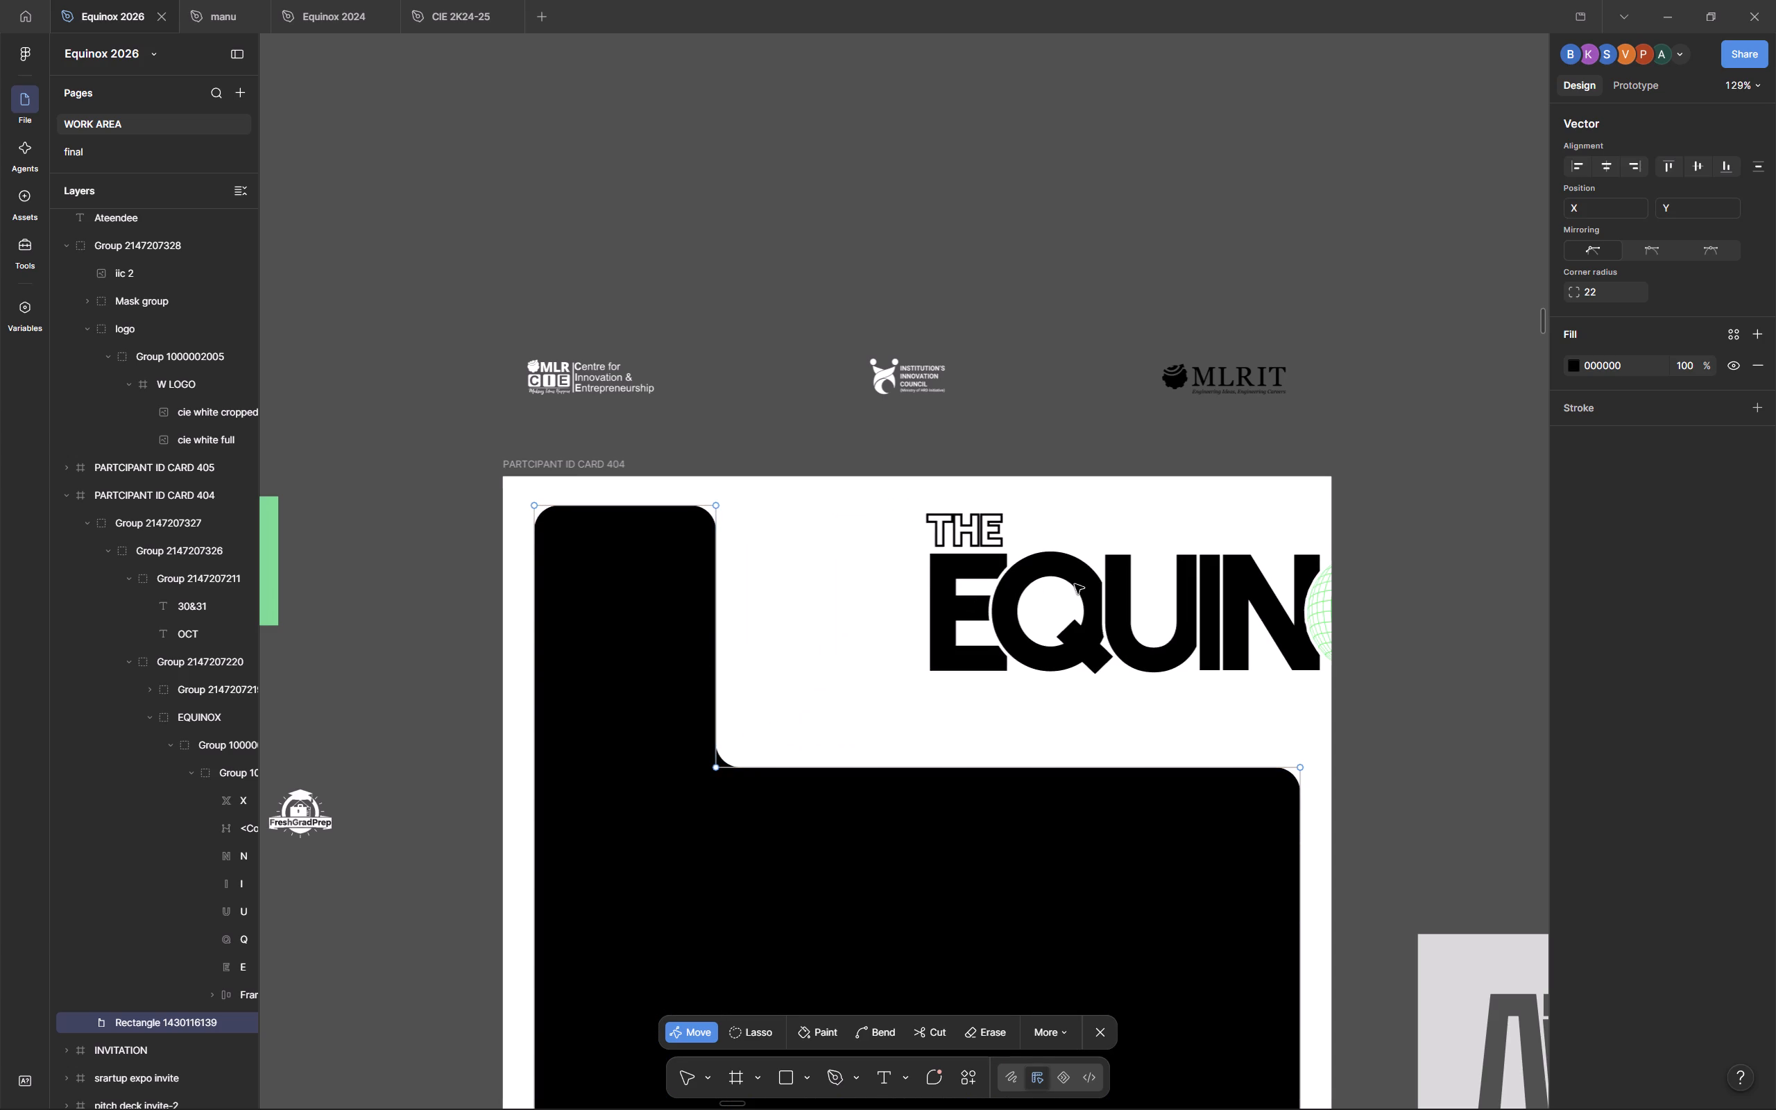
click(712, 768)
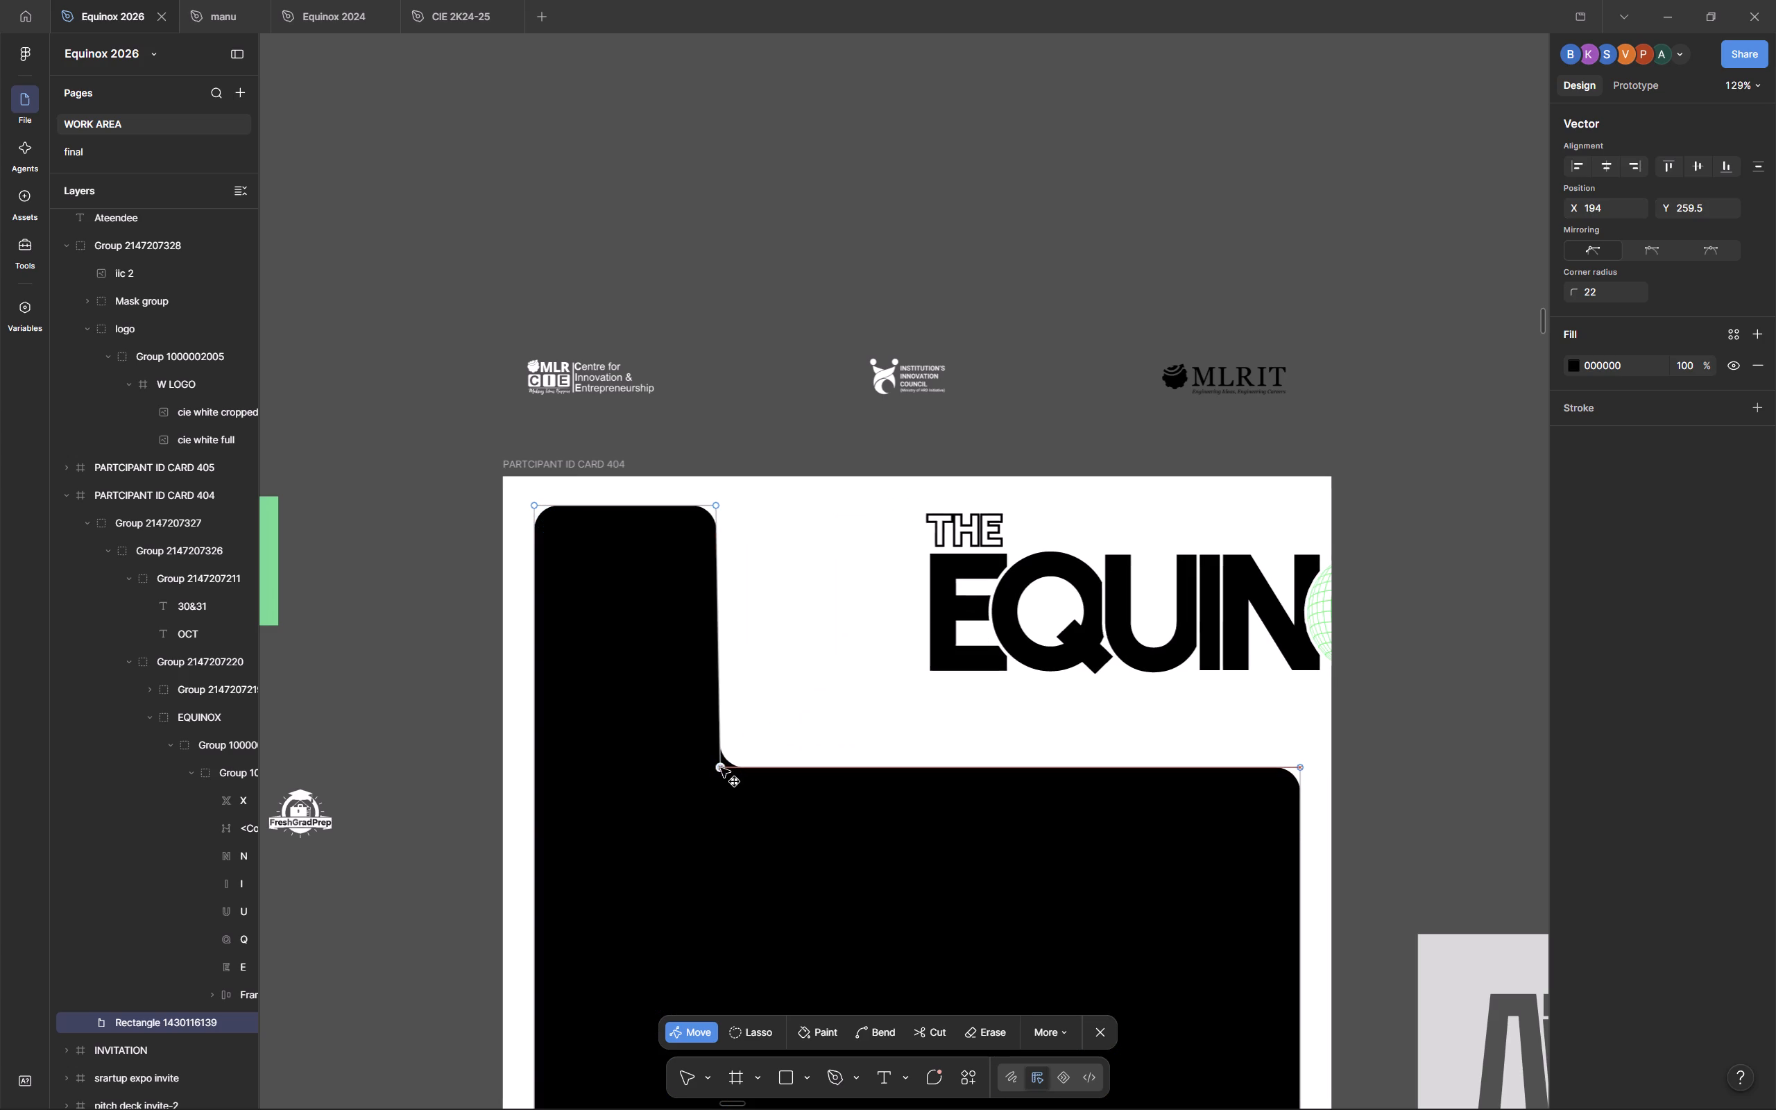
click(921, 697)
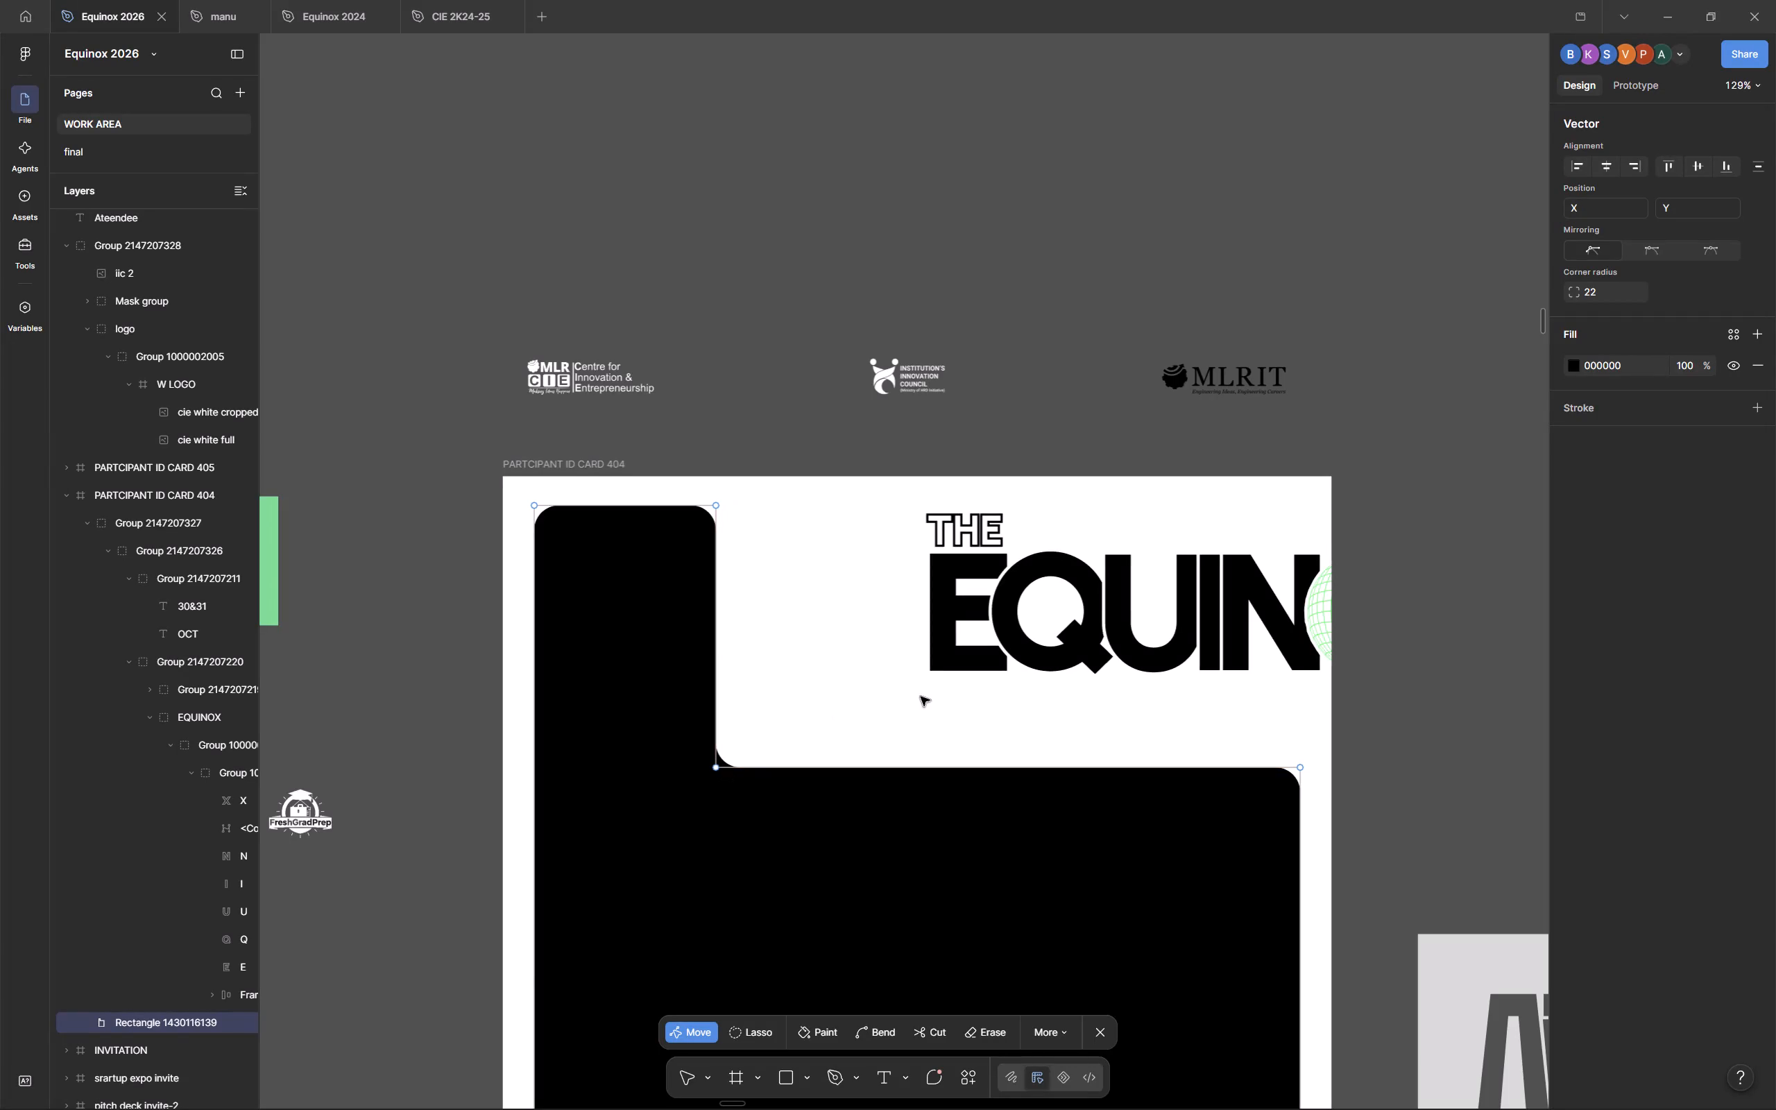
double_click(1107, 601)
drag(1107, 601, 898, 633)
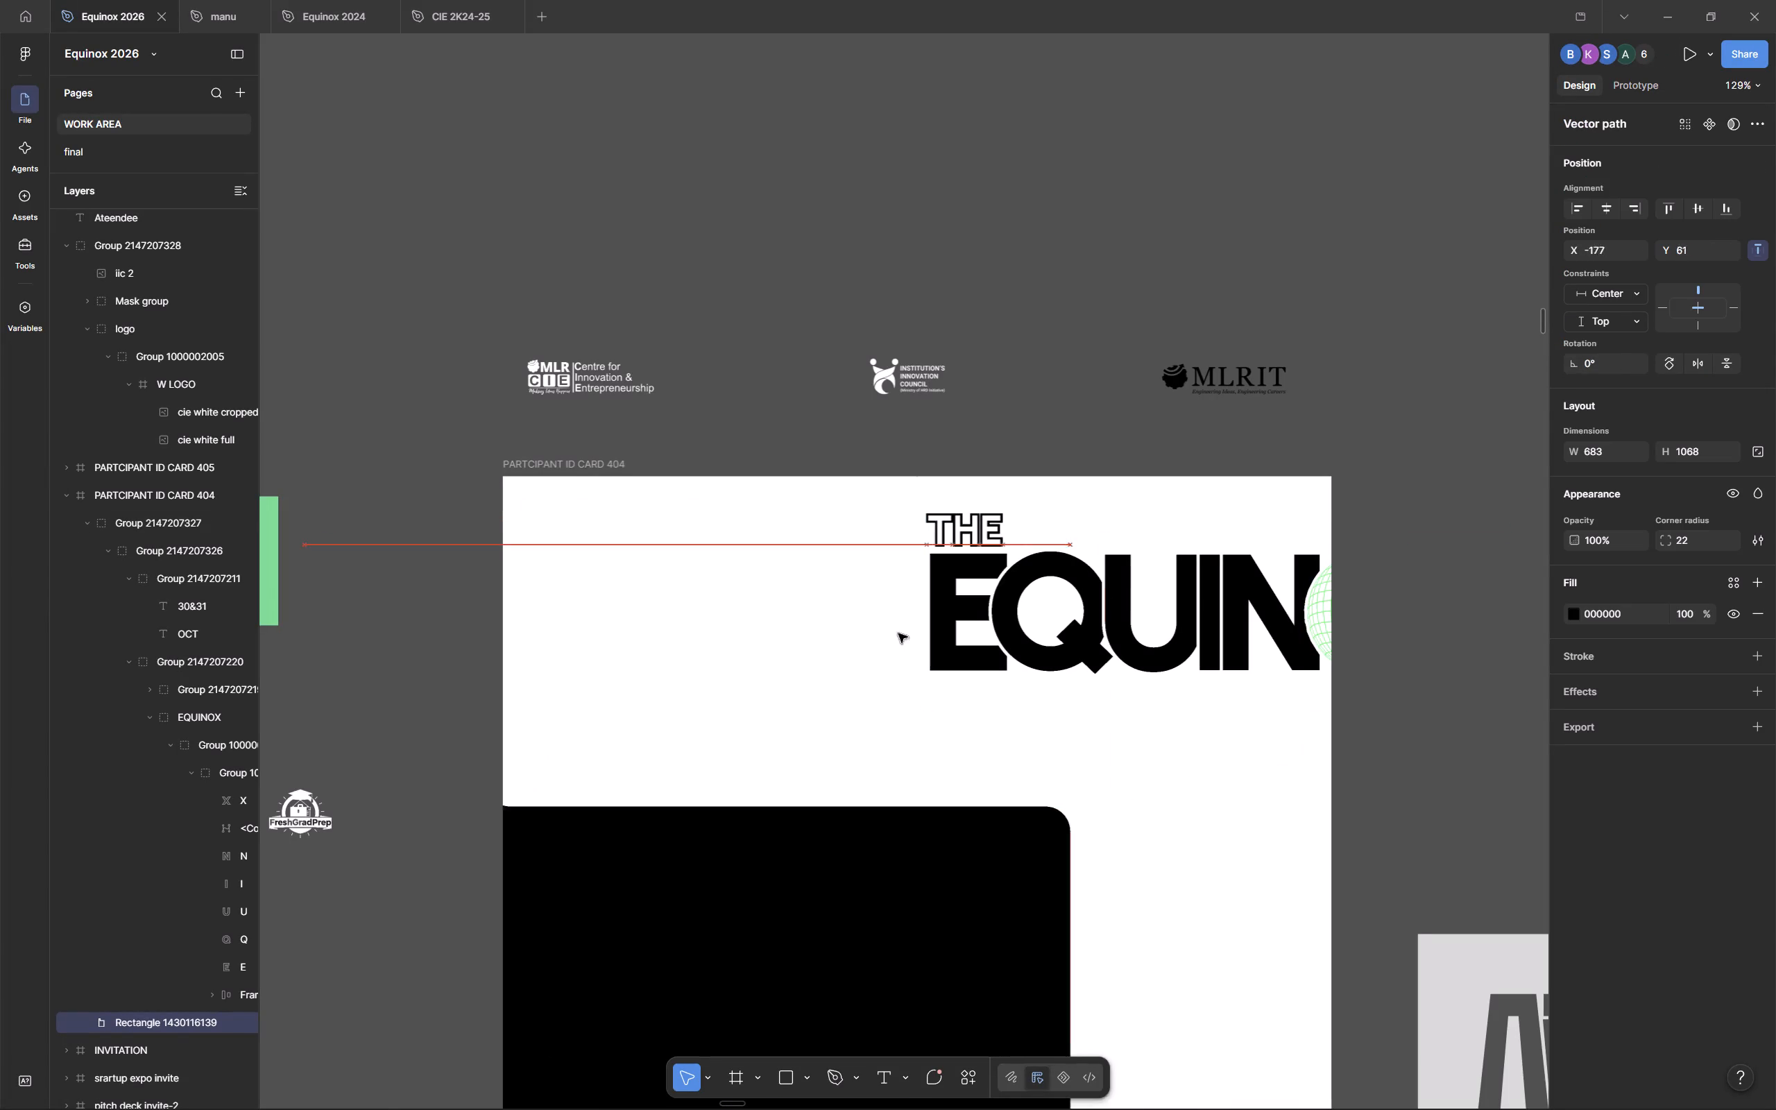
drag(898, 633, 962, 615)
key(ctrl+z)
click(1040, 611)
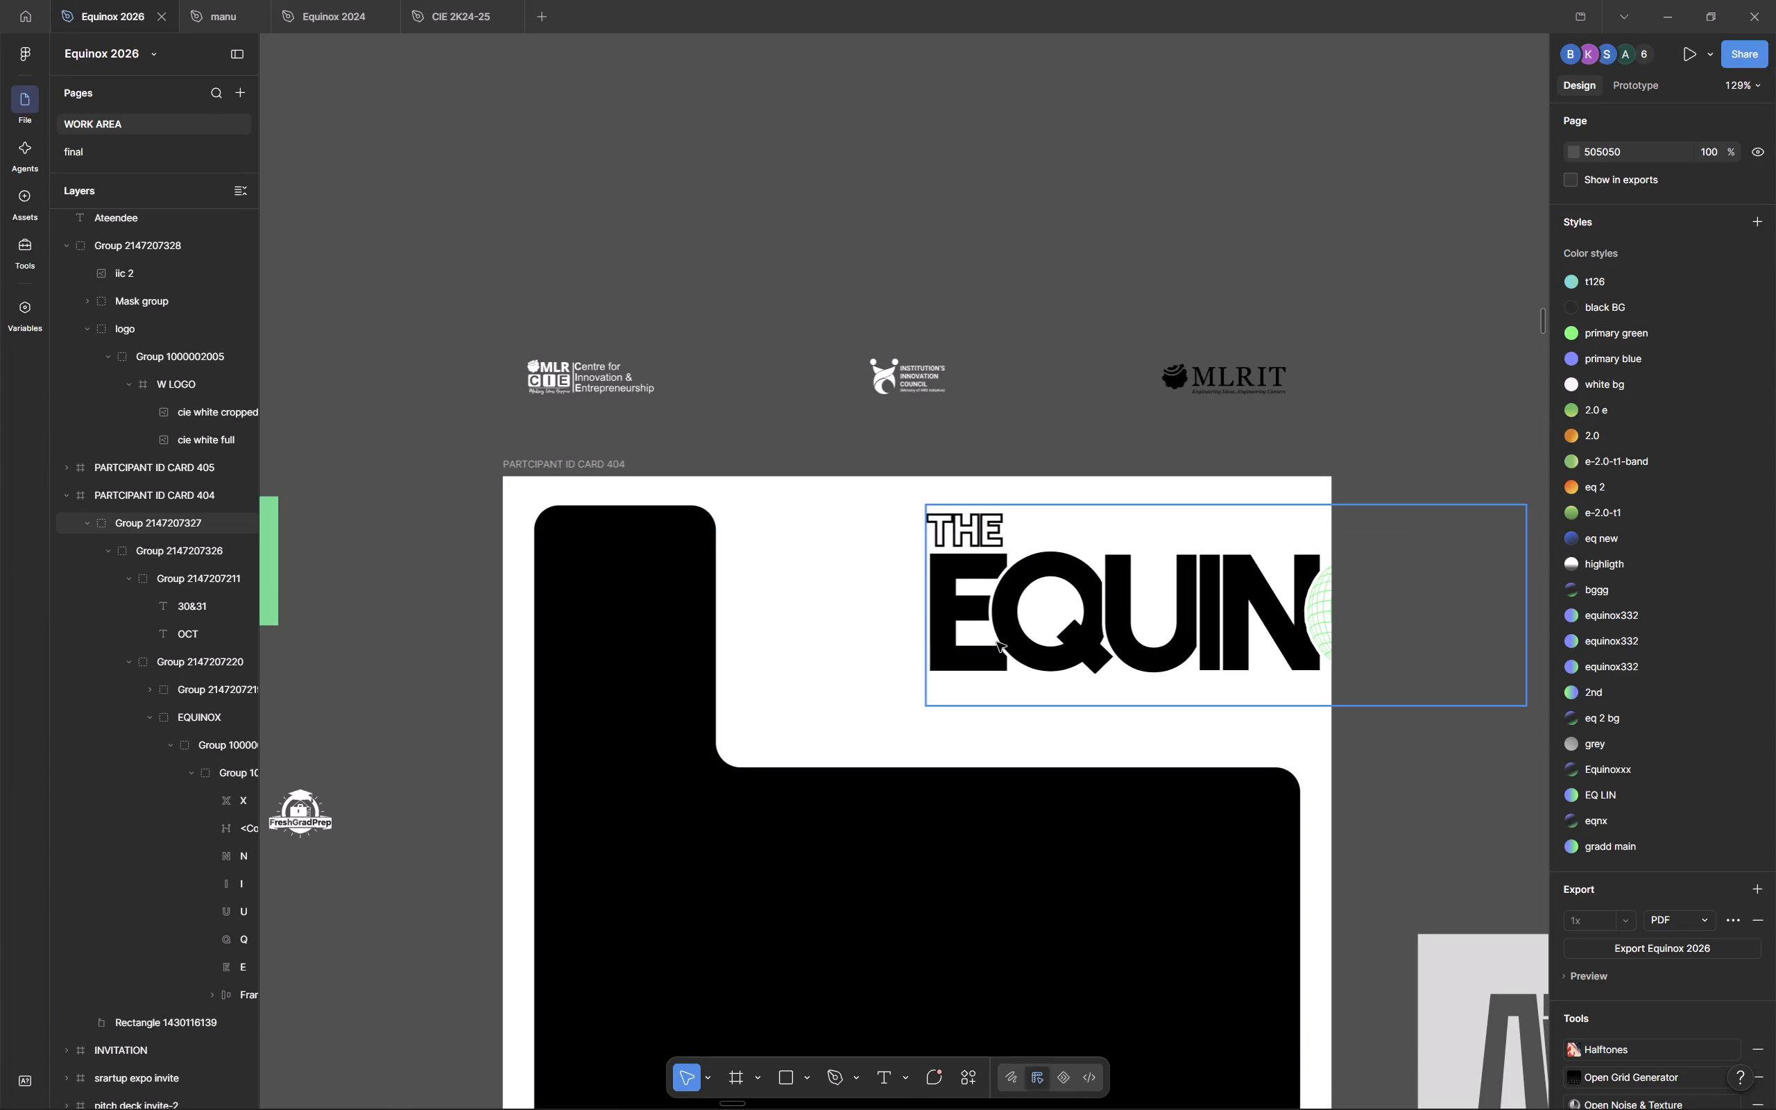
Move the EQUINOX logo group left into the panel's widened notch, to about X 192, Y 55.
click(997, 642)
key(Left)
key(Left)
key(Left)
key(Left)
key(Left)
key(Left)
key(Left)
key(Left)
key(Left)
key(Left)
key(Left)
key(Left)
key(Left)
key(Left)
key(Left)
key(Left)
key(Left)
key(Left)
key(Left)
key(Left)
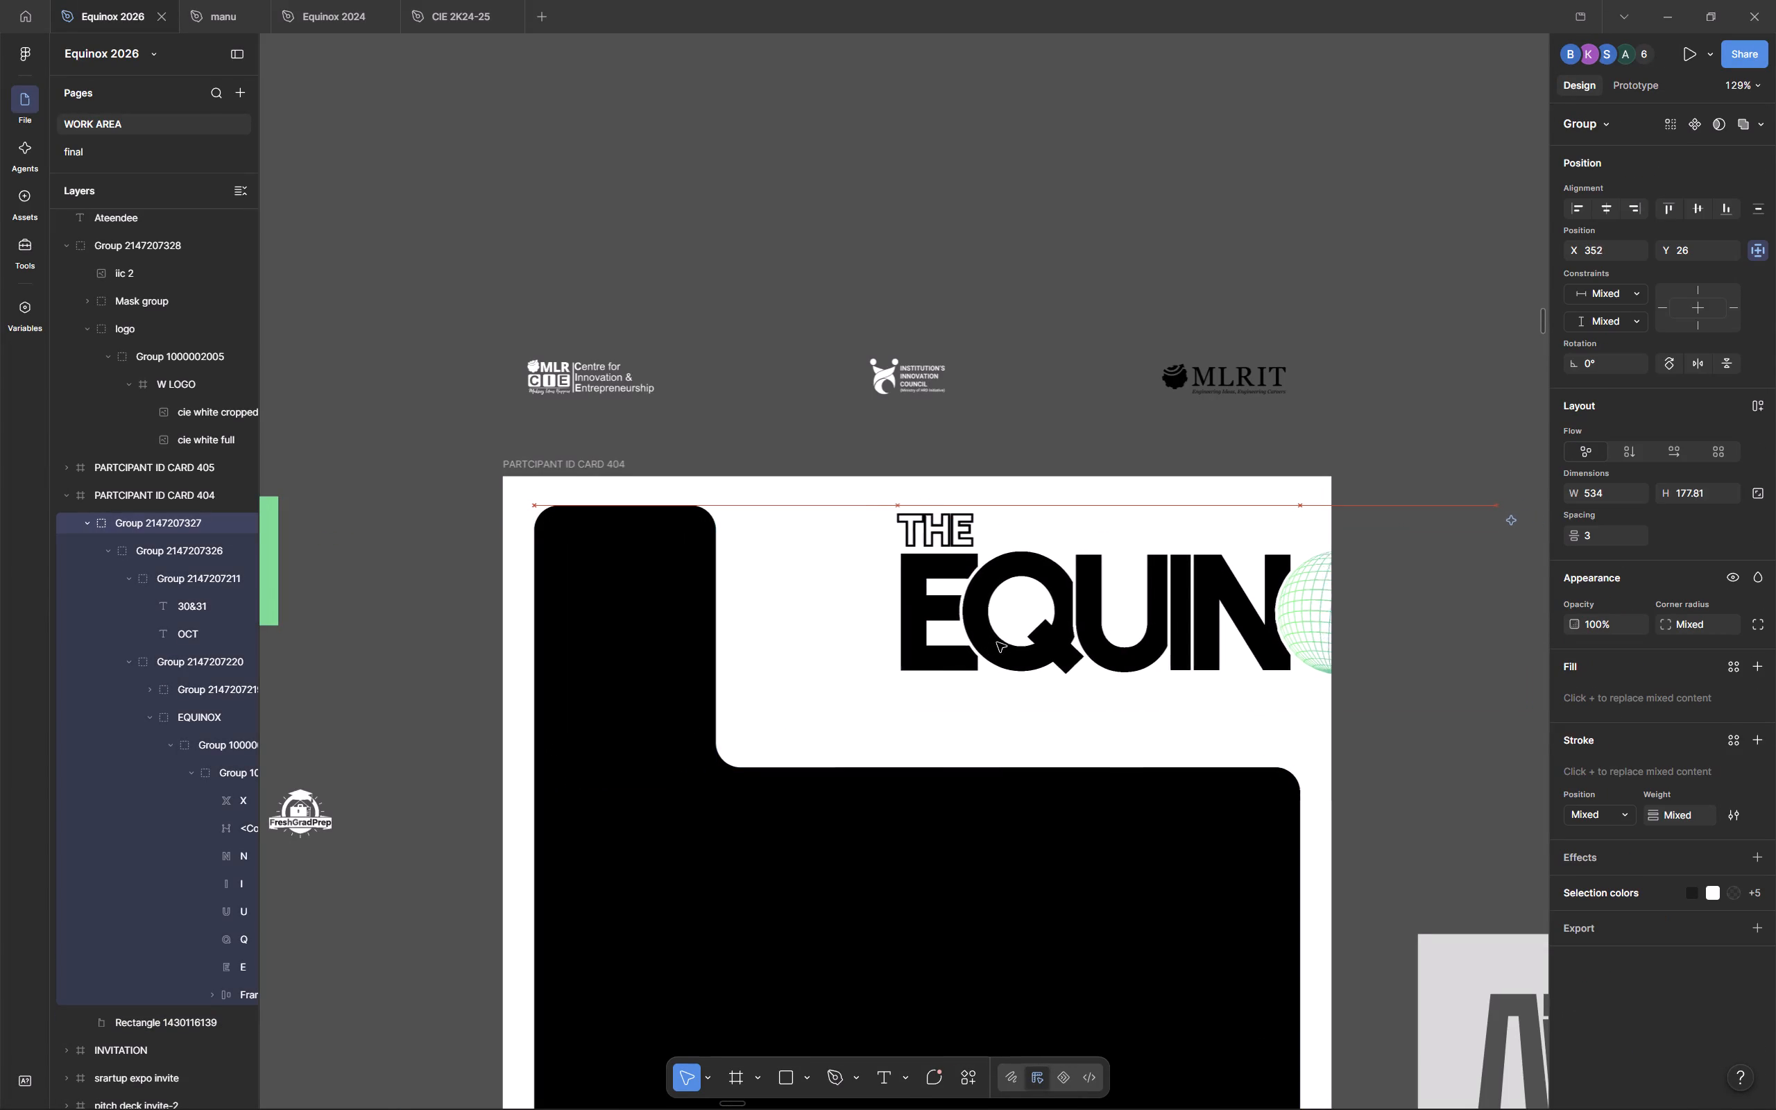
drag(1074, 622, 903, 646)
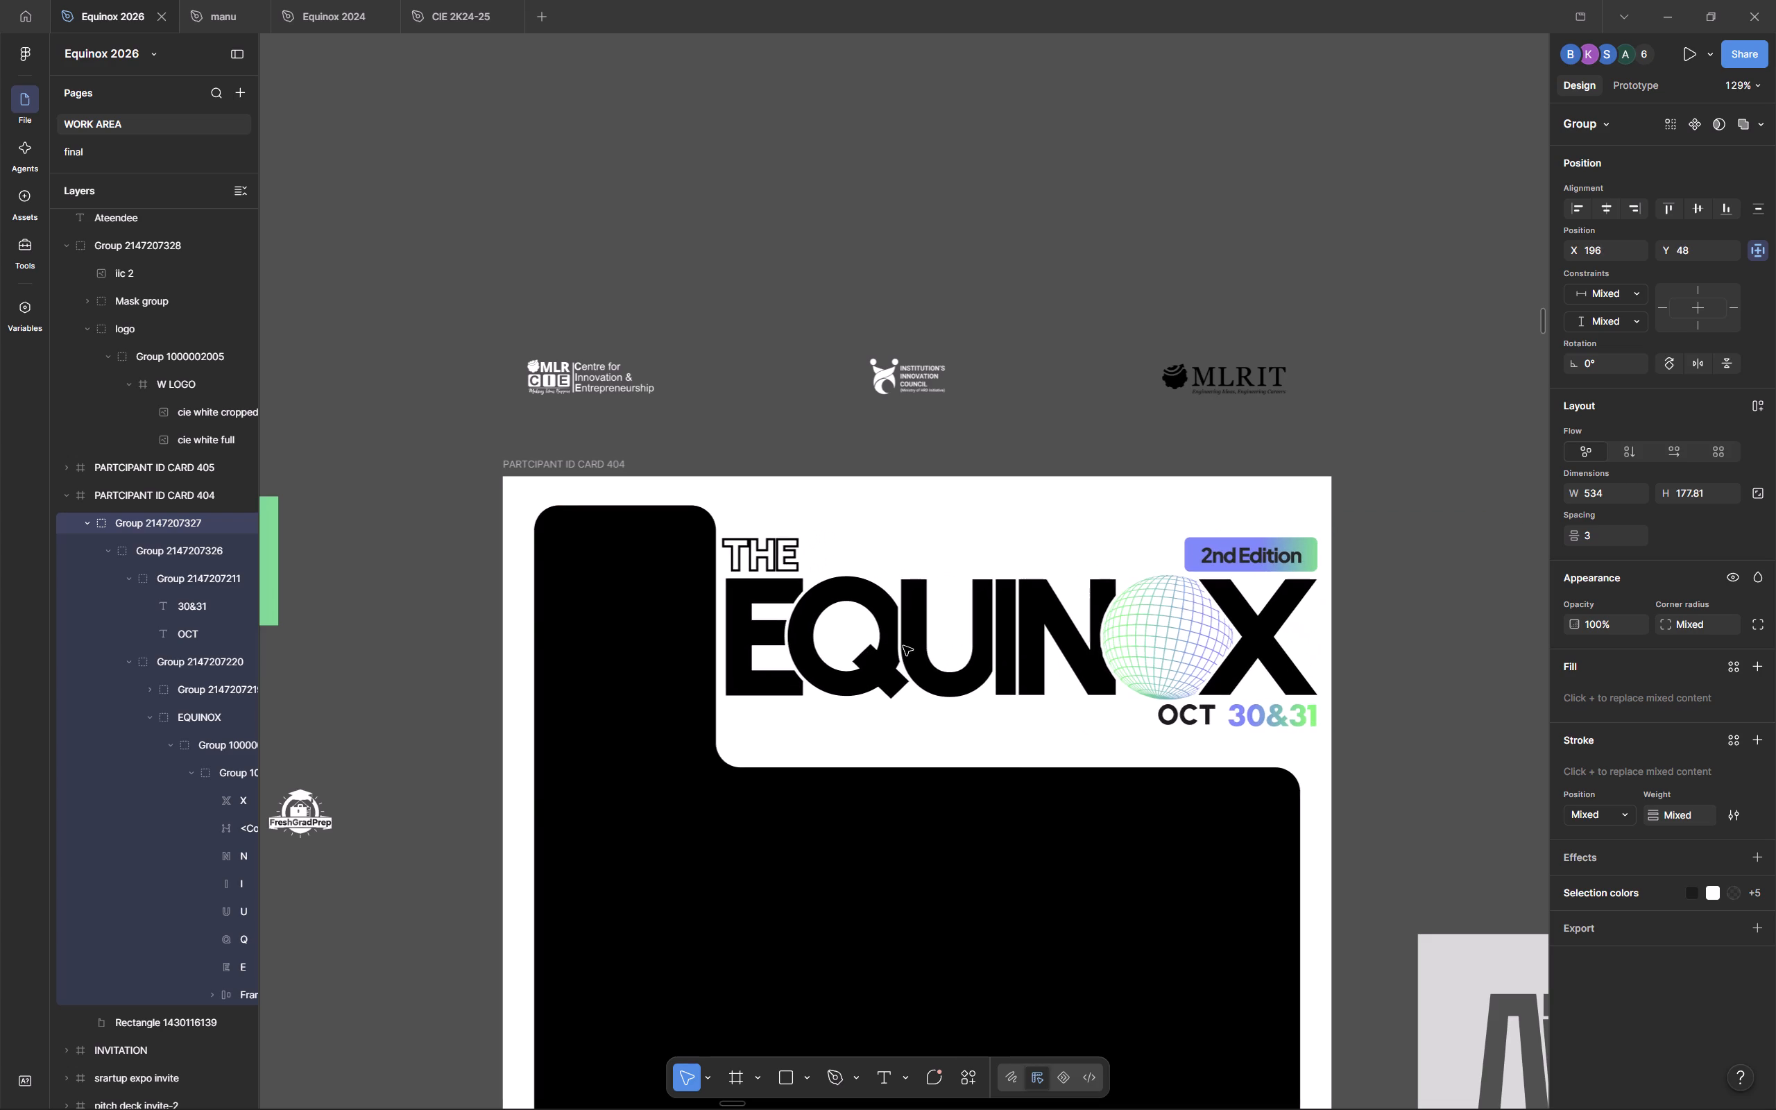
drag(903, 646, 900, 655)
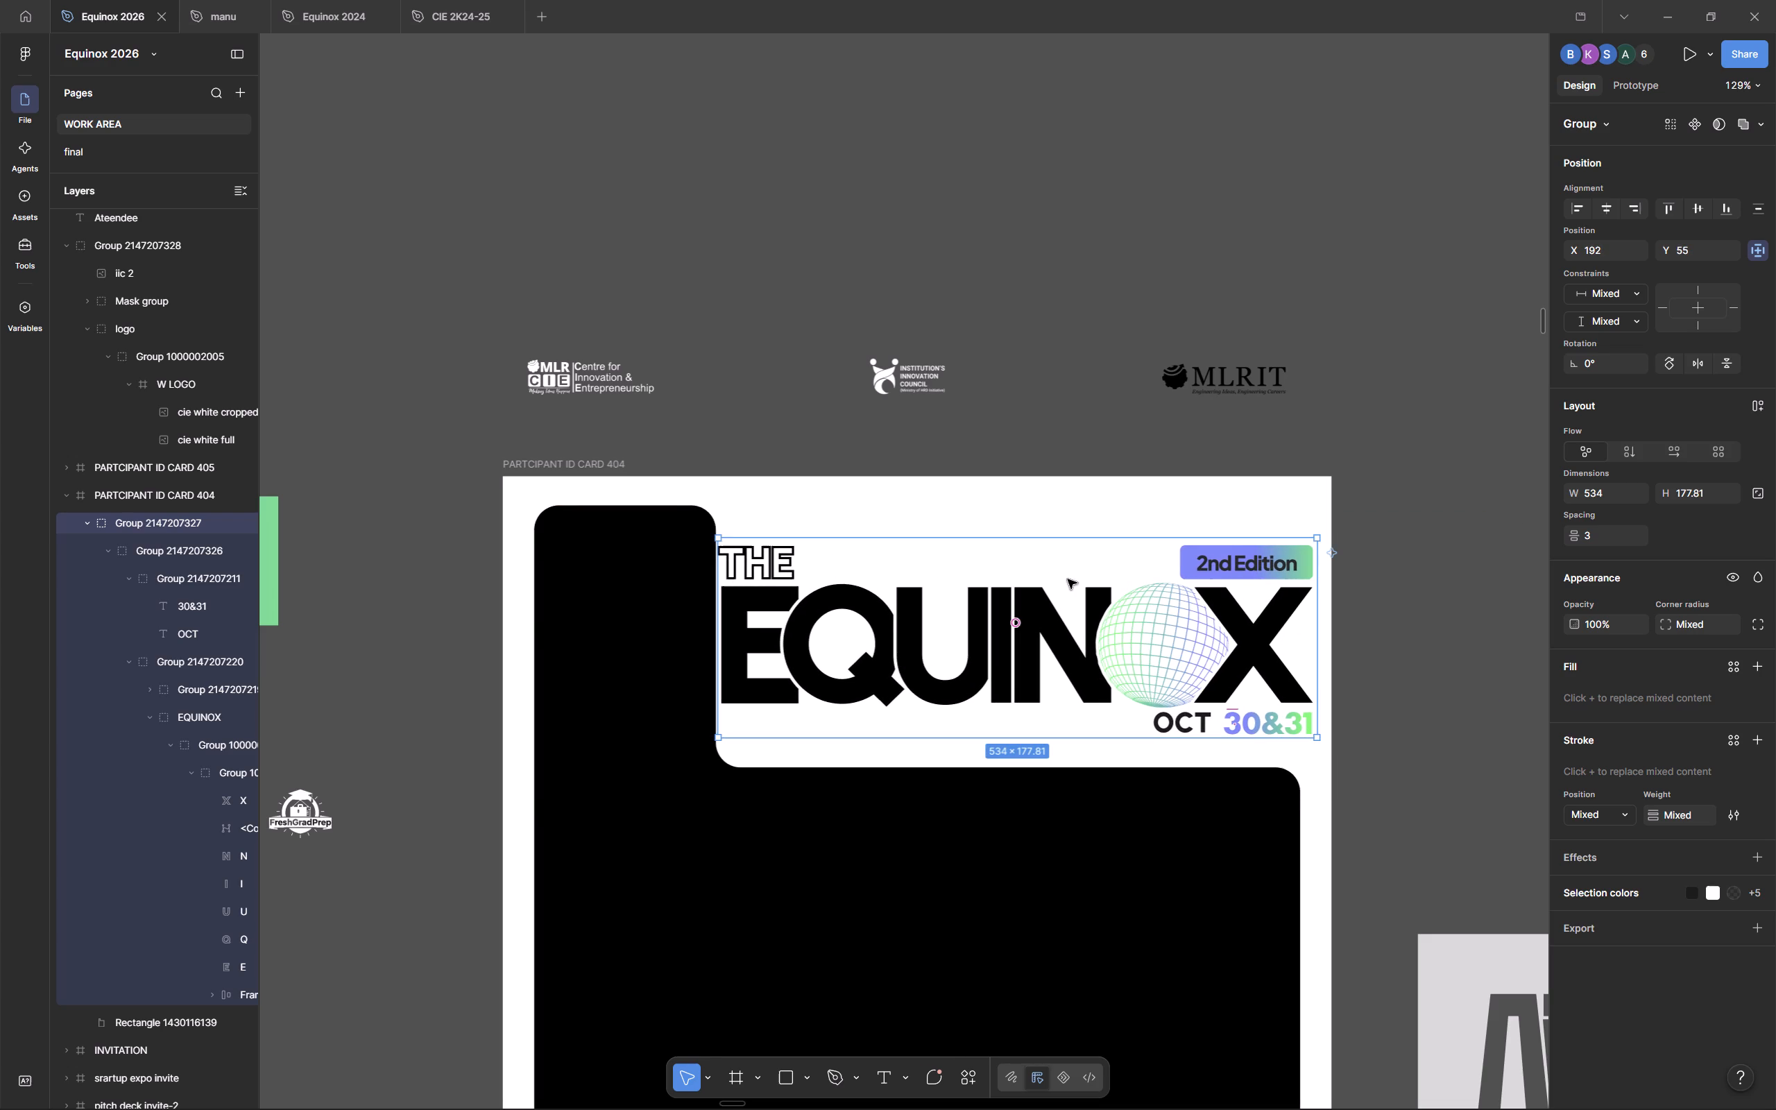
Scale the EQUINOX logo group down proportionally to about 435 × 145.
key(k)
drag(1314, 537, 1222, 569)
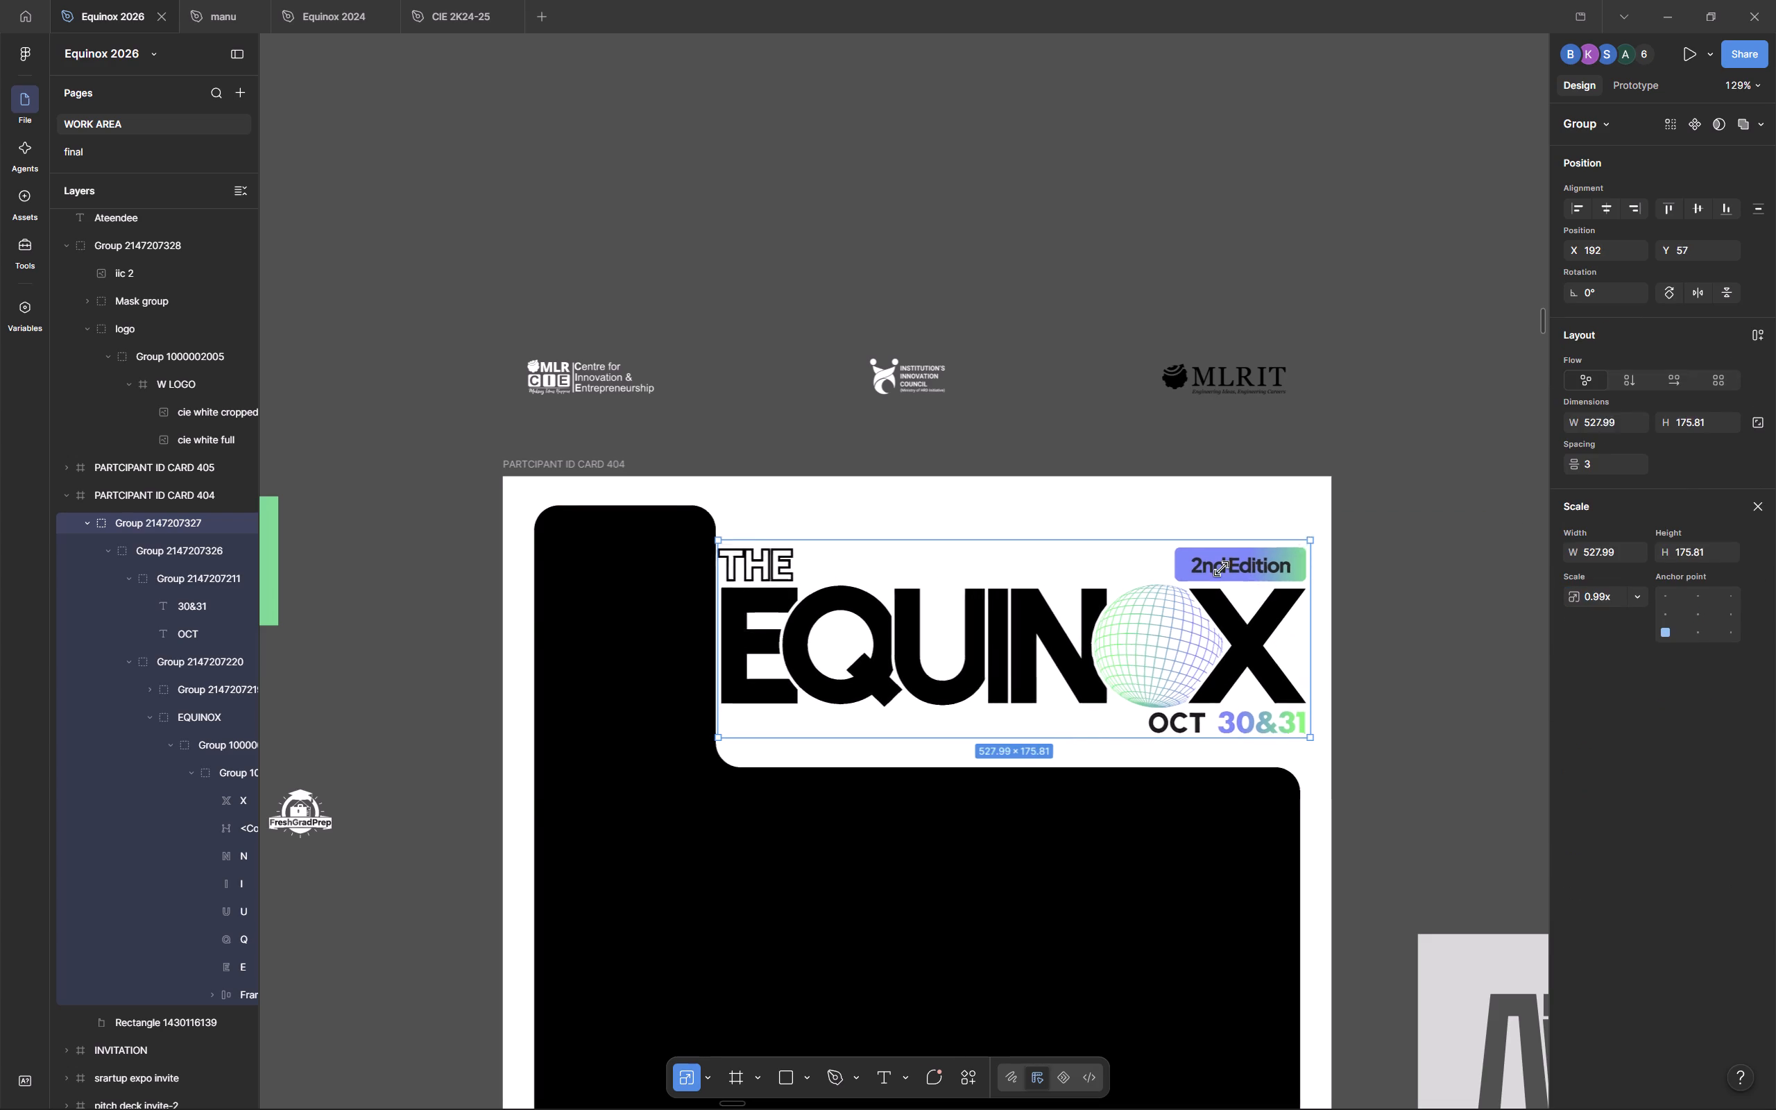
drag(1222, 569, 1201, 574)
Position the scaled EQUINOX logo group within the card's white notch at about X 239, Y 60.
drag(1050, 665, 1107, 634)
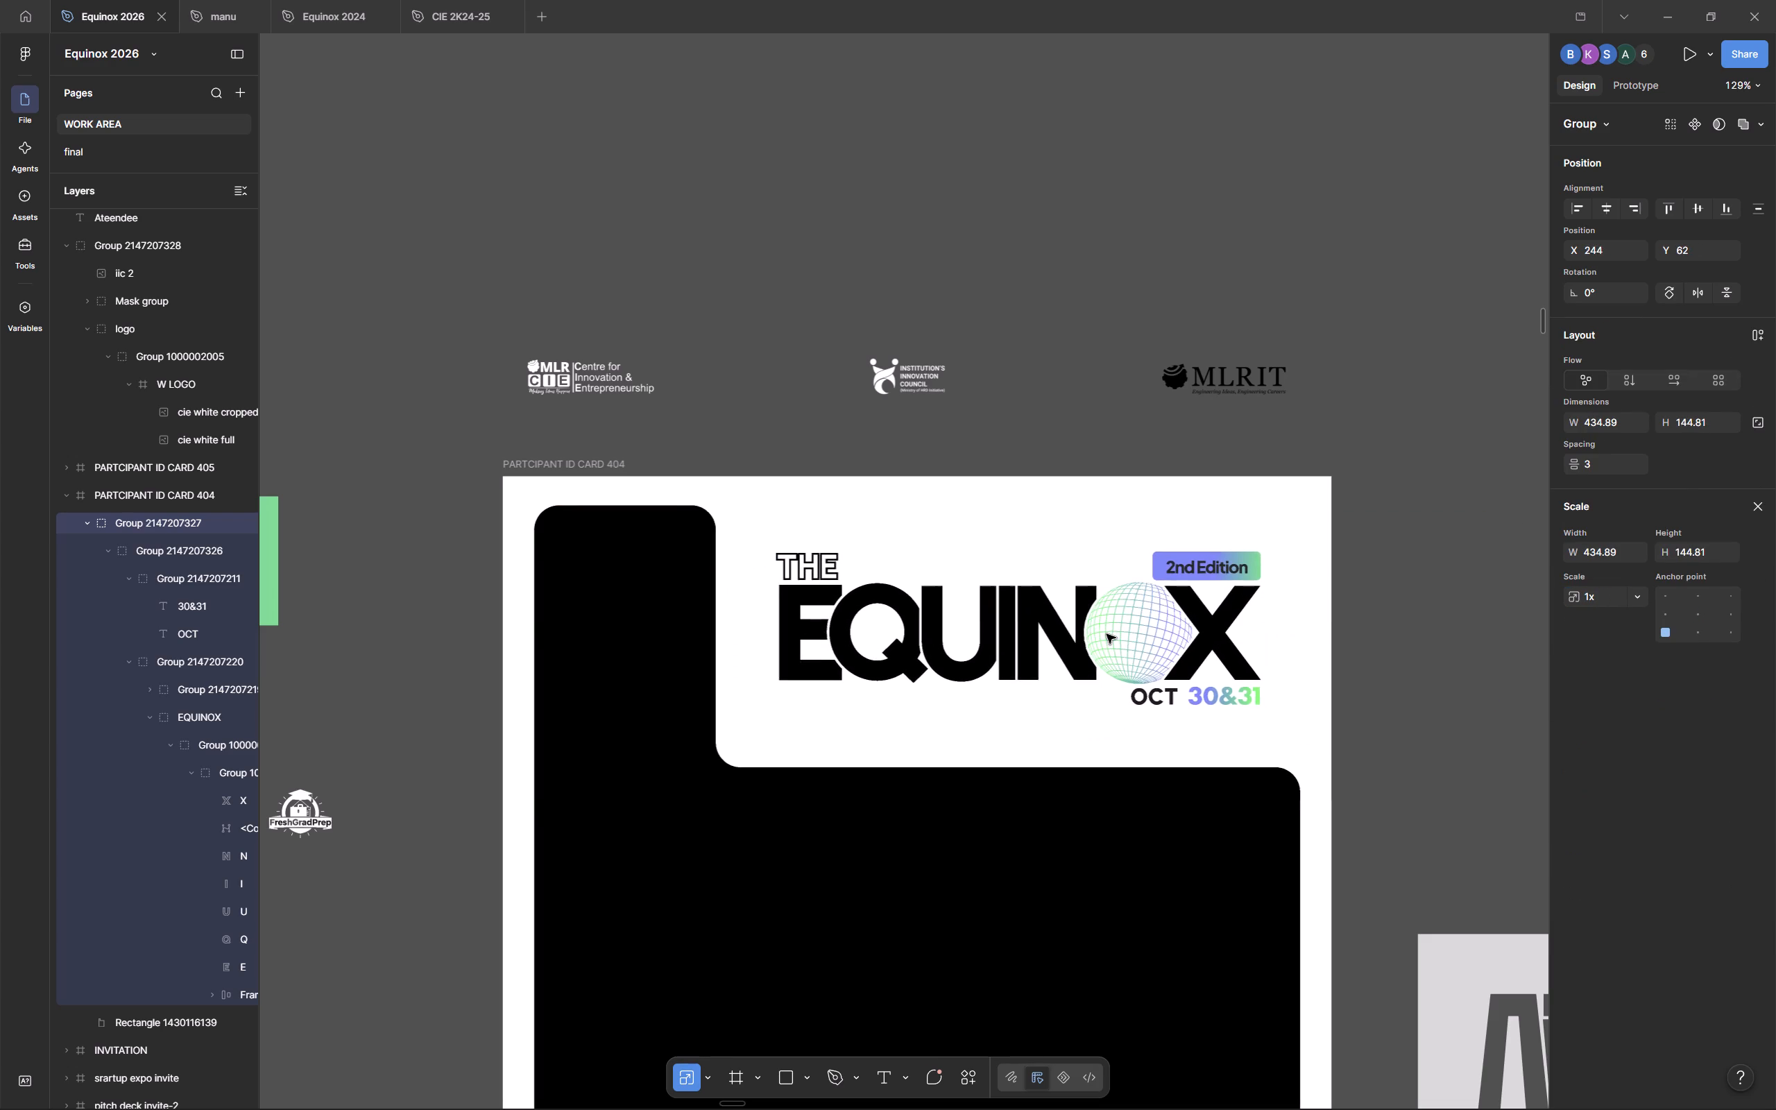
drag(1107, 634, 1103, 633)
scroll(1103, 633, down, 2)
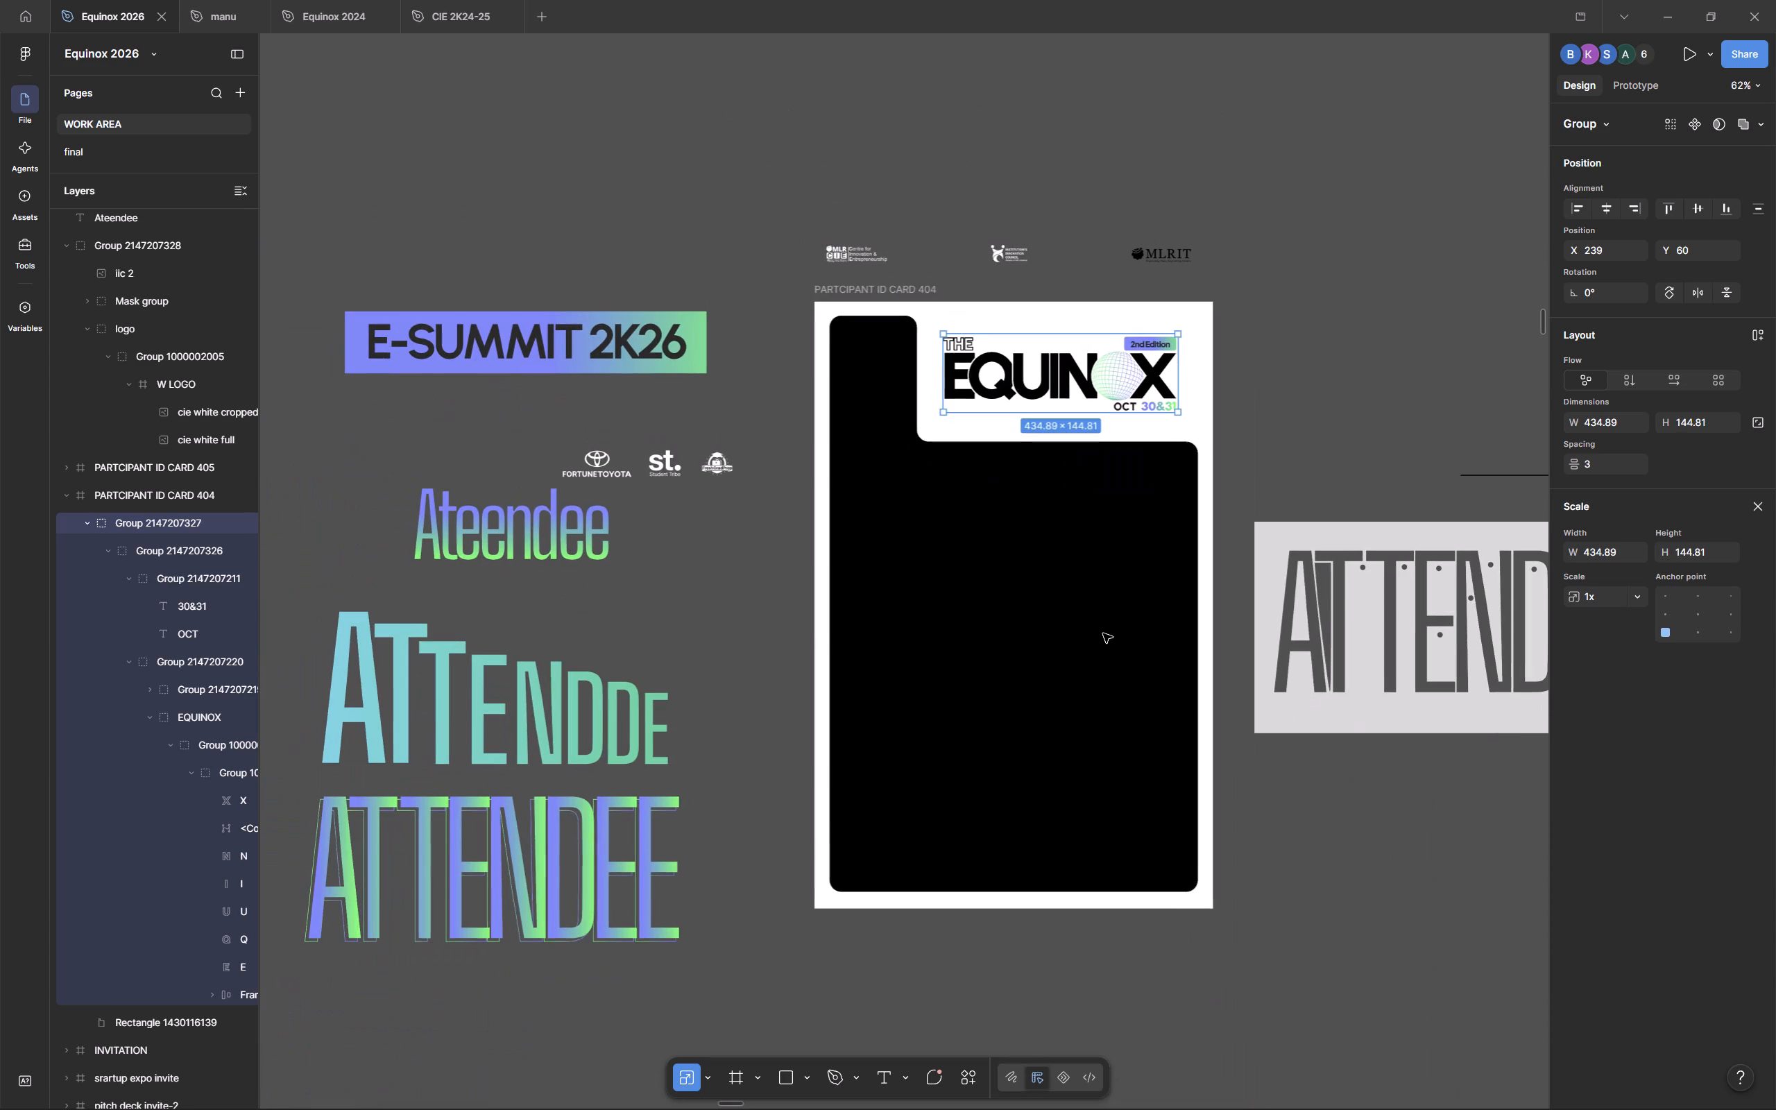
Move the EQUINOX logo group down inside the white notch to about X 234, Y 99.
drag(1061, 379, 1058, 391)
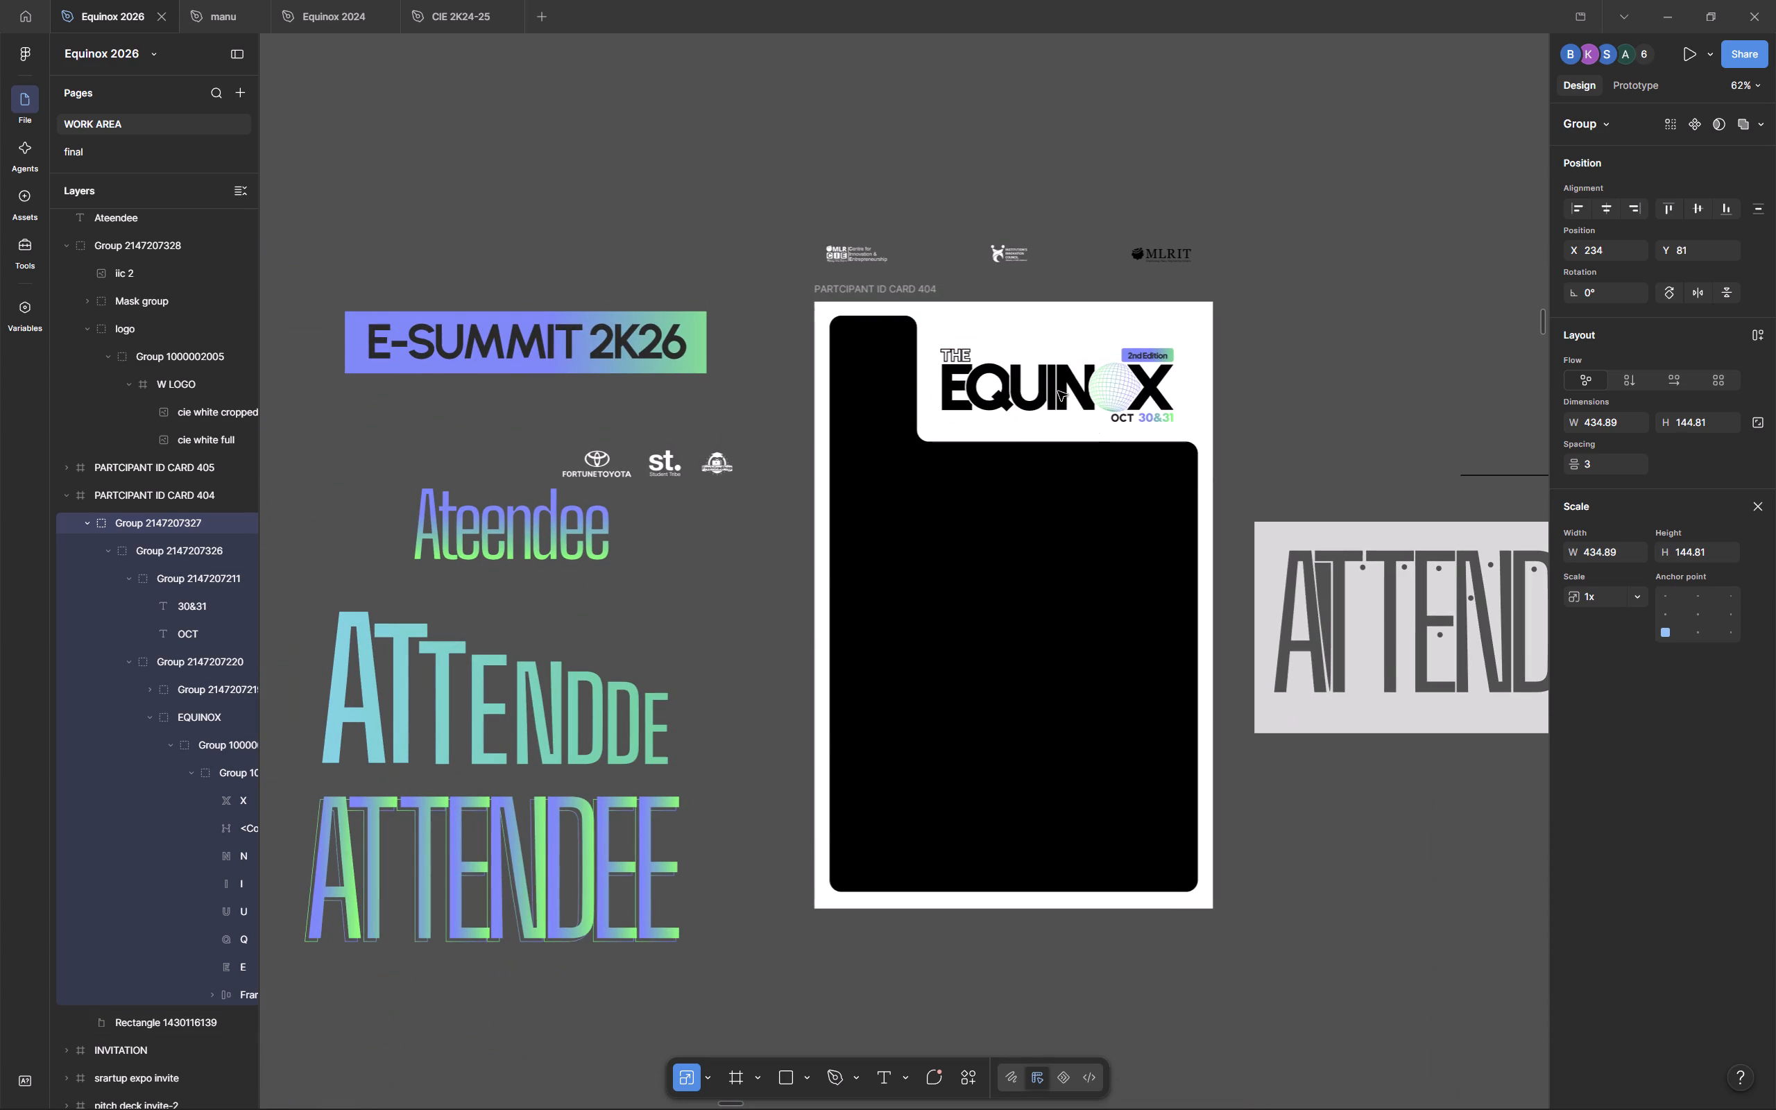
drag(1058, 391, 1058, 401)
Edit the black panel's vector shape and add a point on the notch's vertical edge at about X 190, Y 78.
double_click(894, 352)
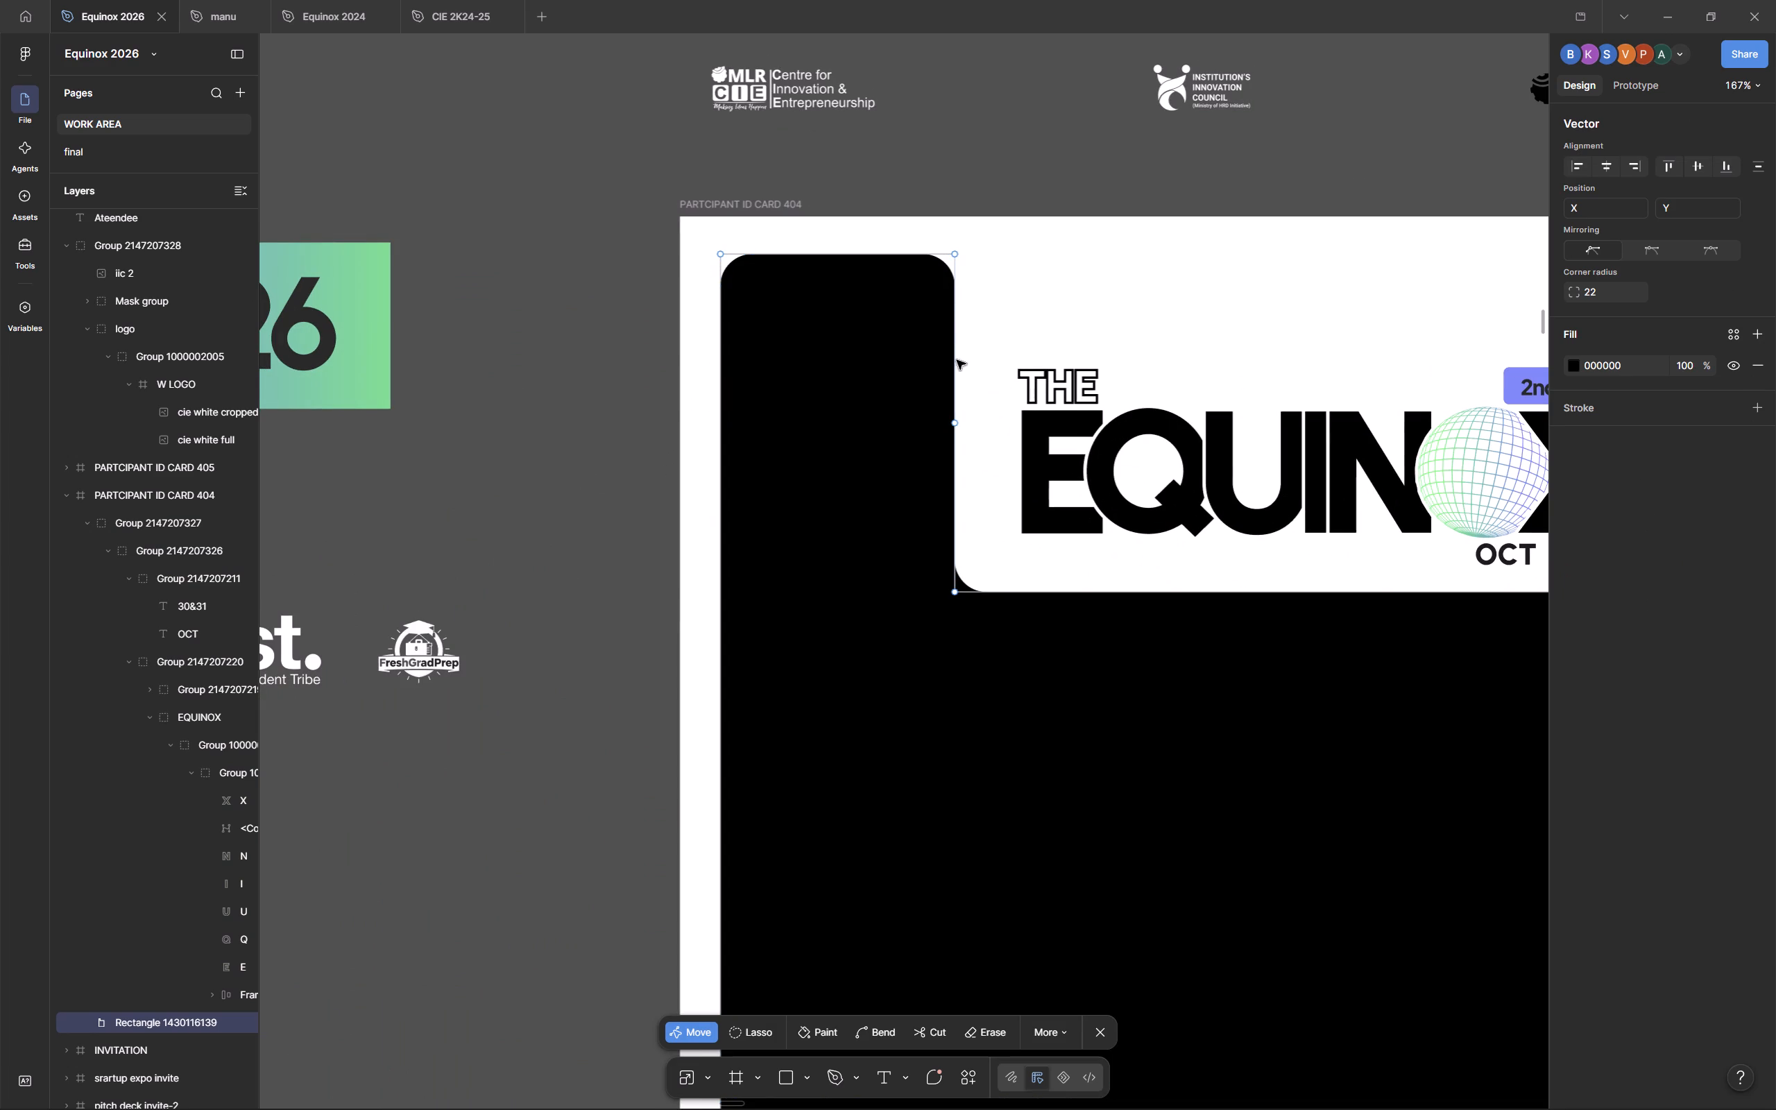
drag(954, 427, 950, 333)
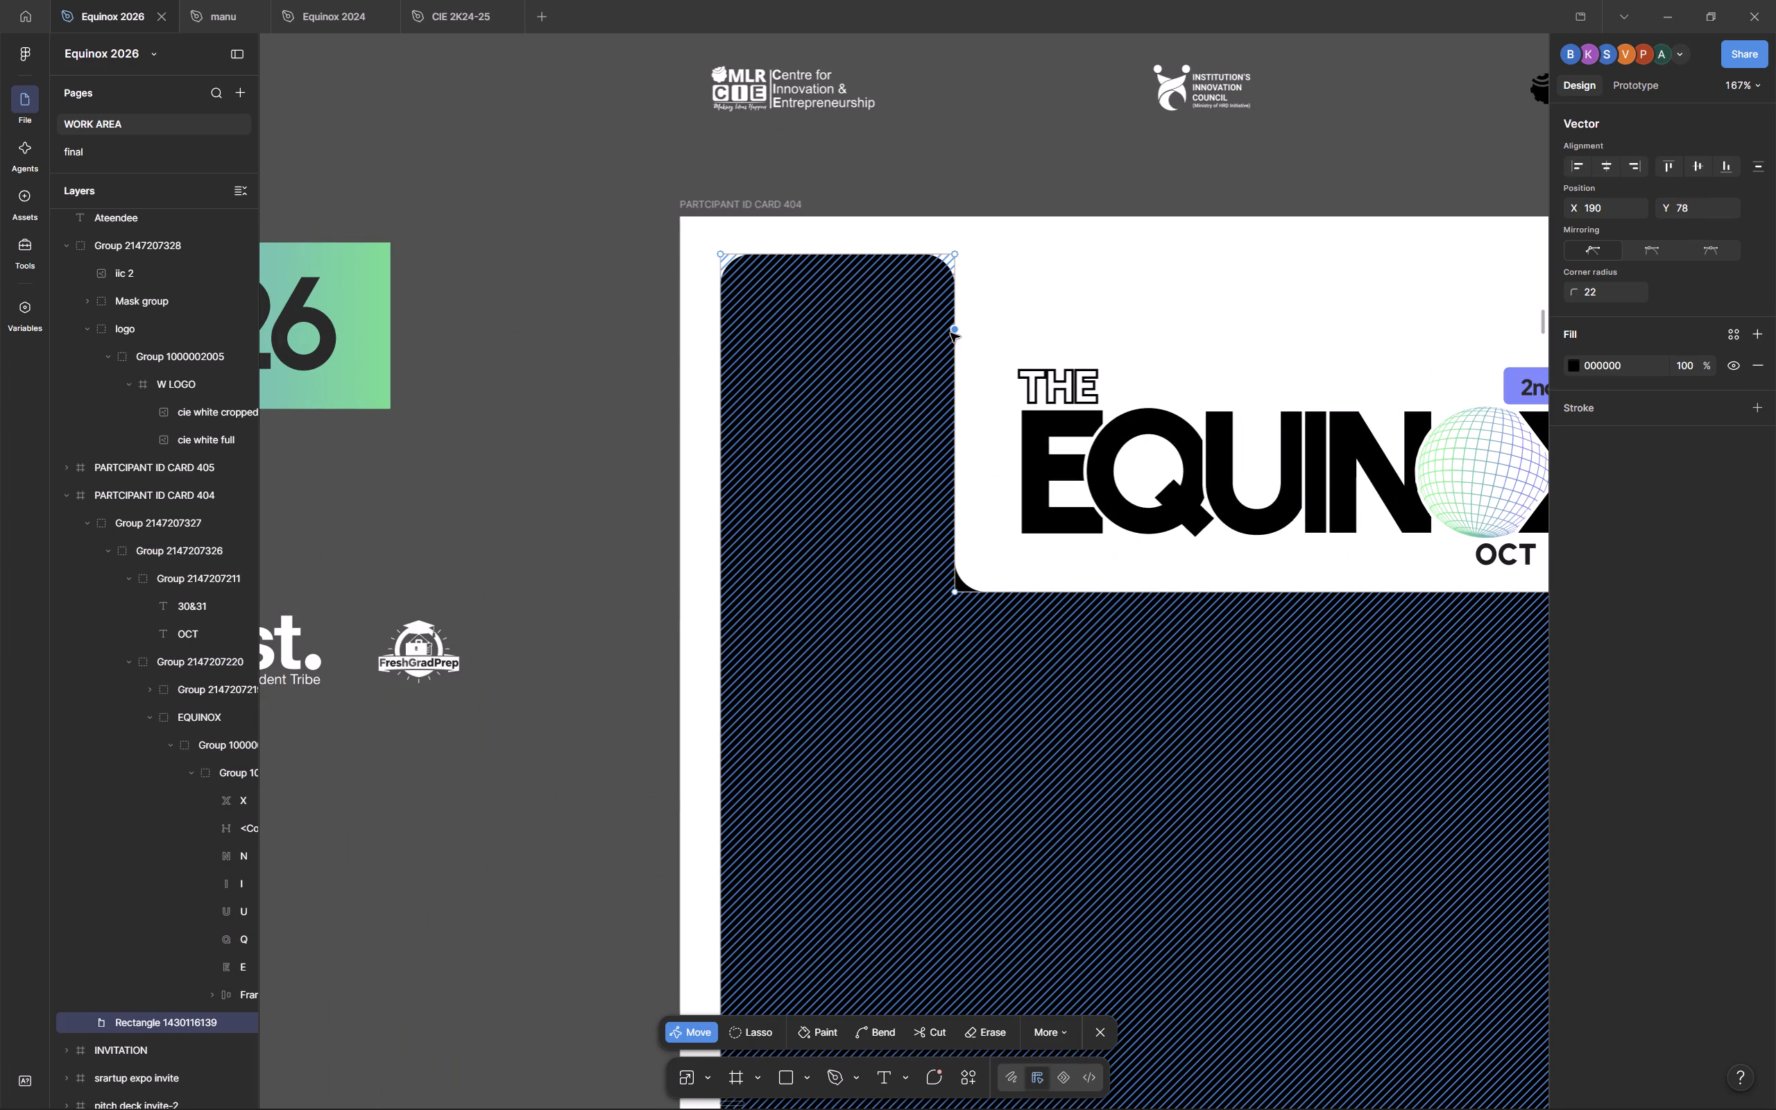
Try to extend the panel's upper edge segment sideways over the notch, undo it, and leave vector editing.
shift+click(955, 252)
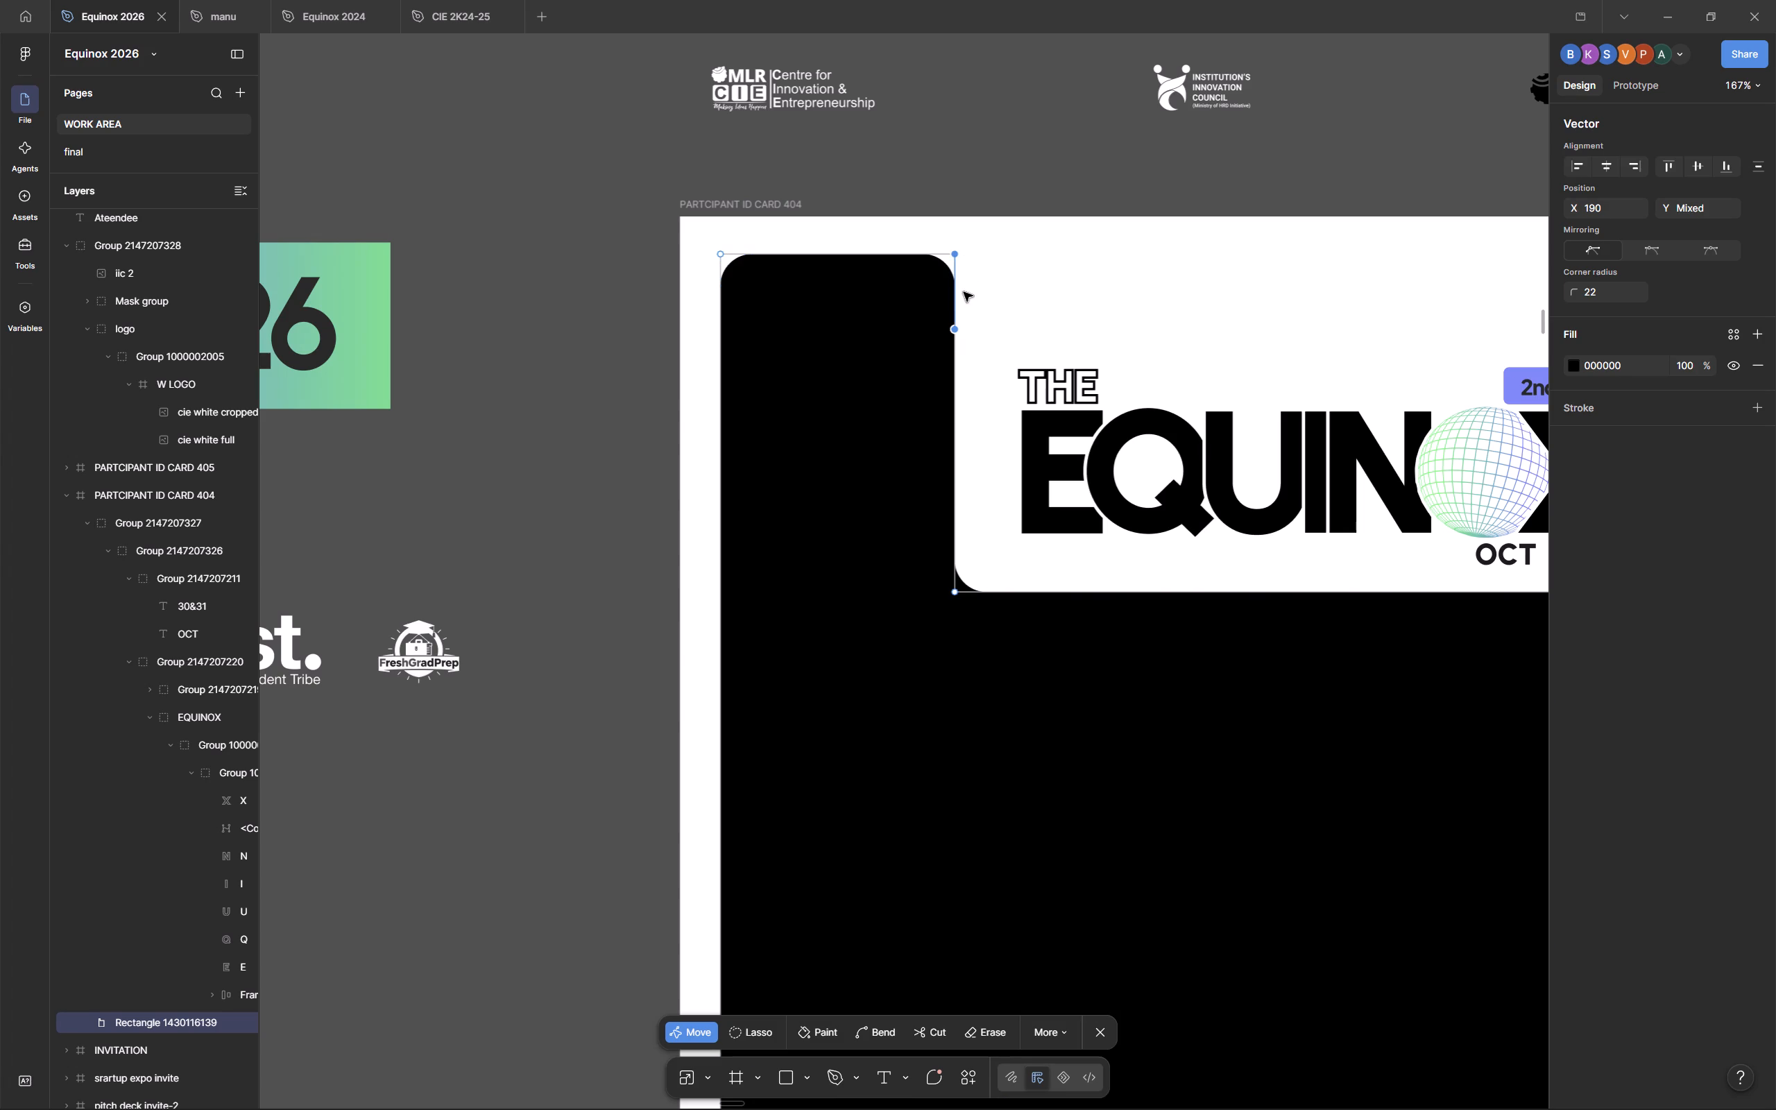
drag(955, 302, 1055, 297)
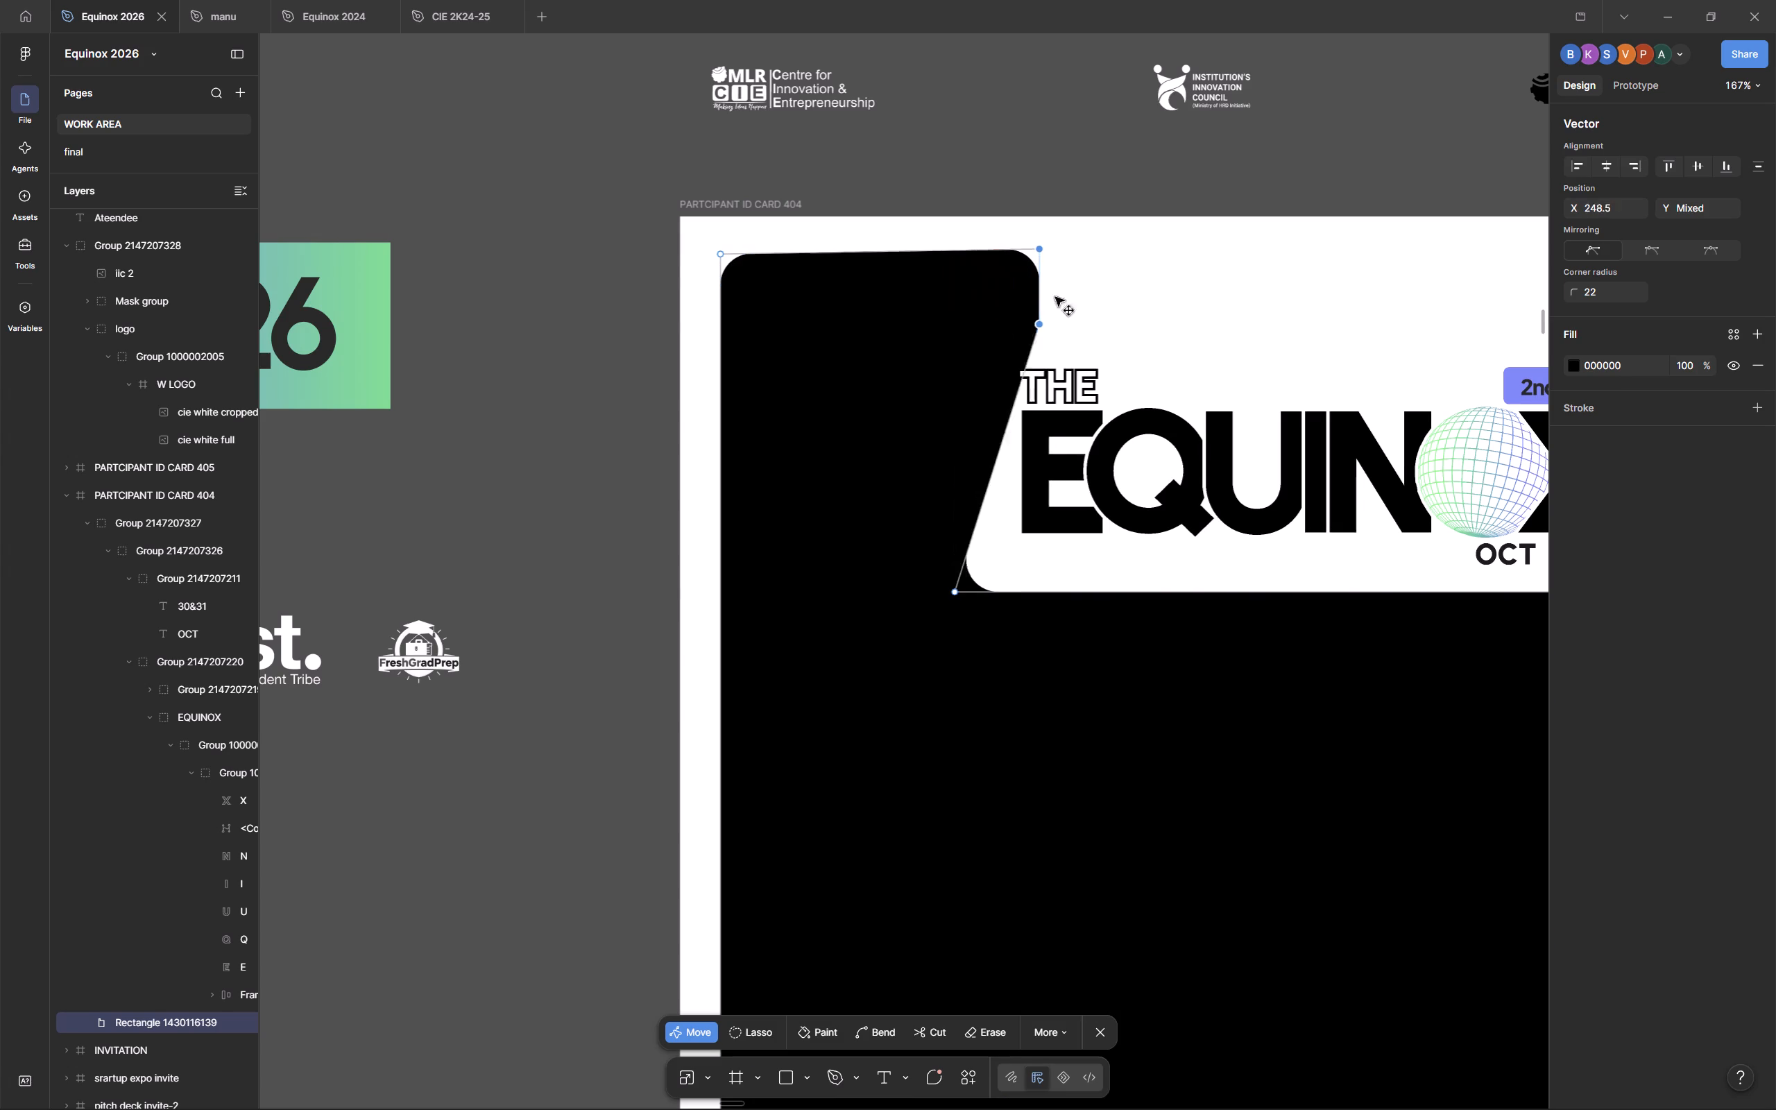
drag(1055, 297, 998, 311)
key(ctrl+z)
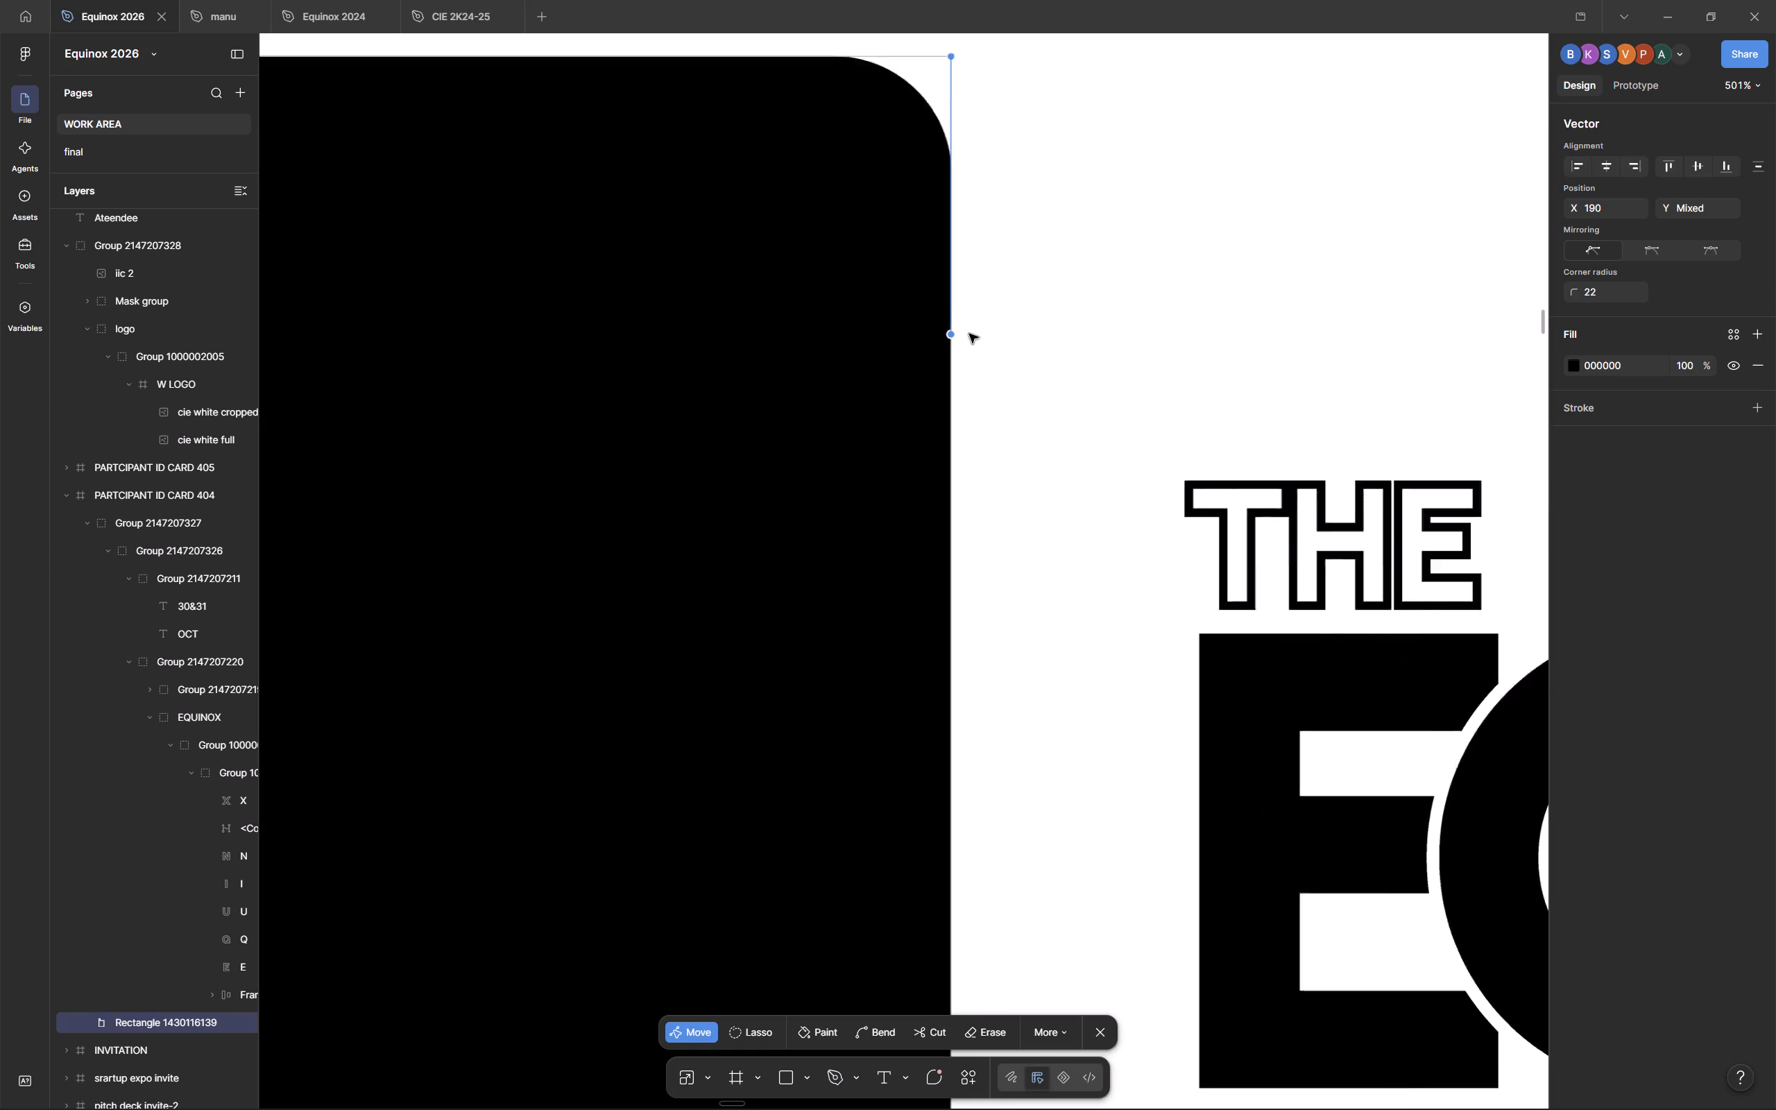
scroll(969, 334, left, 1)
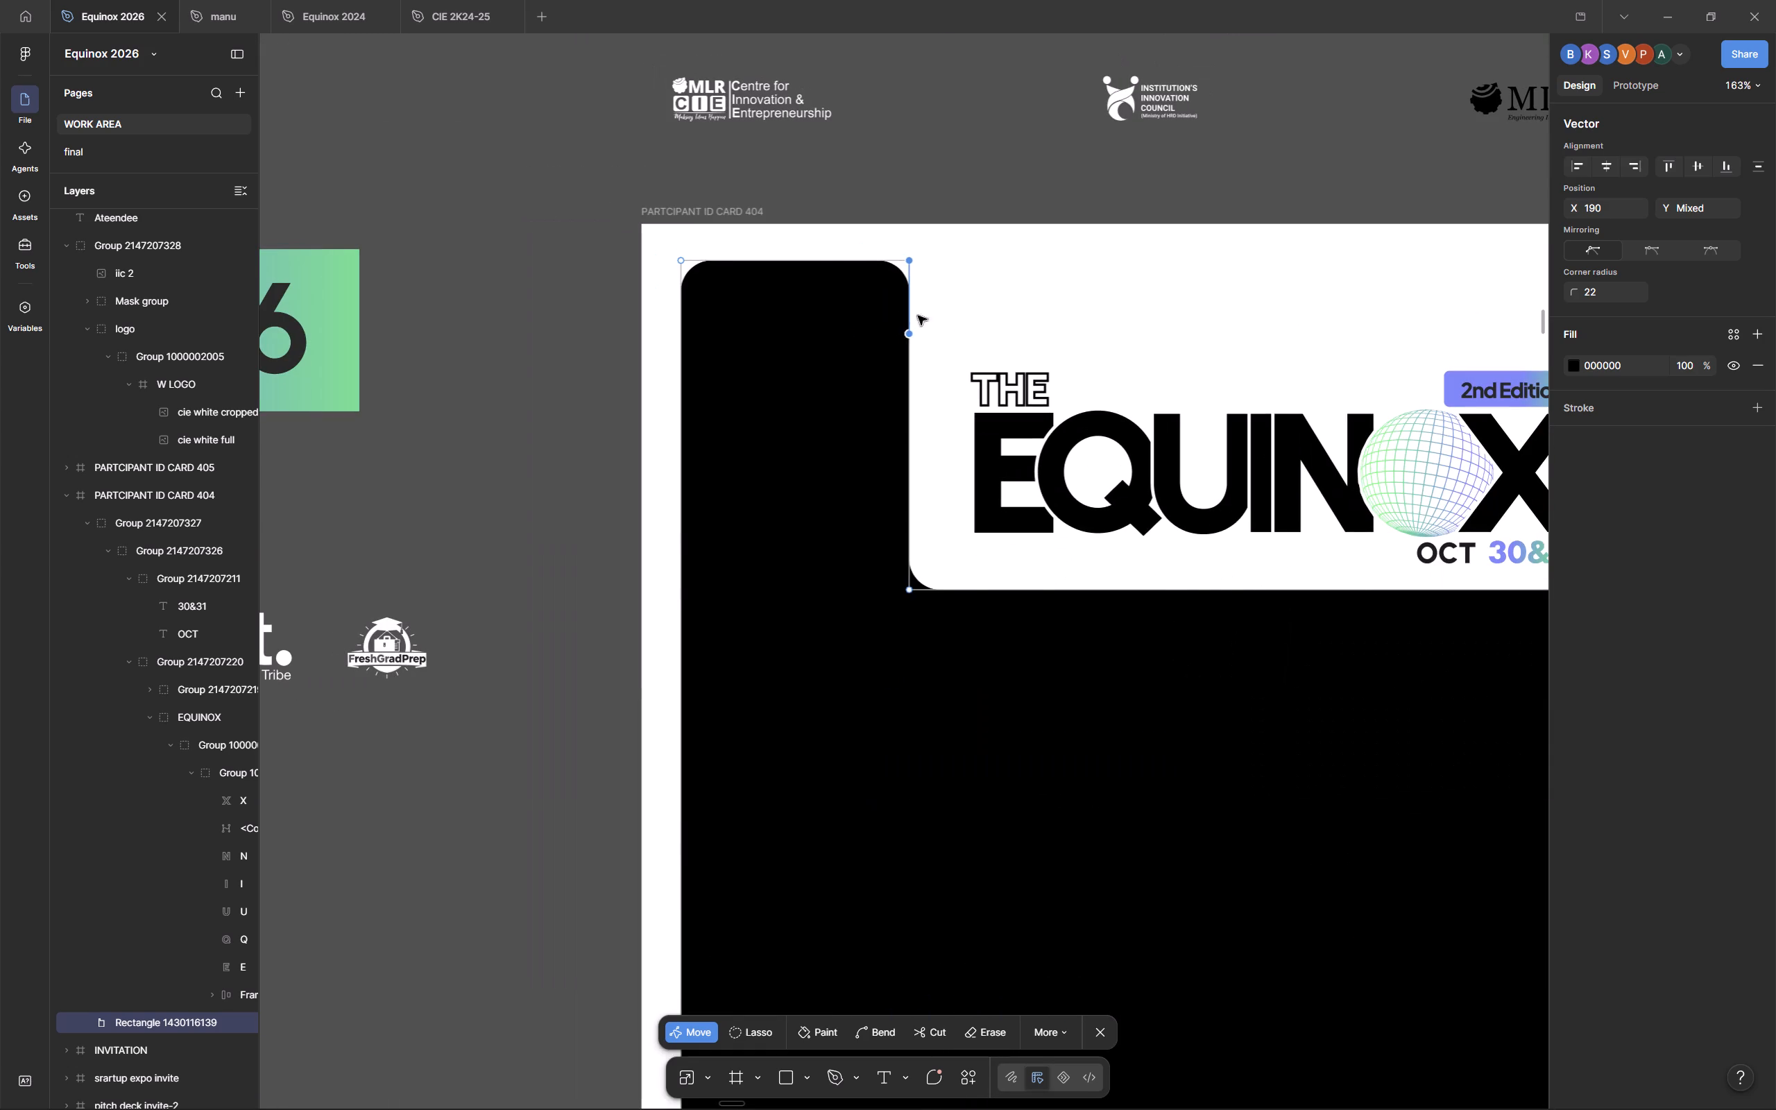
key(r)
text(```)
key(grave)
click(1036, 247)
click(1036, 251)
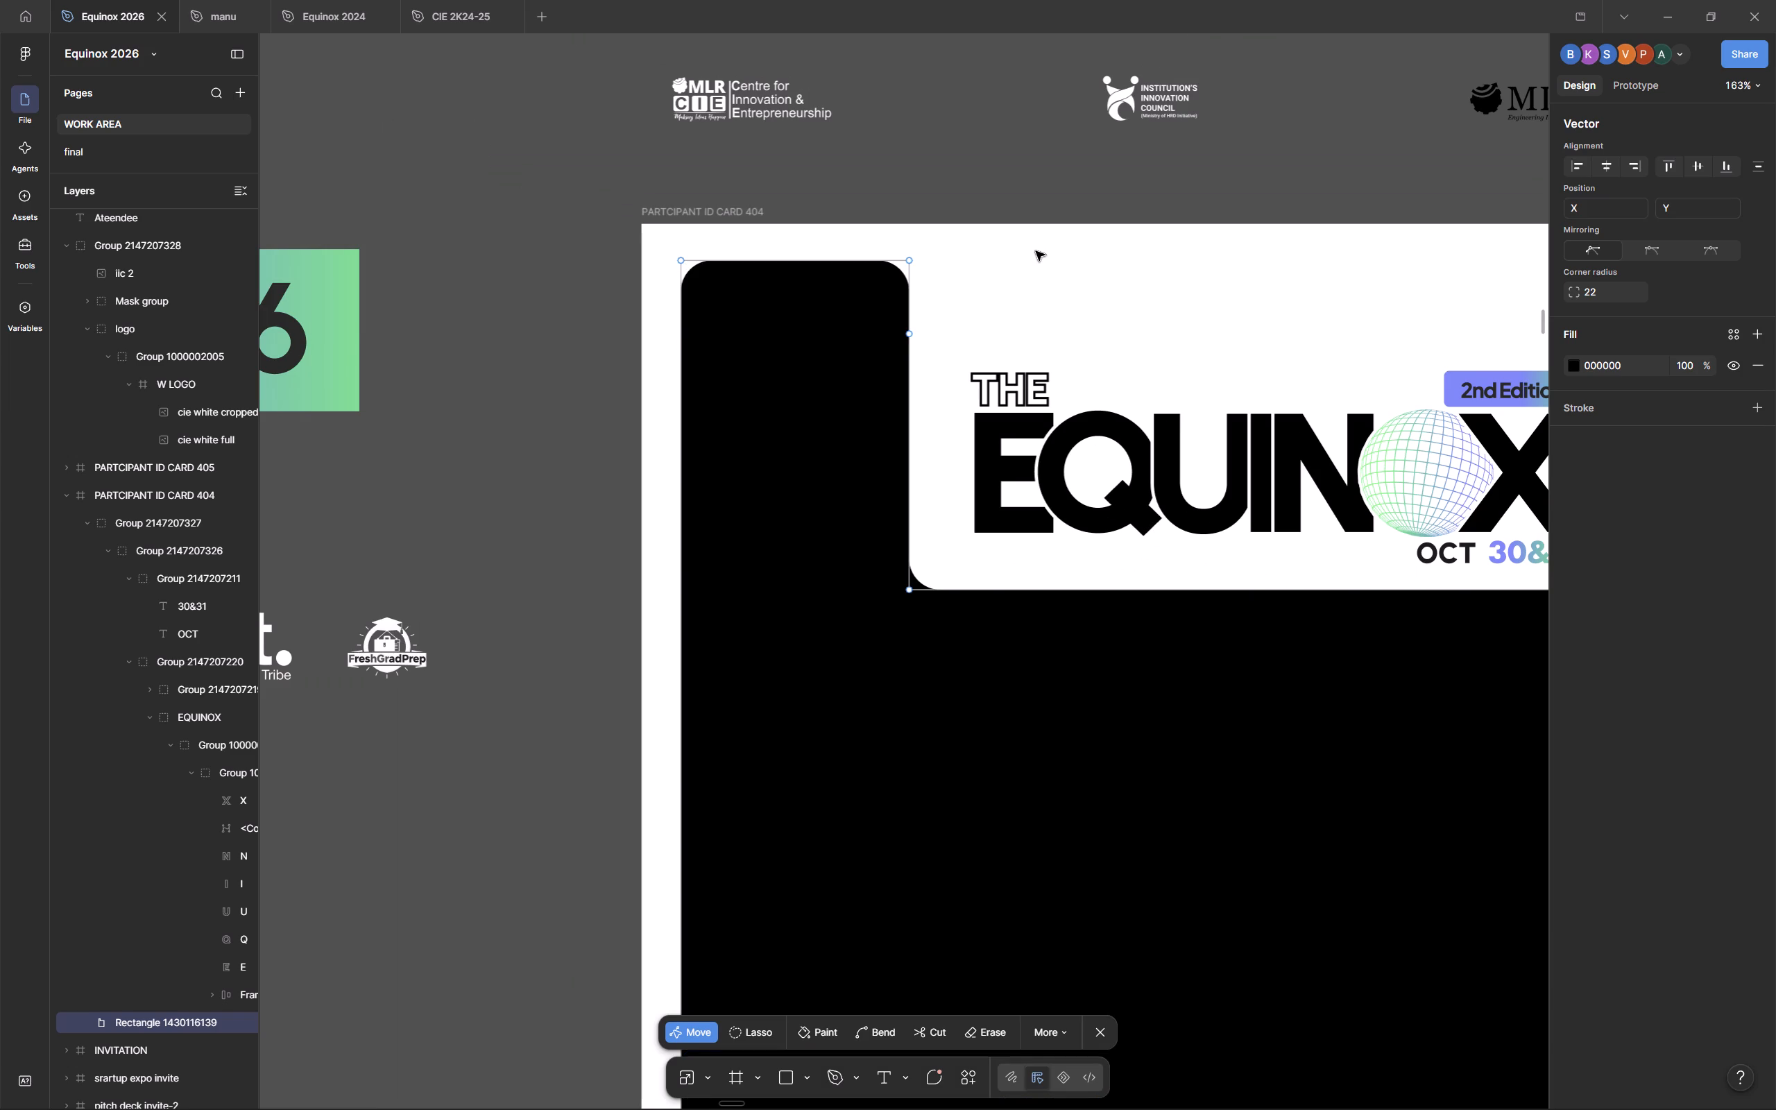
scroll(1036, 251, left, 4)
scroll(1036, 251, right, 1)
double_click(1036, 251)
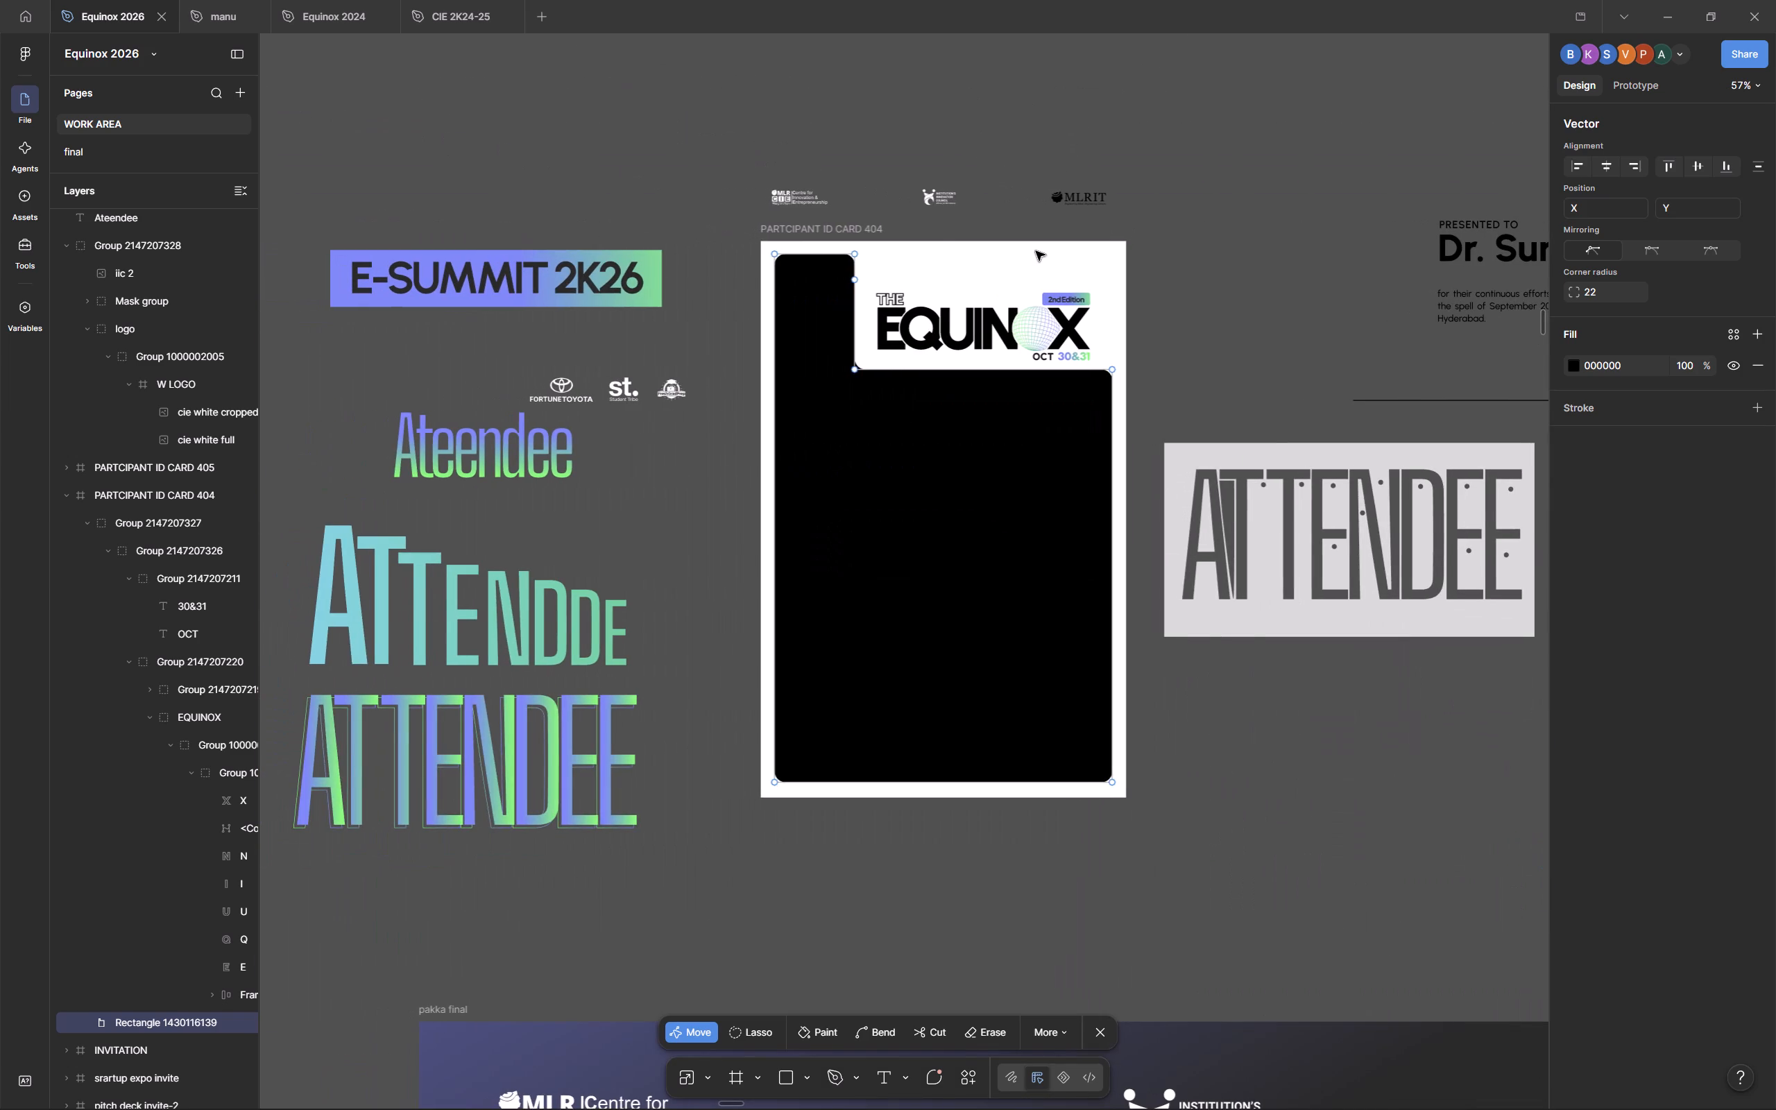
Centre the black panel horizontally within the card.
click(949, 390)
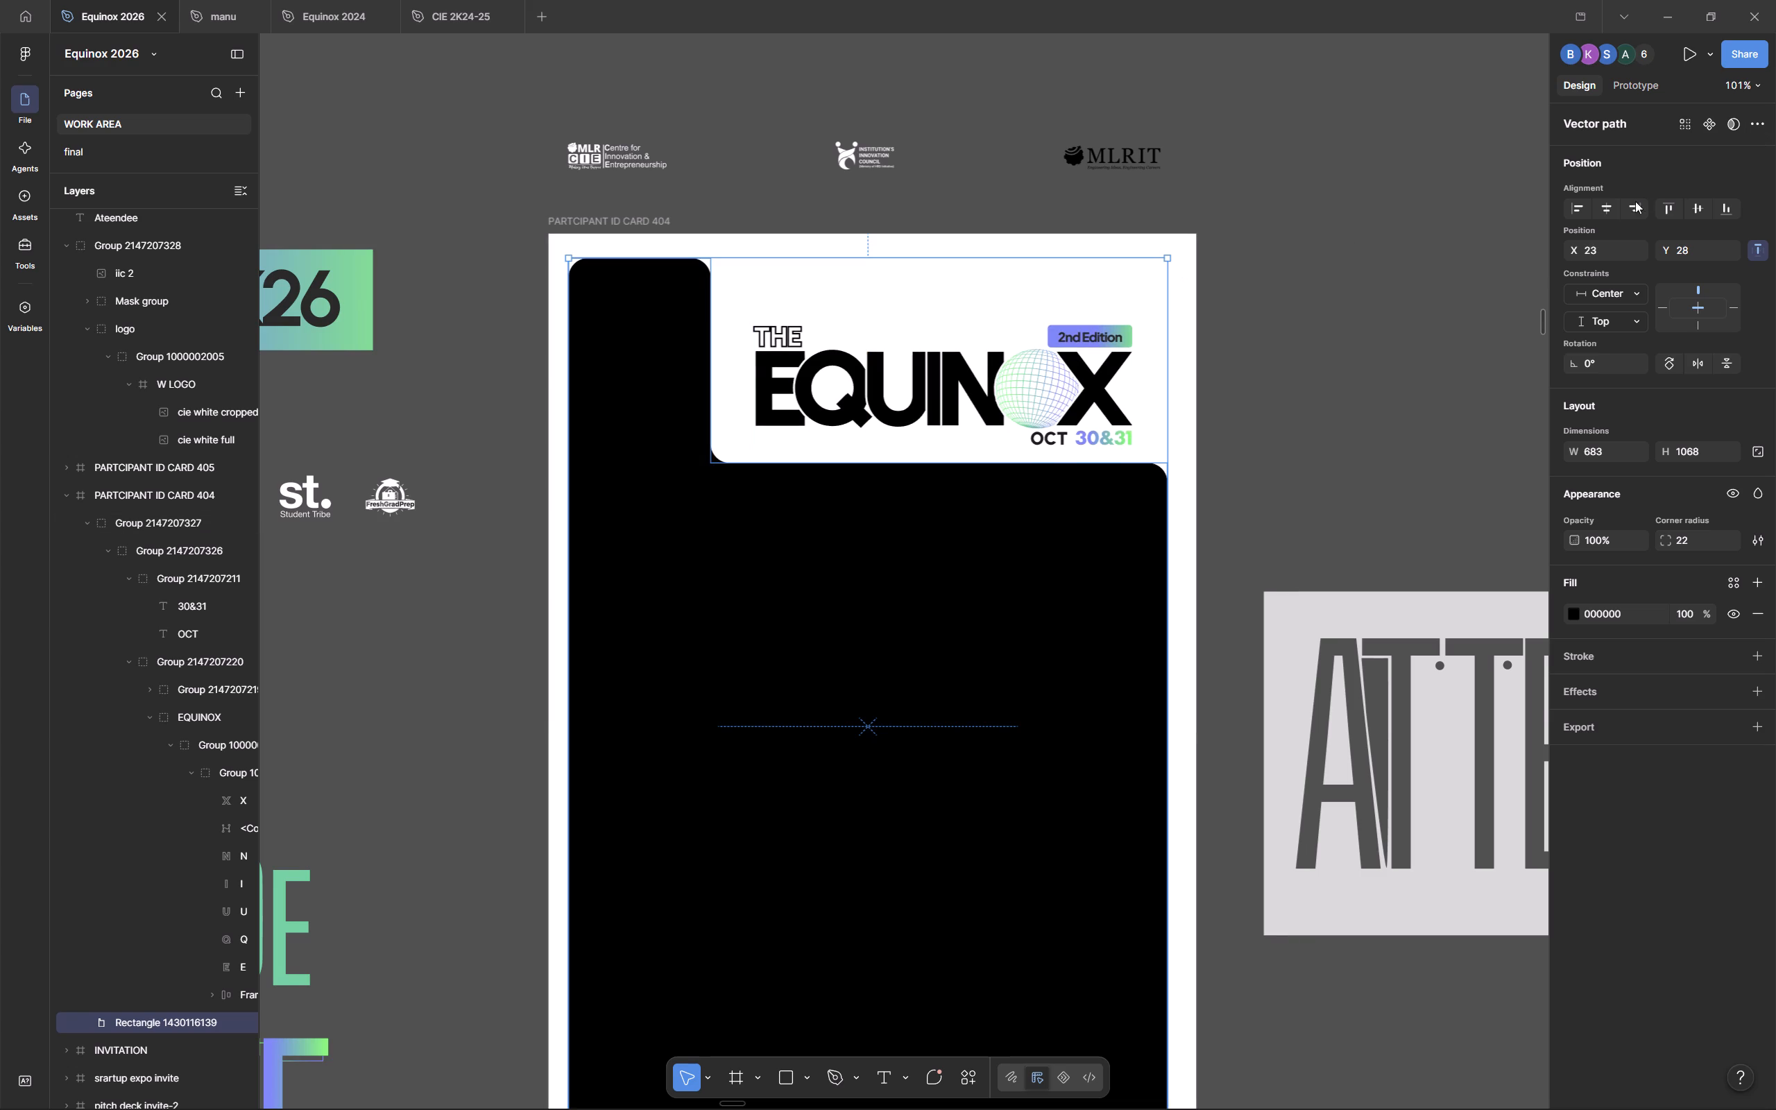
click(1611, 204)
Edit the black panel's vector shape and lower the notch's horizontal edge to make the white notch taller.
scroll(857, 574, down, 2)
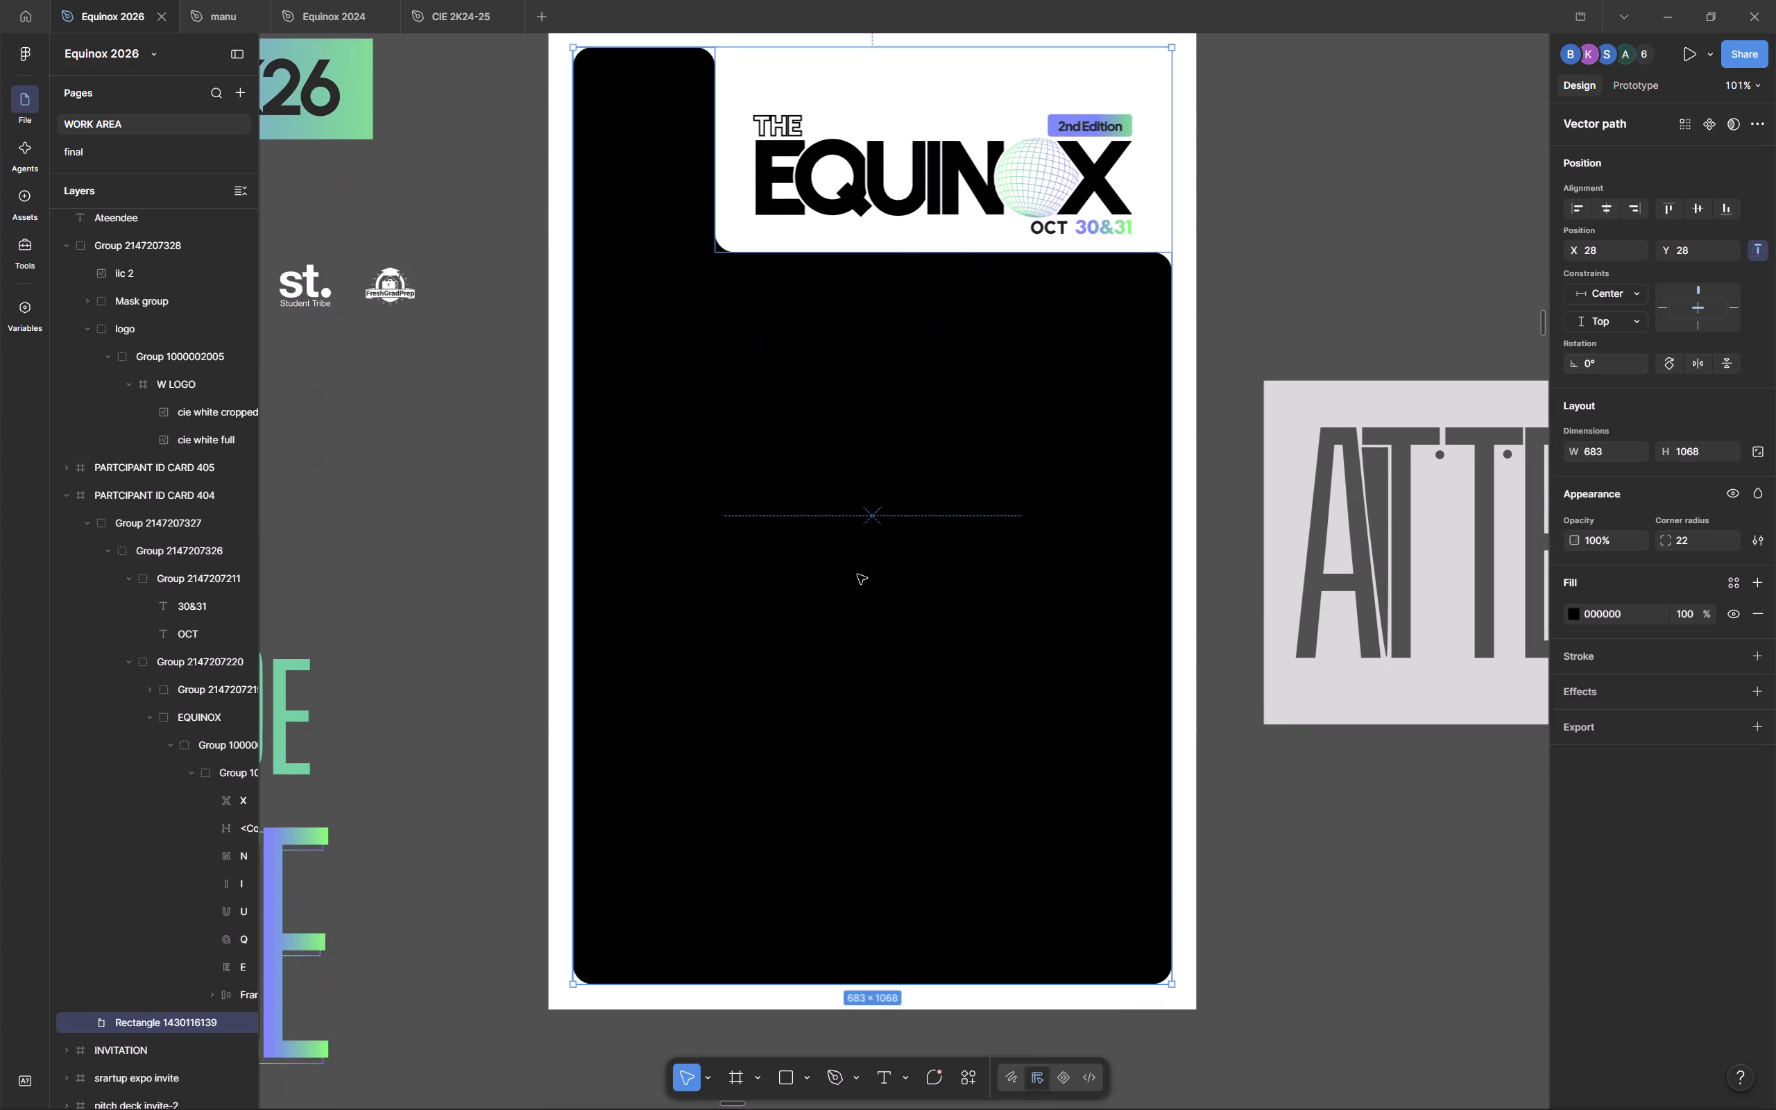
scroll(857, 574, down, 1)
scroll(857, 574, up, 1)
double_click(764, 307)
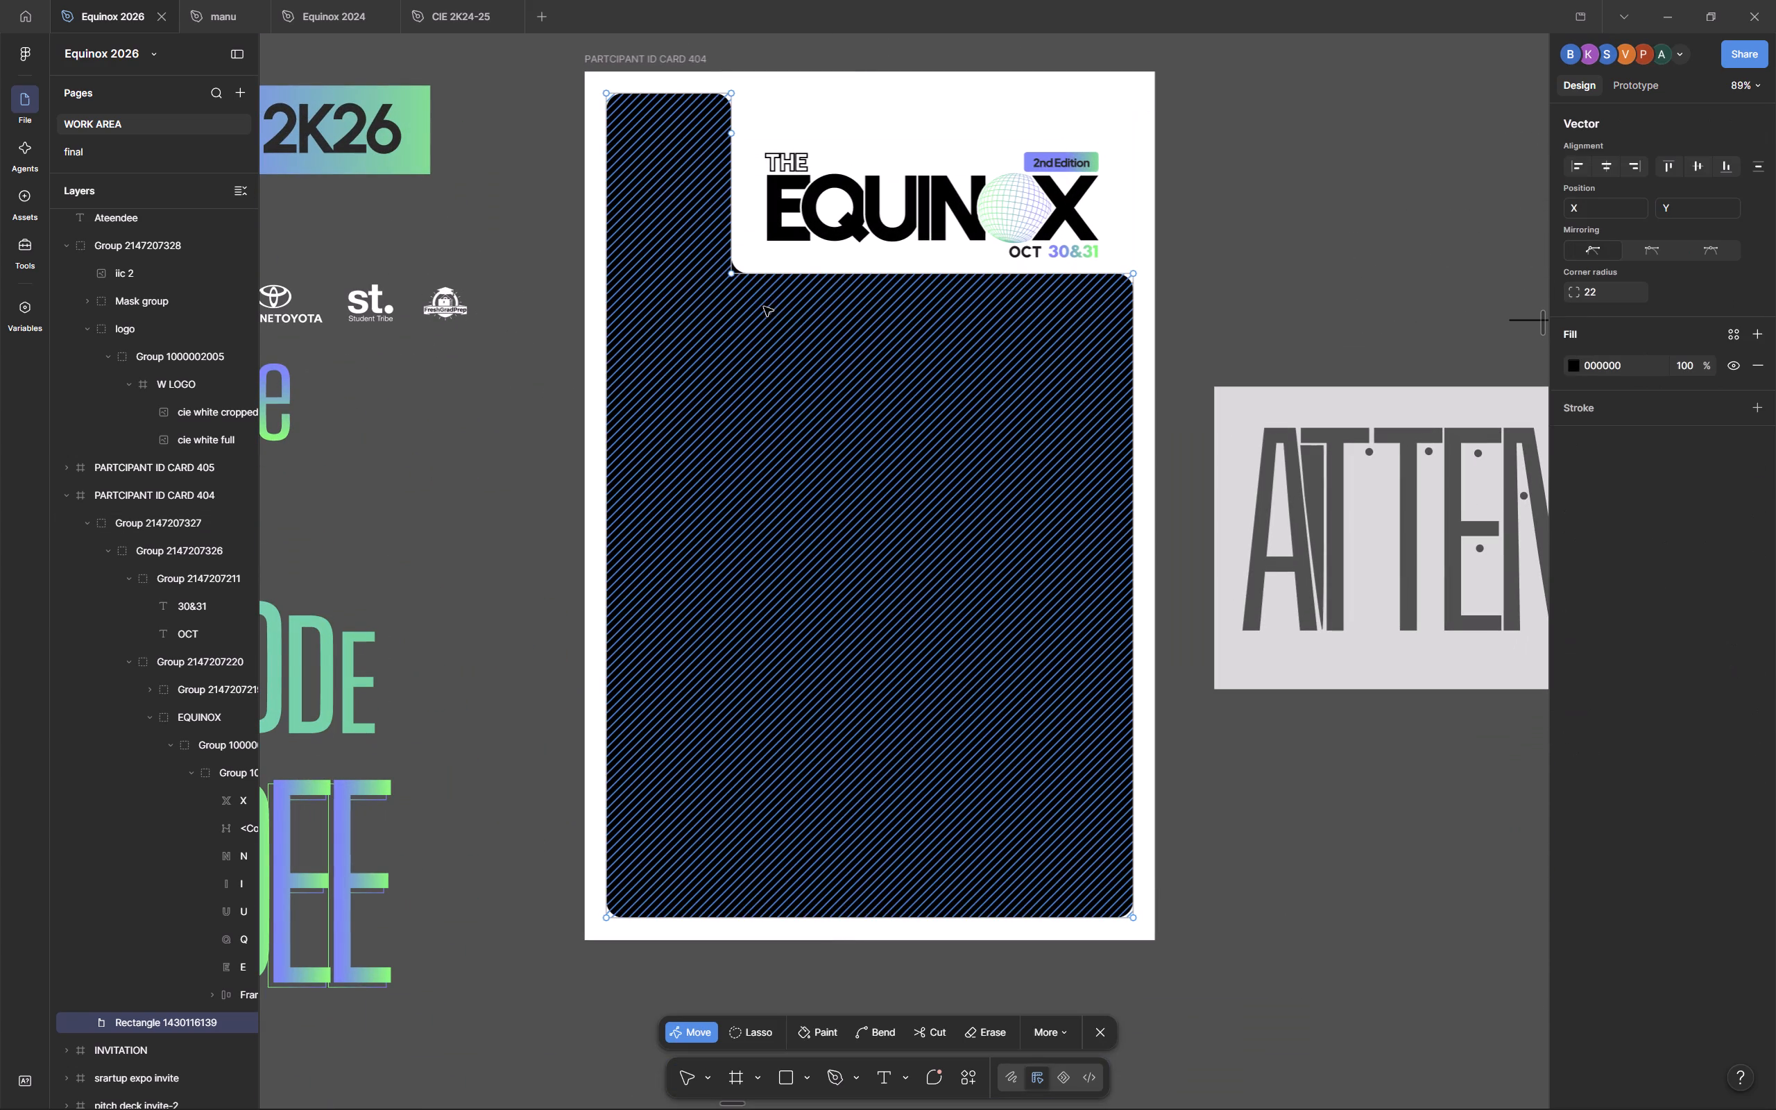
click(728, 276)
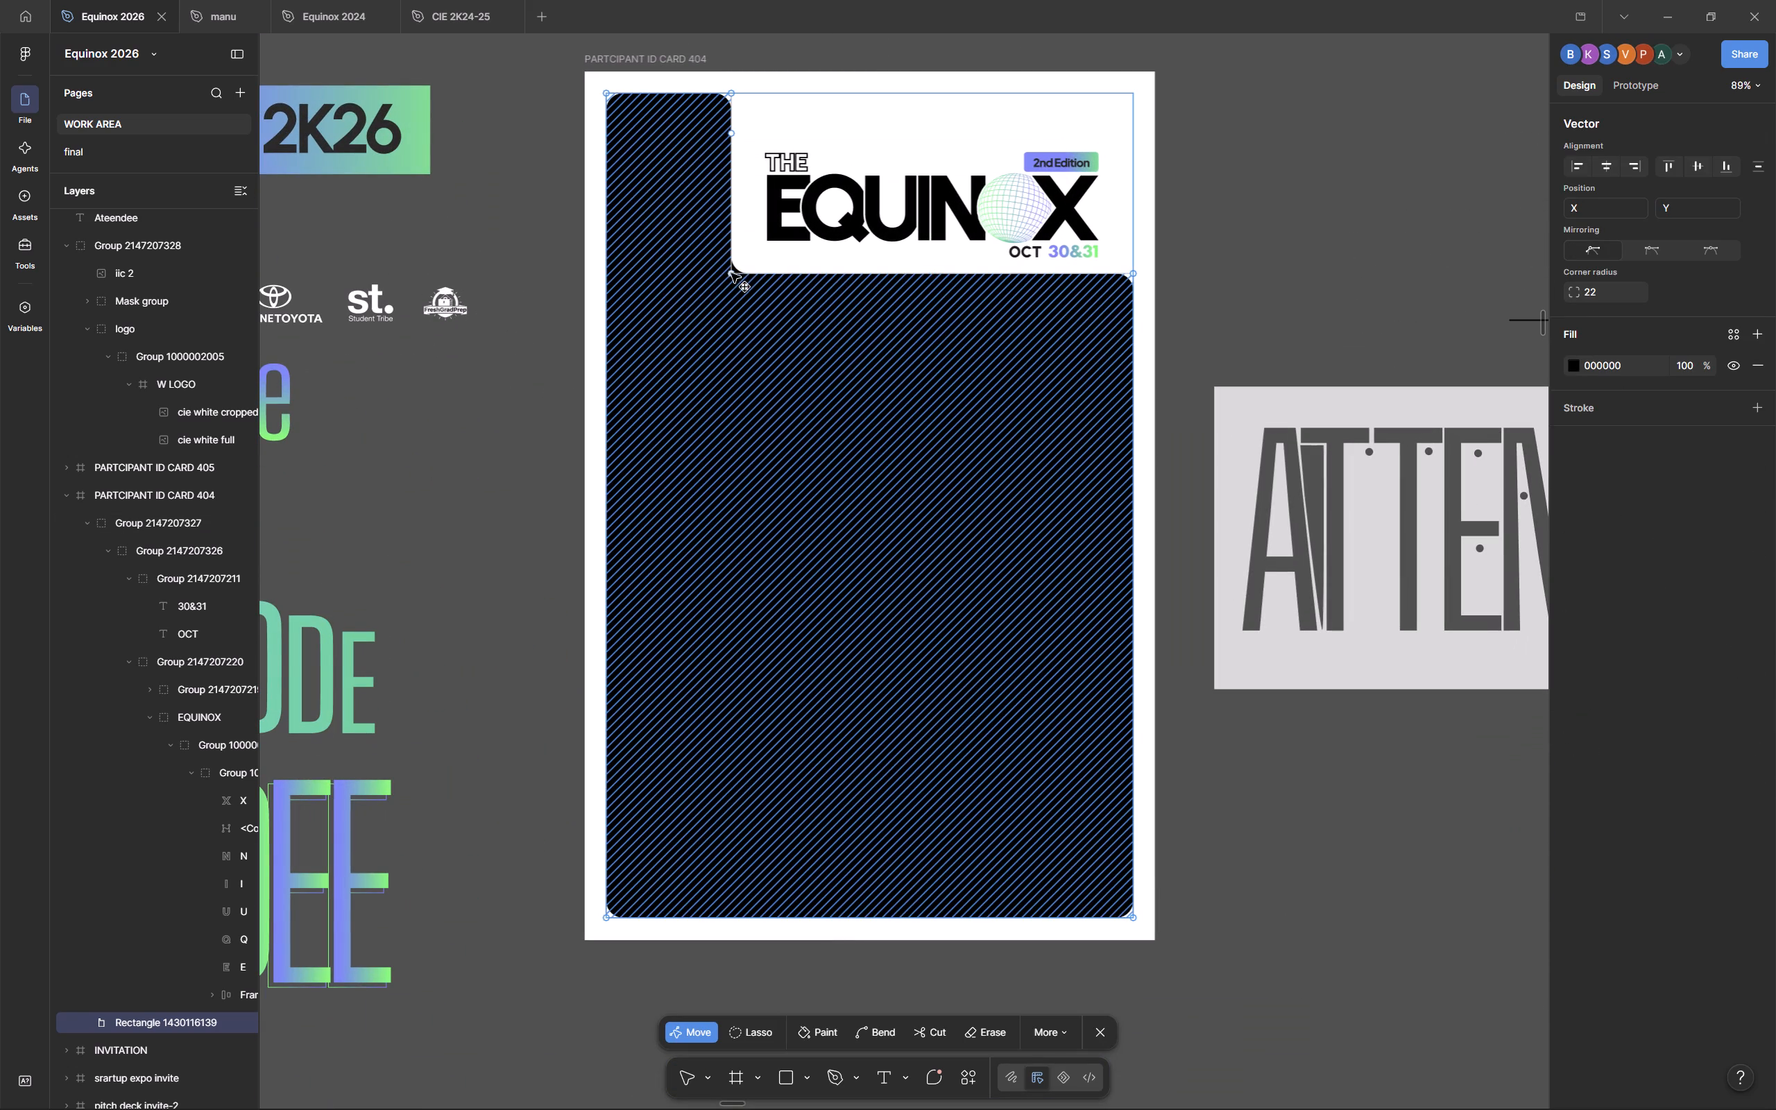
click(729, 273)
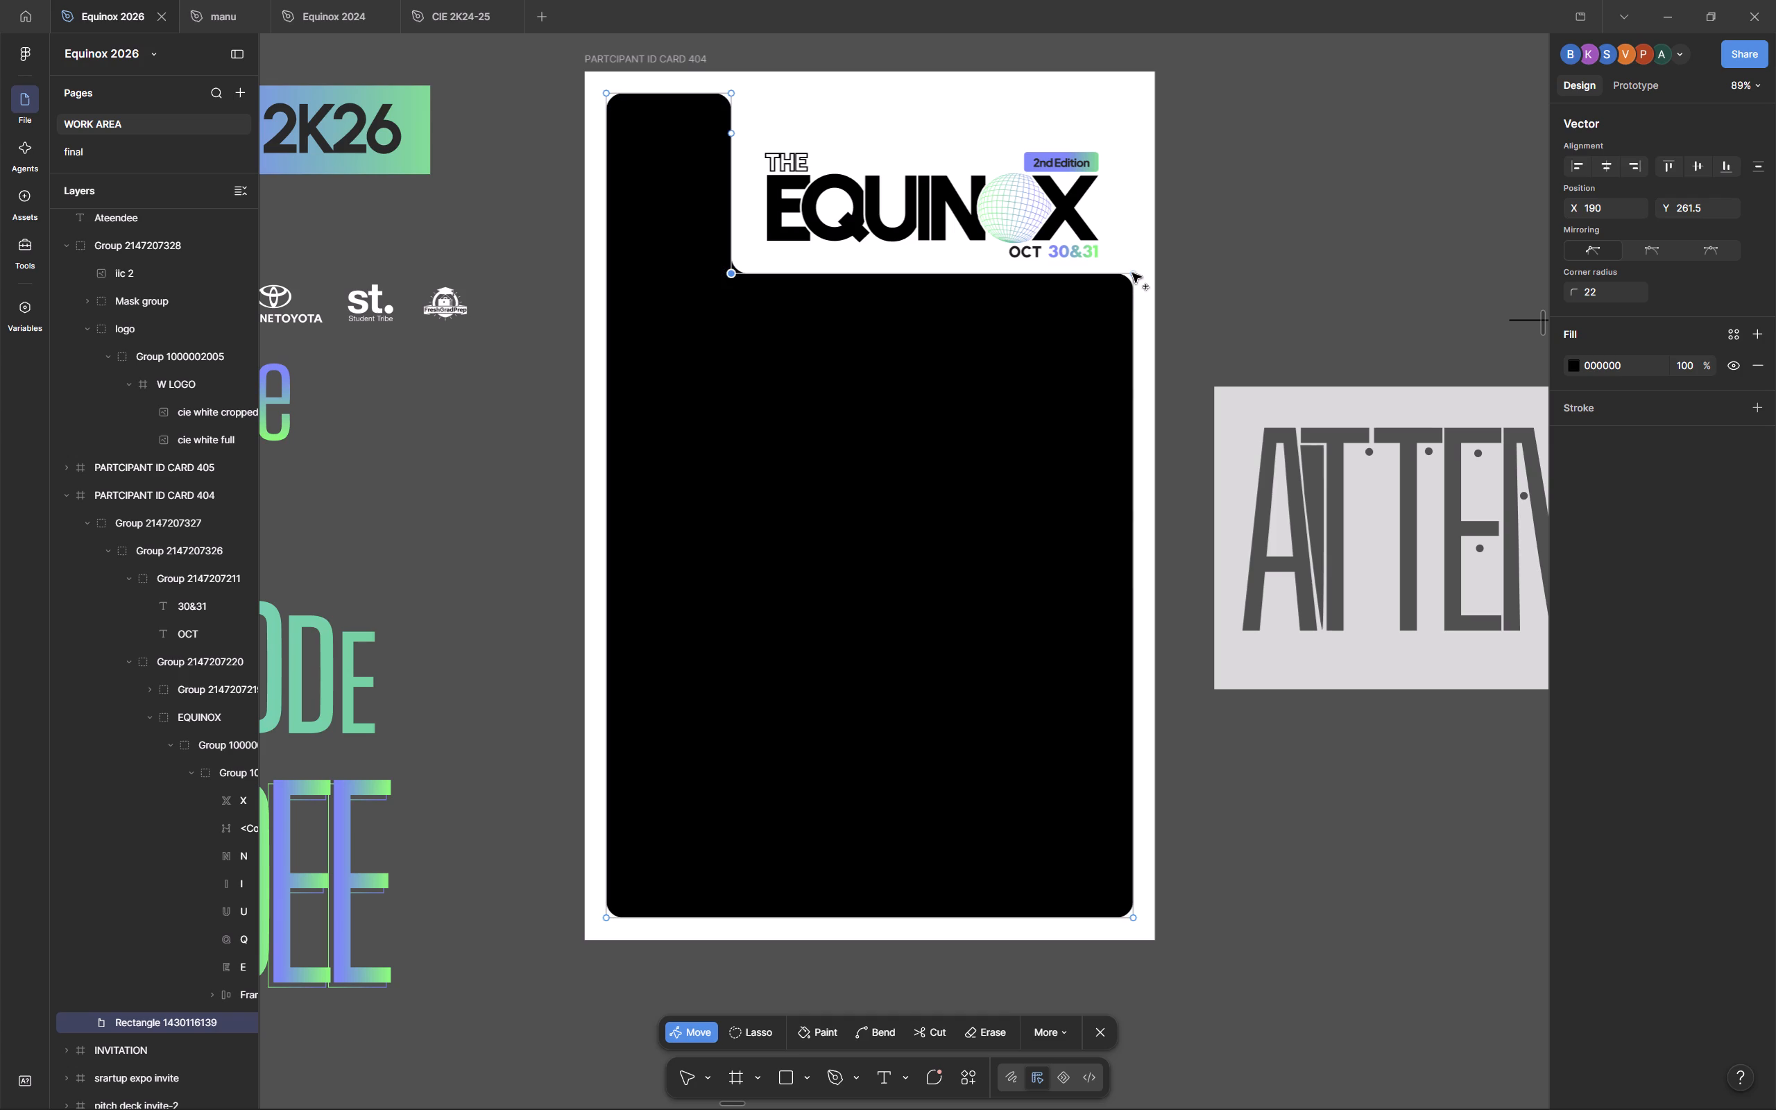
shift+click(1132, 273)
drag(989, 273, 989, 326)
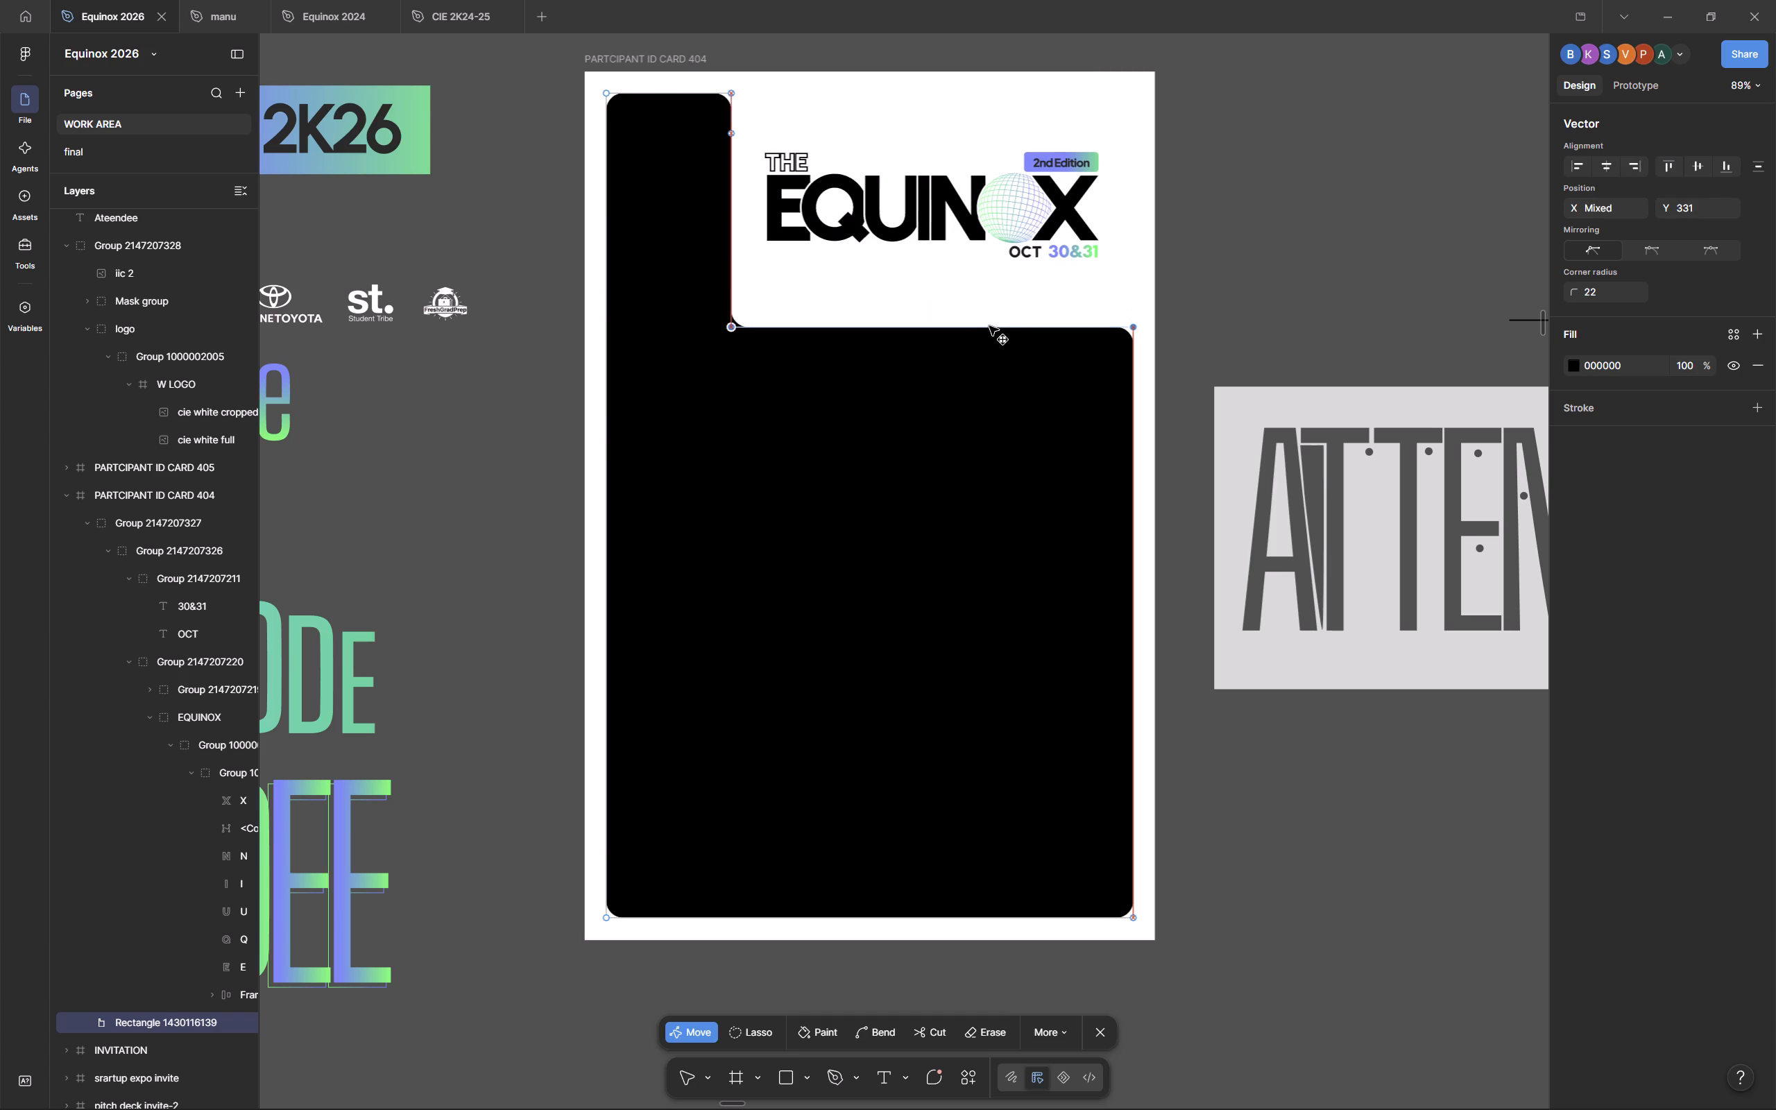
drag(989, 326, 988, 318)
click(968, 194)
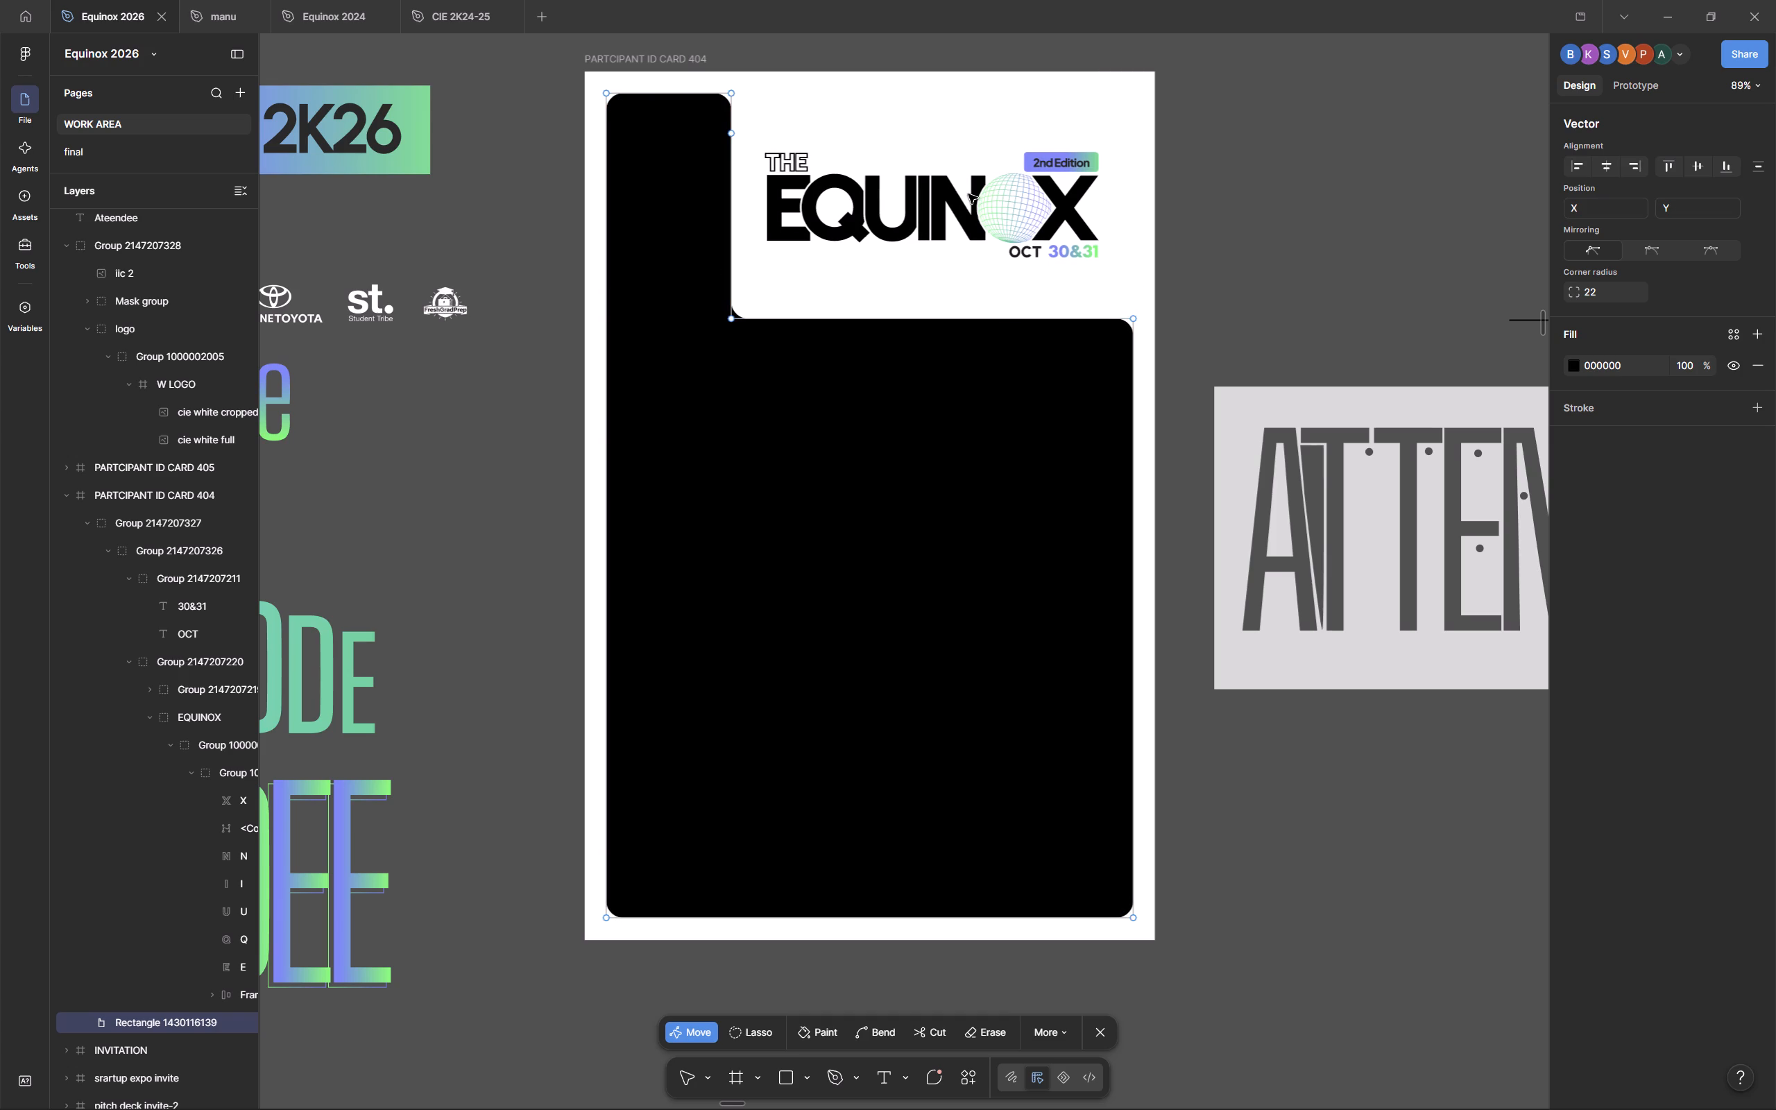
Leave vector editing and move the EQUINOX logo group down into the lower part of the taller notch.
click(914, 260)
click(914, 260)
drag(914, 260, 937, 203)
click(937, 203)
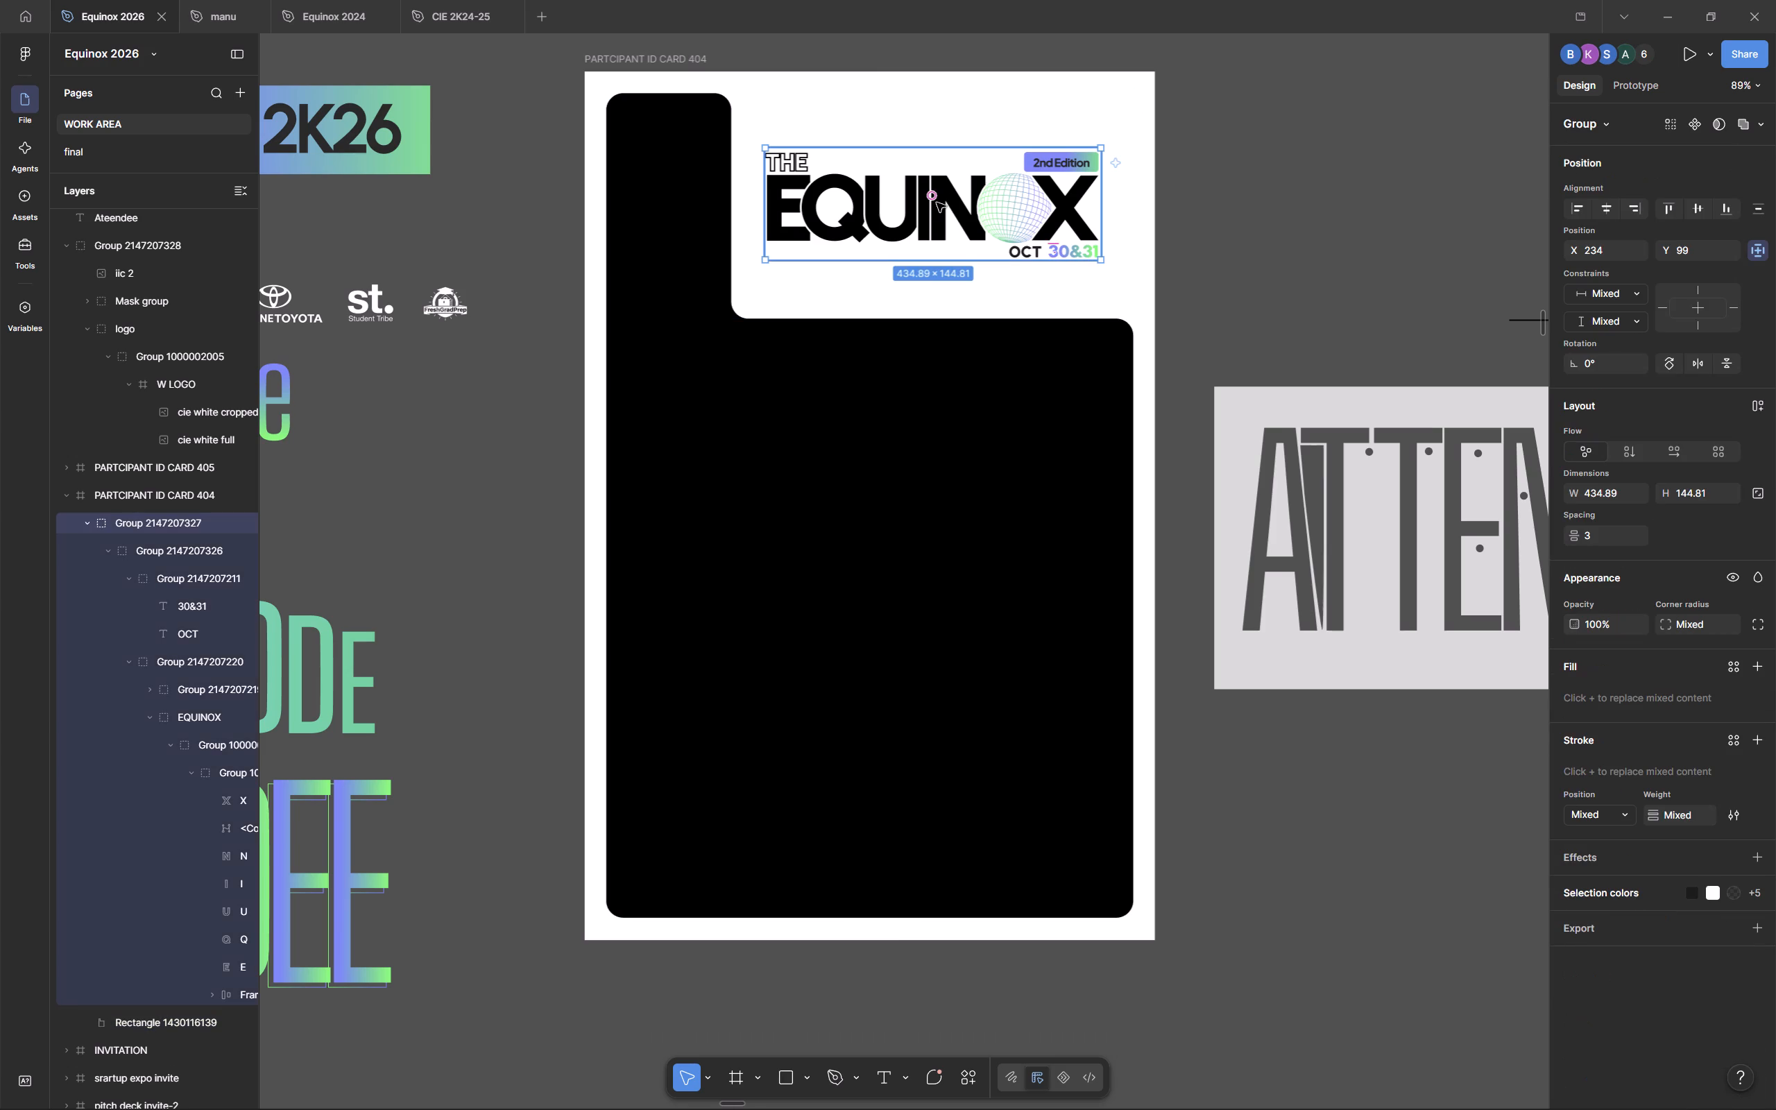
drag(935, 219, 924, 259)
click(740, 137)
Draw a rectangle about 534 × 91 across the top of the notch, starting at about X 177, Y 31.
key(r)
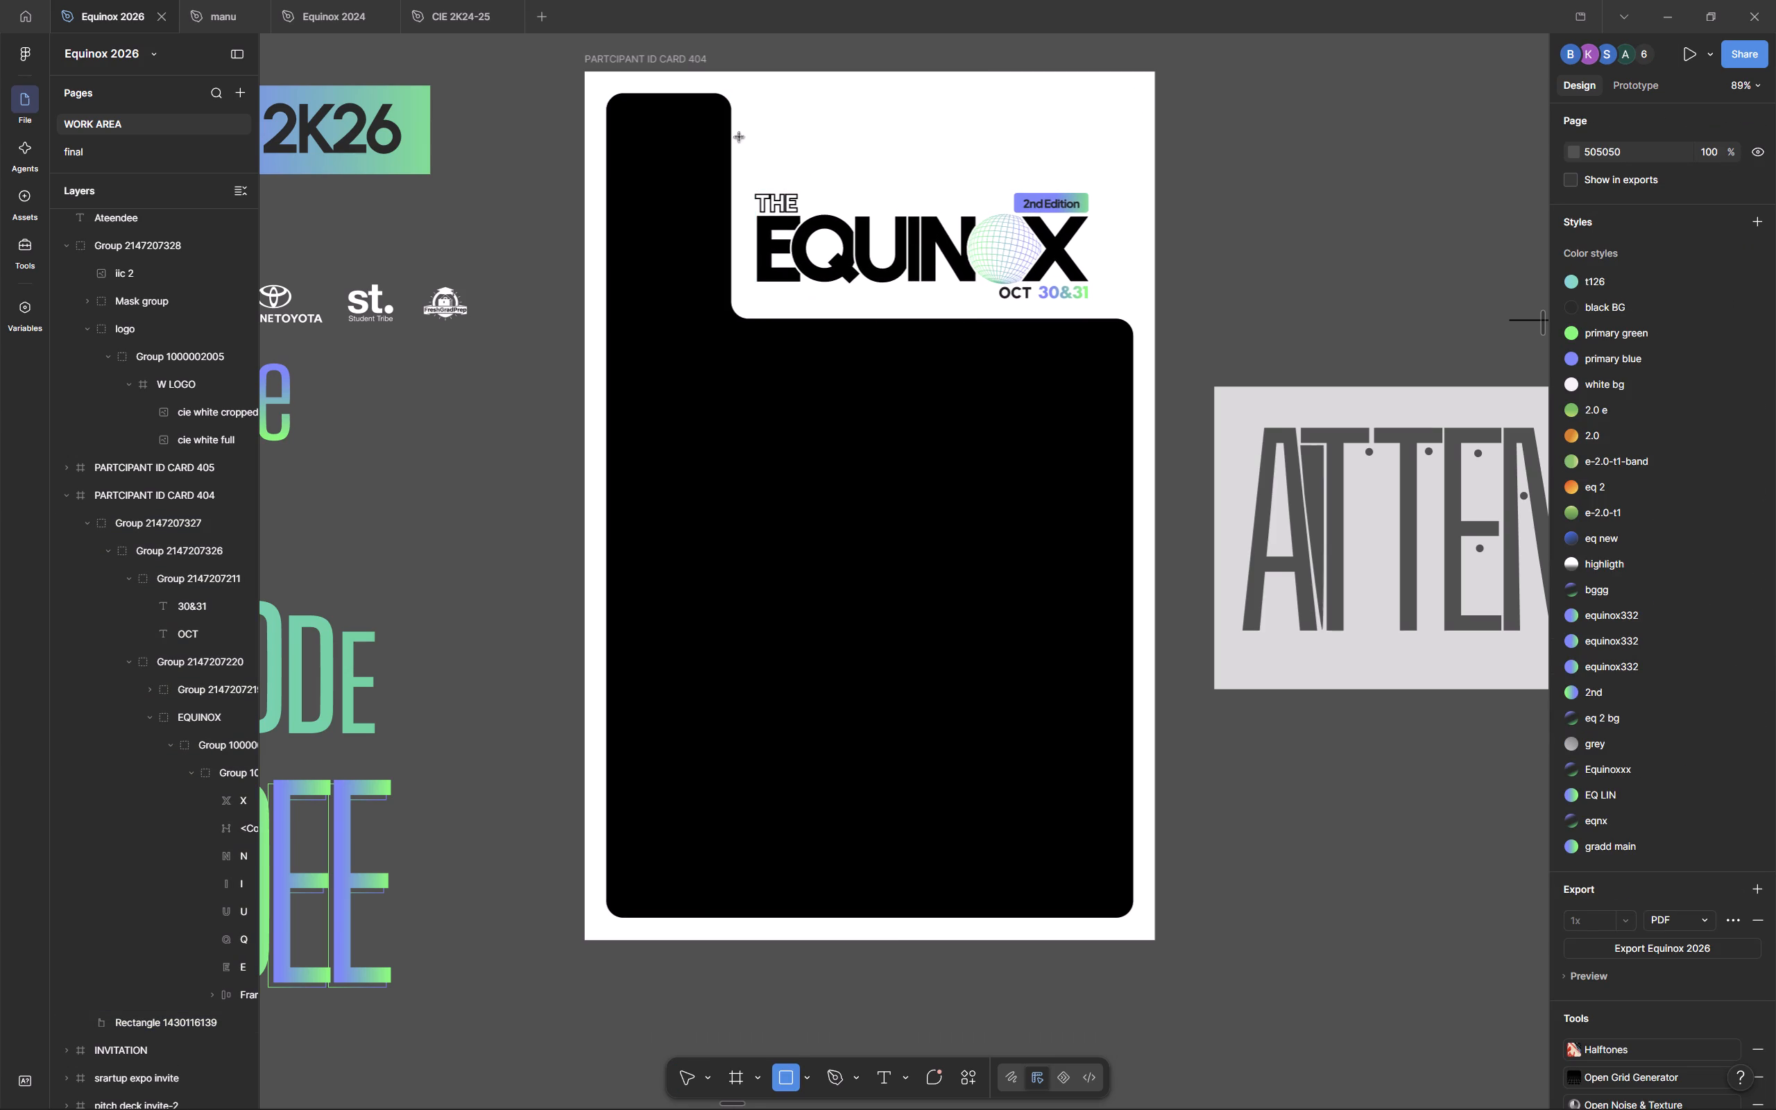
drag(721, 95, 991, 152)
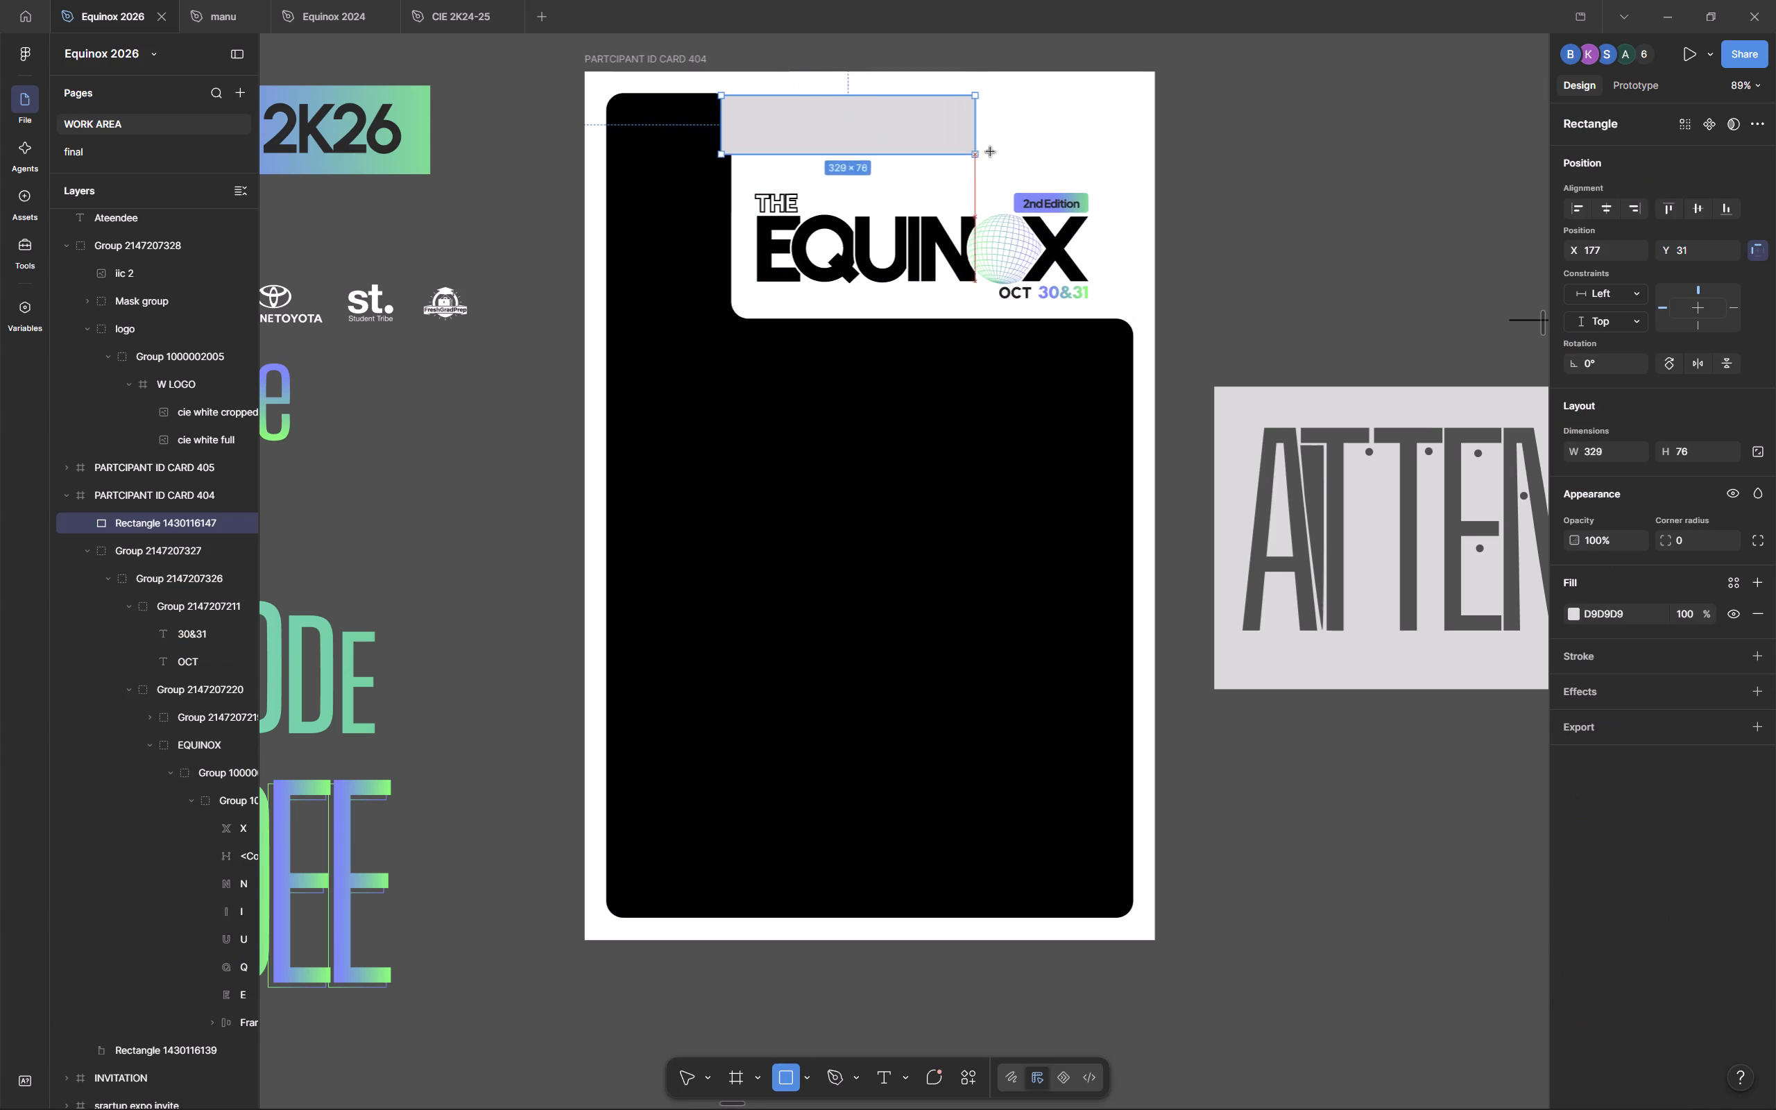
drag(991, 152, 1124, 162)
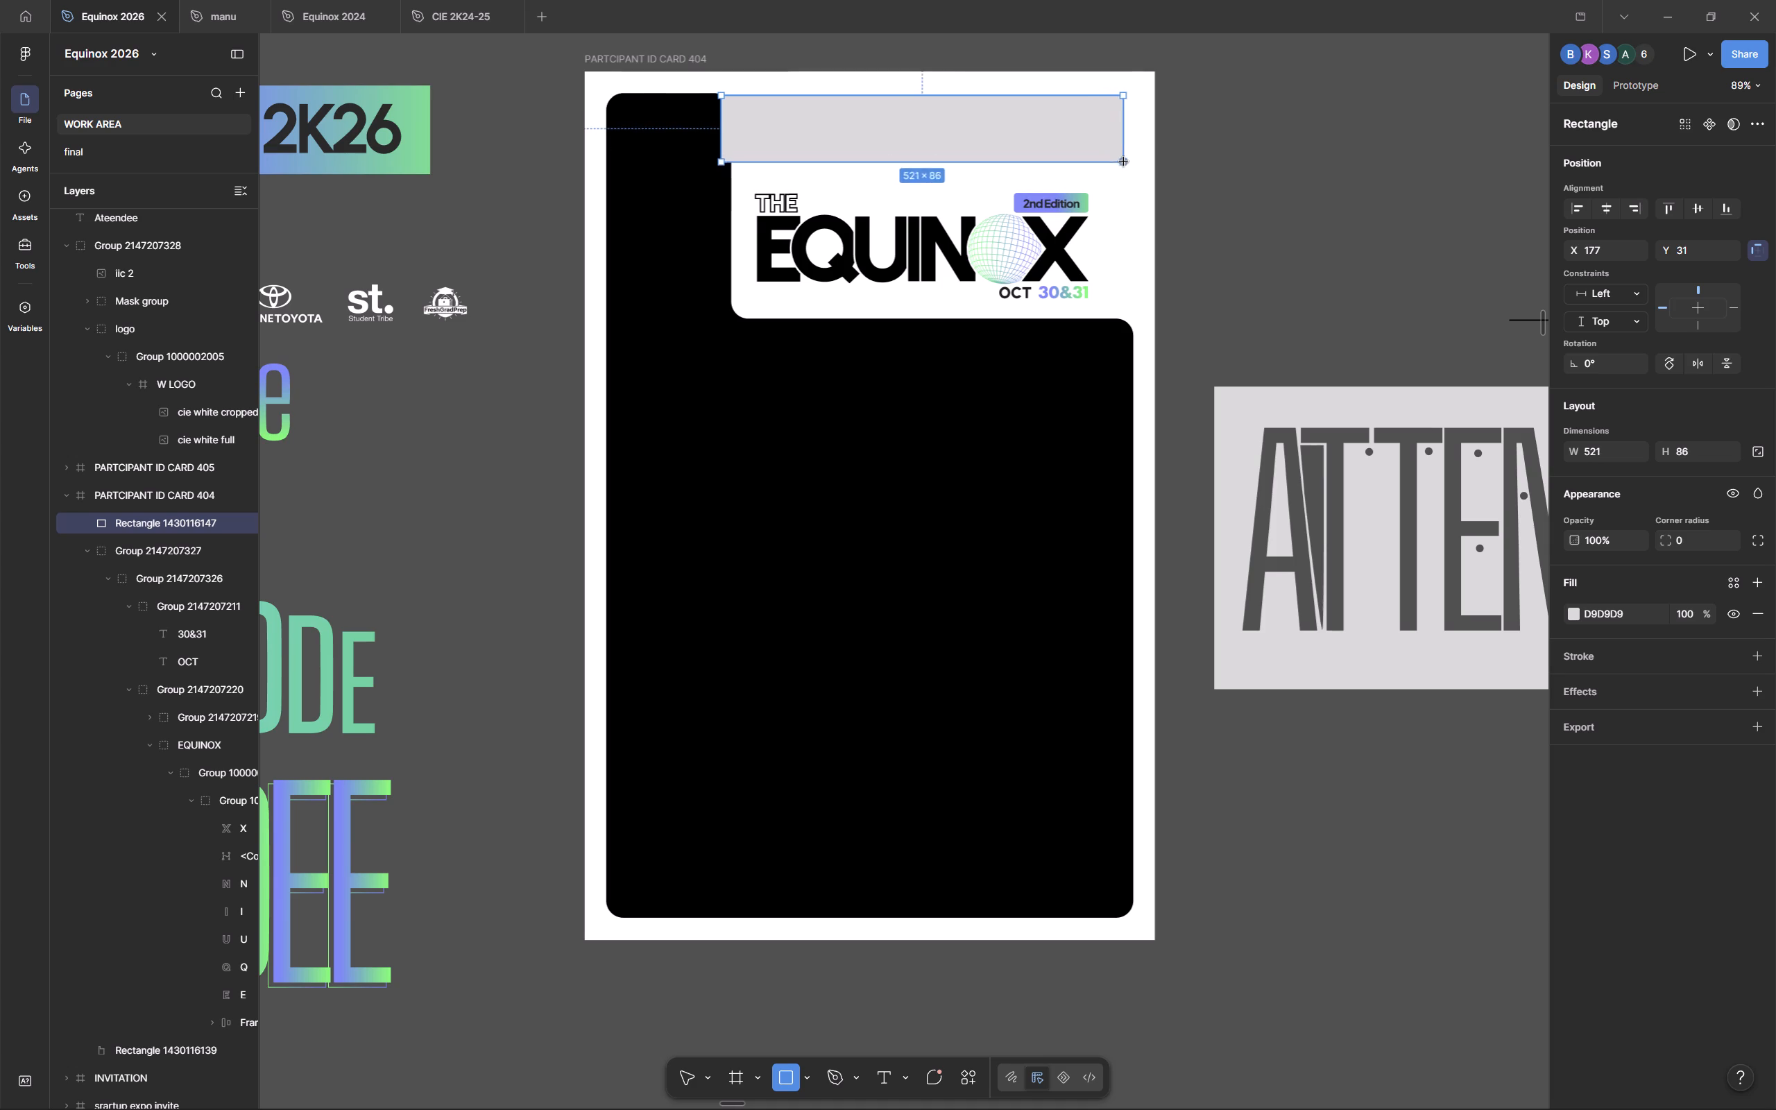
drag(1124, 162, 1132, 166)
Set the new rectangle's corner radius to 22, matching the panel, and fill it with black 000000.
click(758, 493)
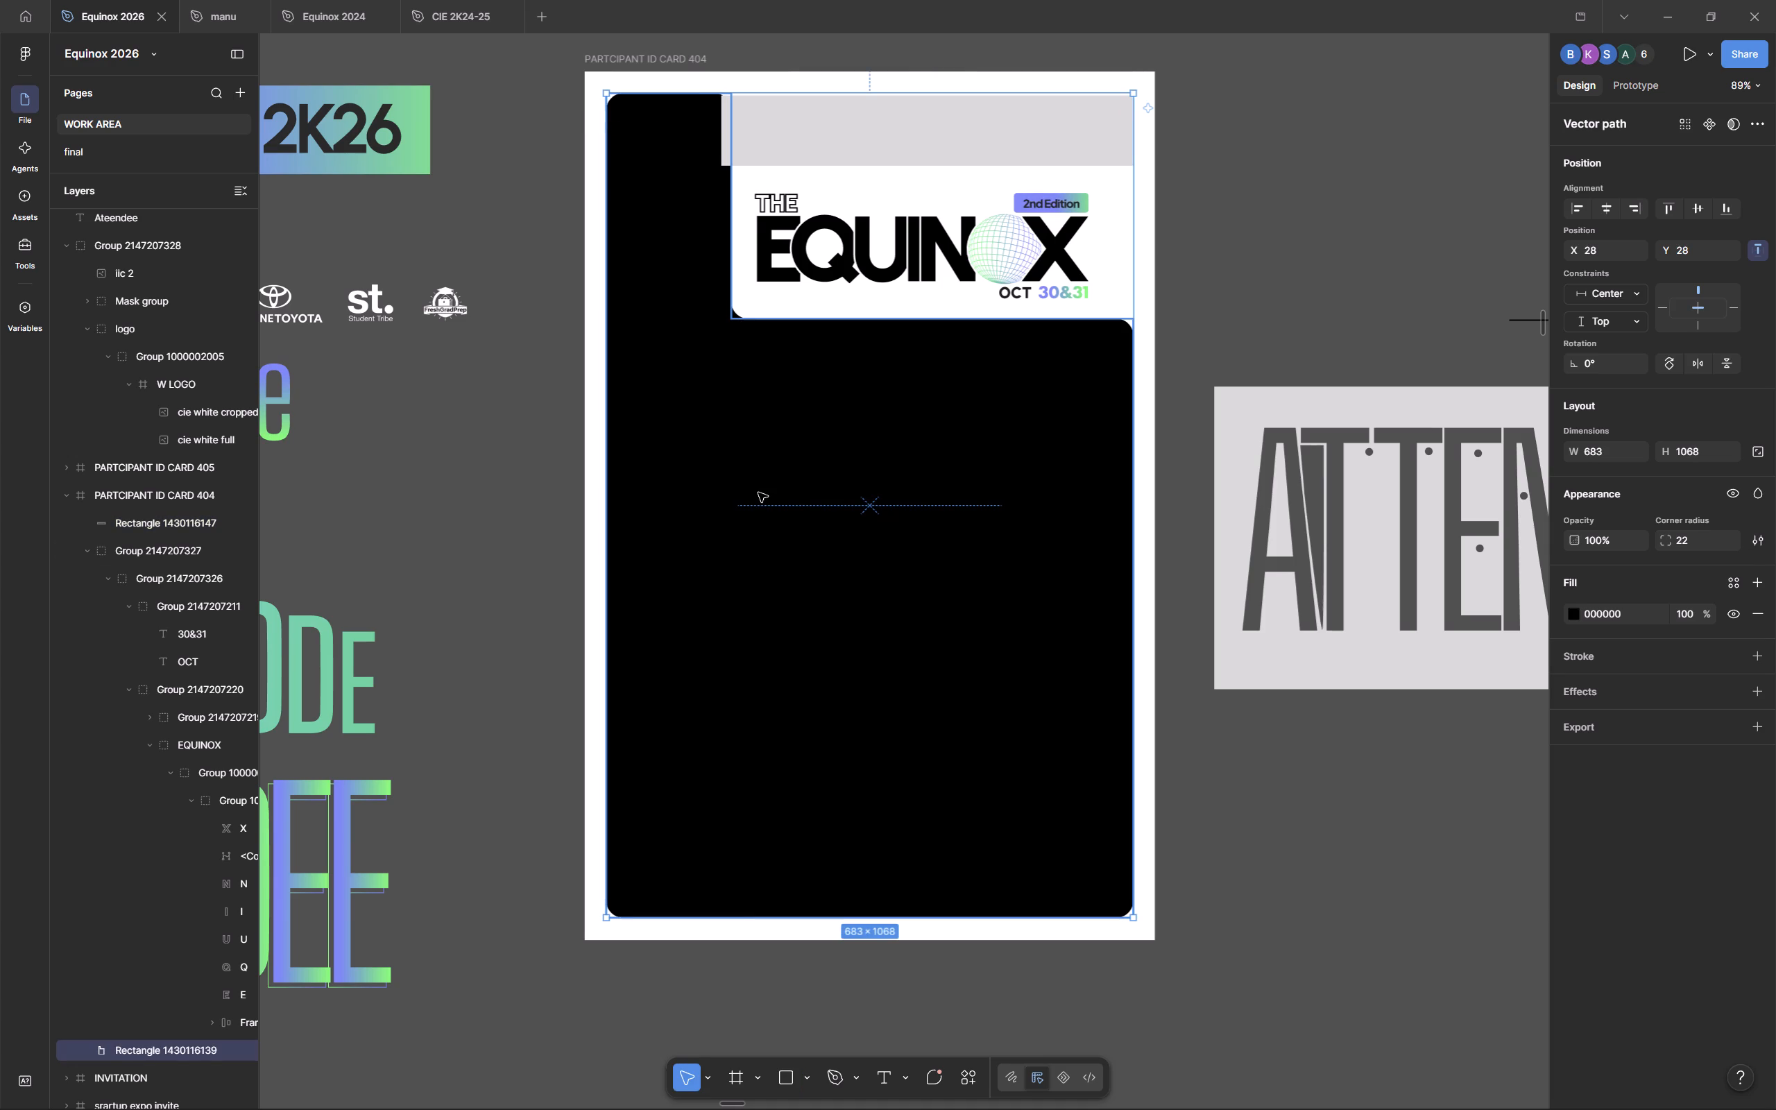
click(941, 133)
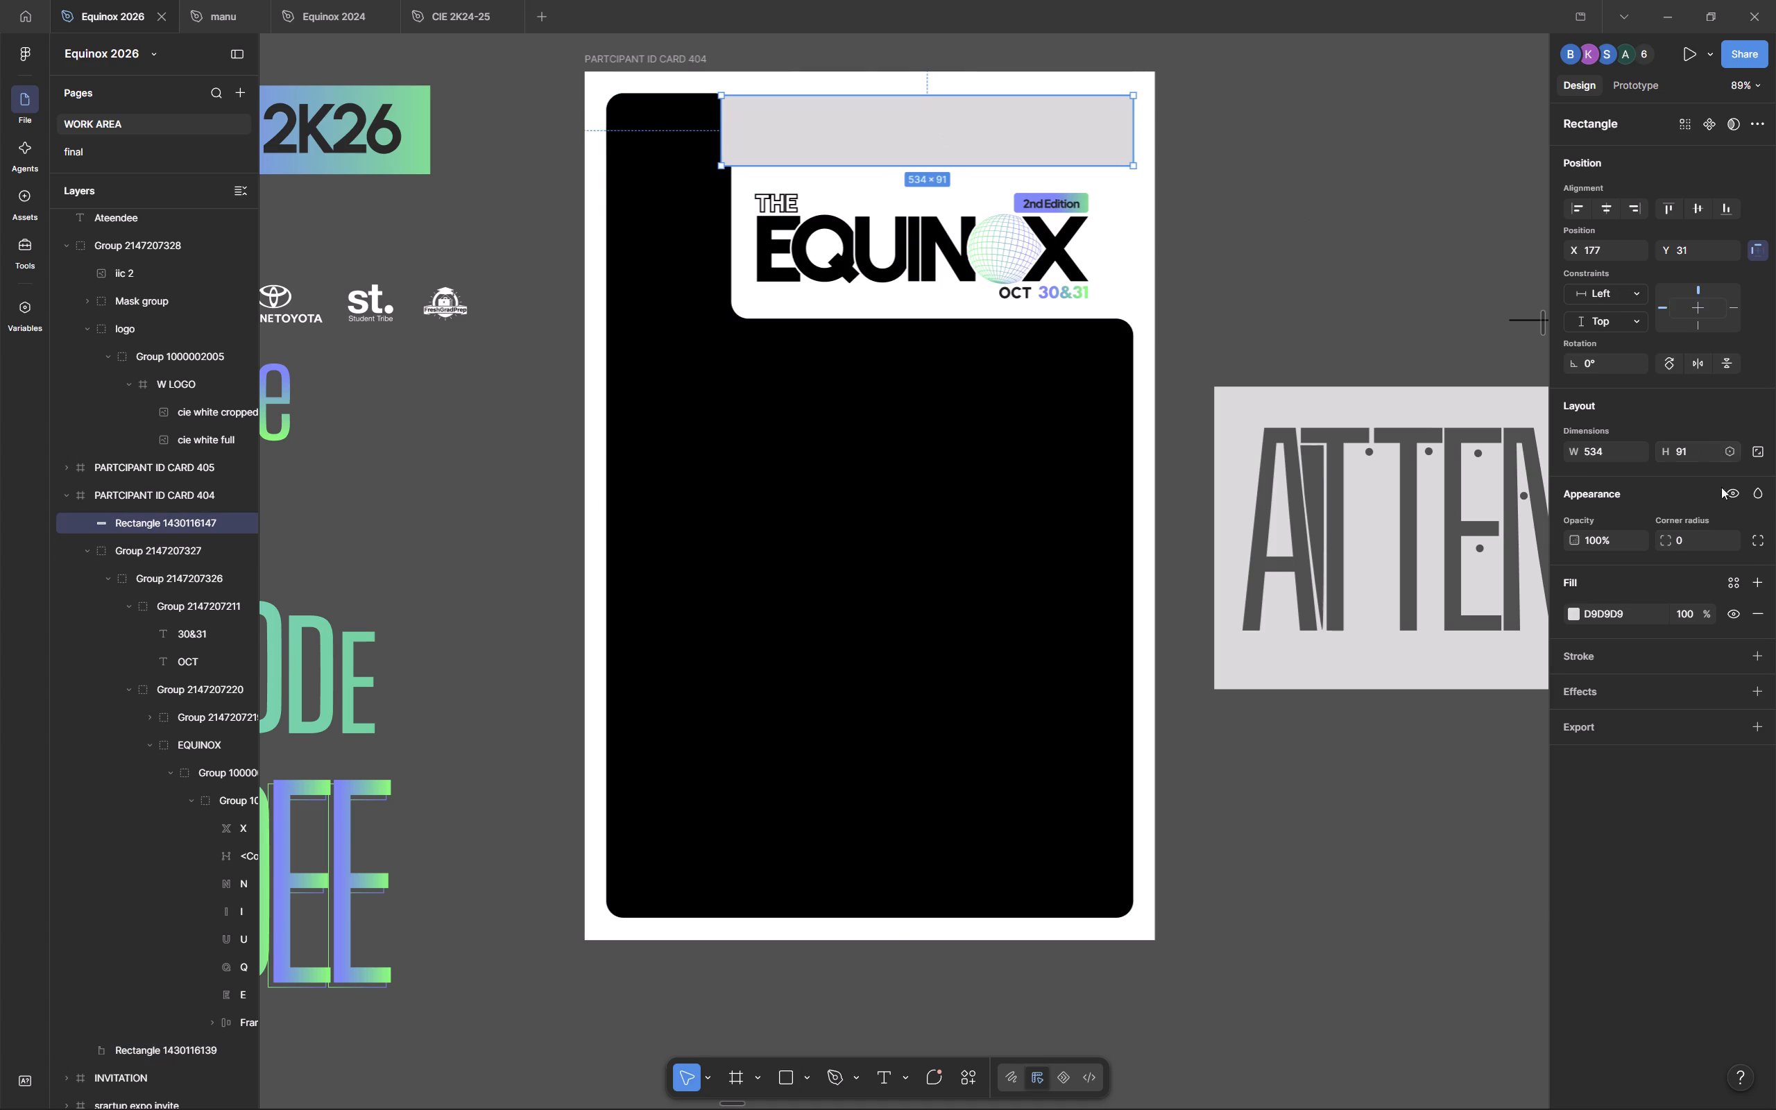
click(1697, 543)
text(22)
key(Return)
click(1573, 614)
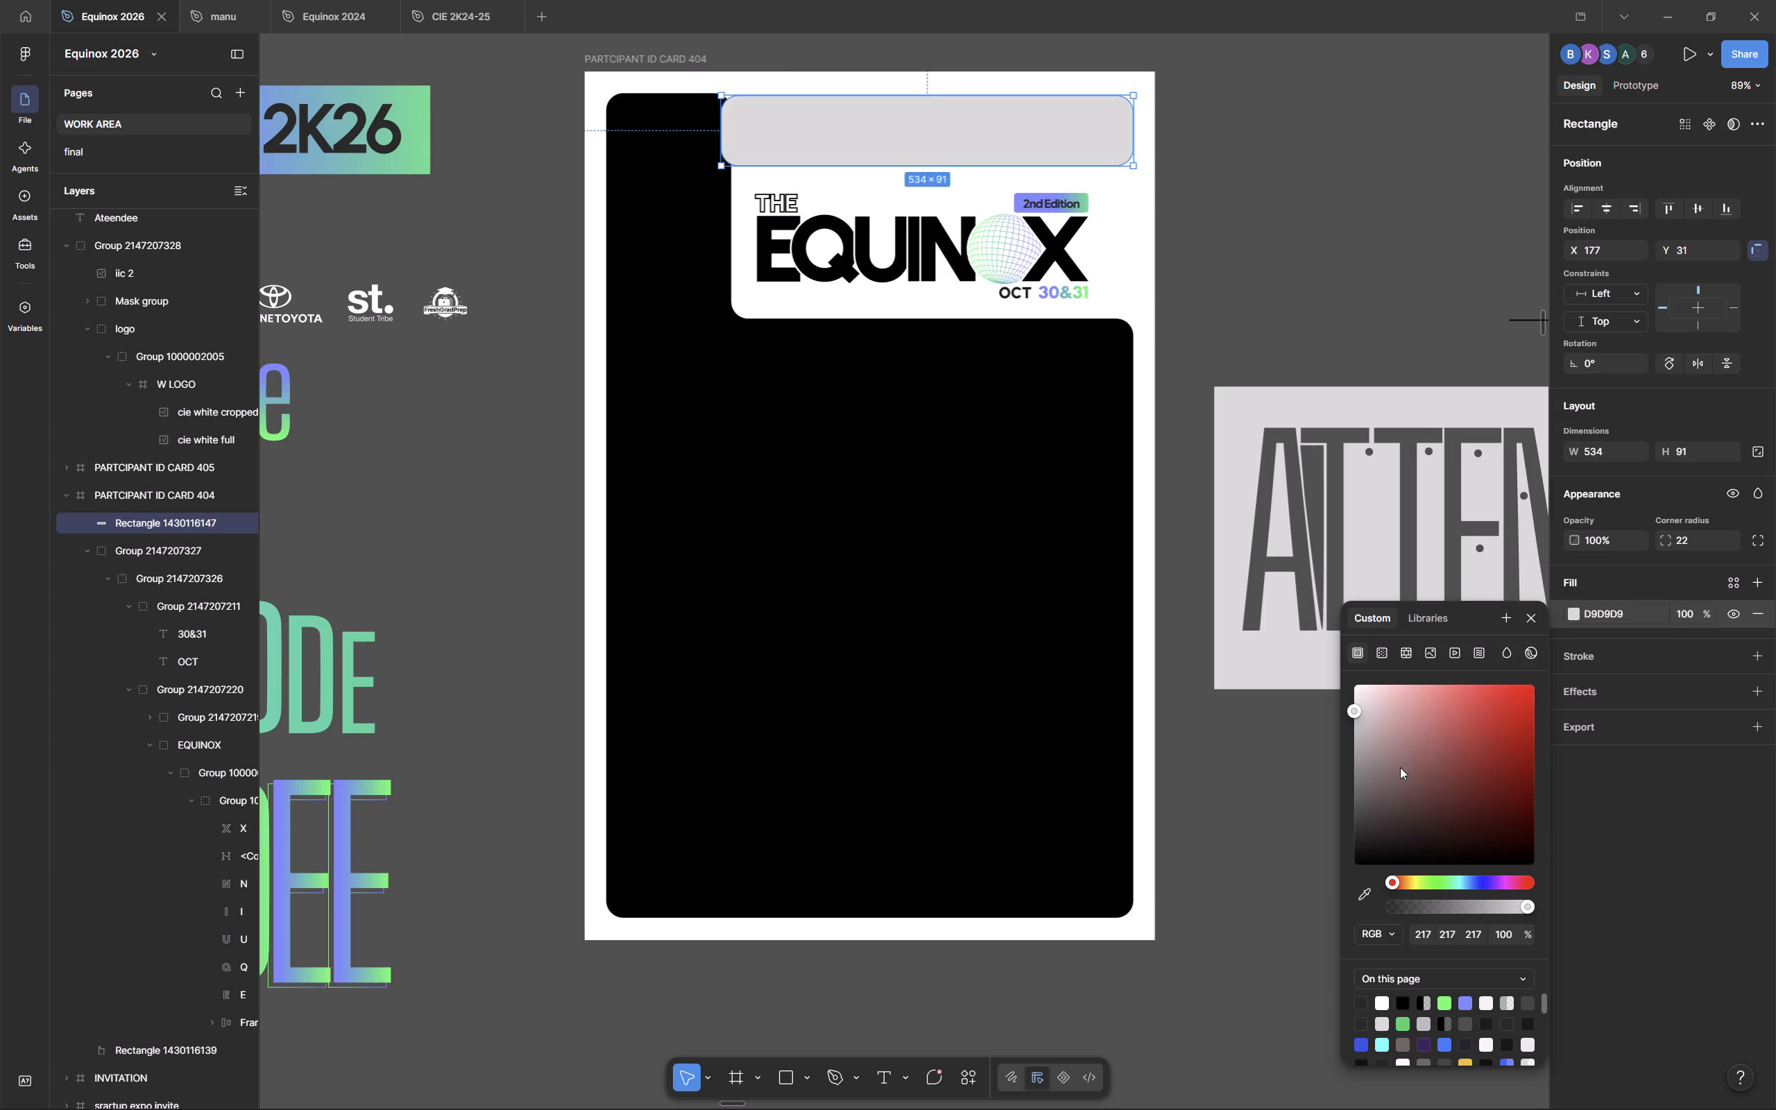
drag(1399, 770, 1230, 937)
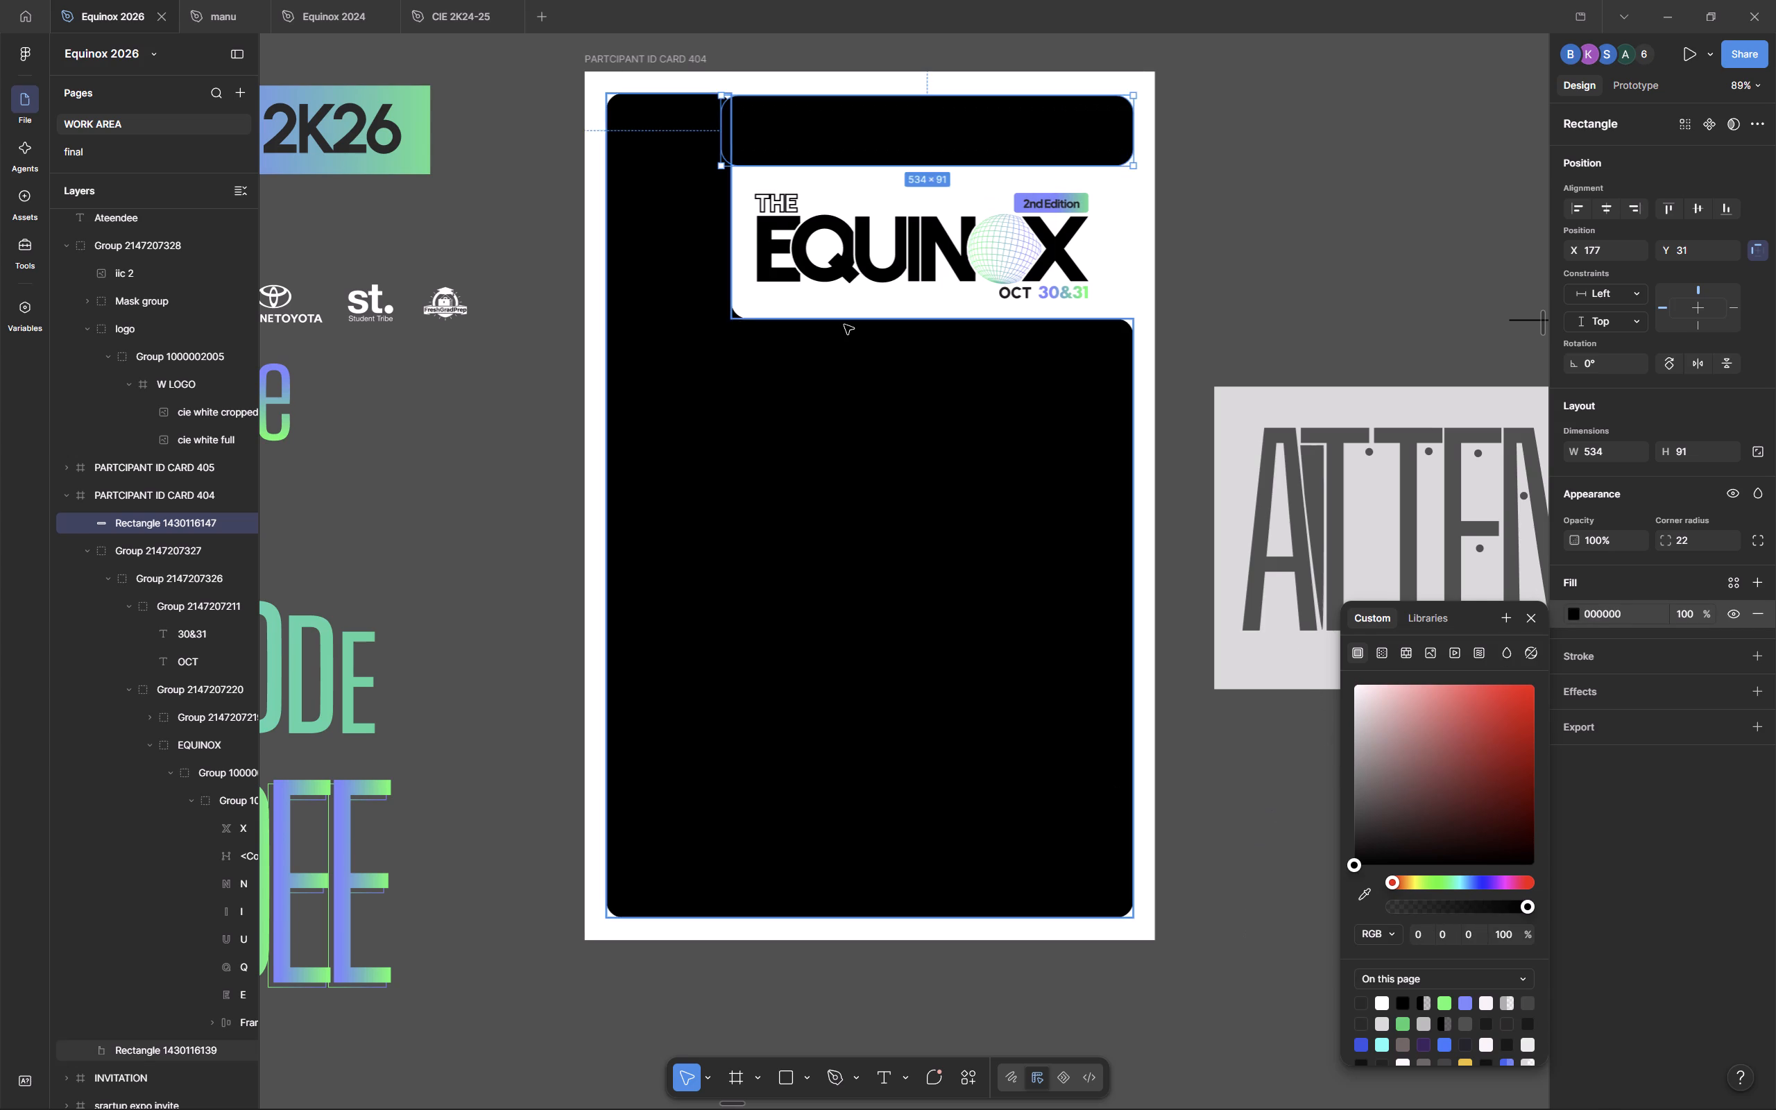
Extend the black bar into the panel to a width of about 585 from X 126, and raise it to Y 28.
scroll(844, 325, up, 4)
scroll(844, 325, right, 1)
drag(711, 454, 611, 455)
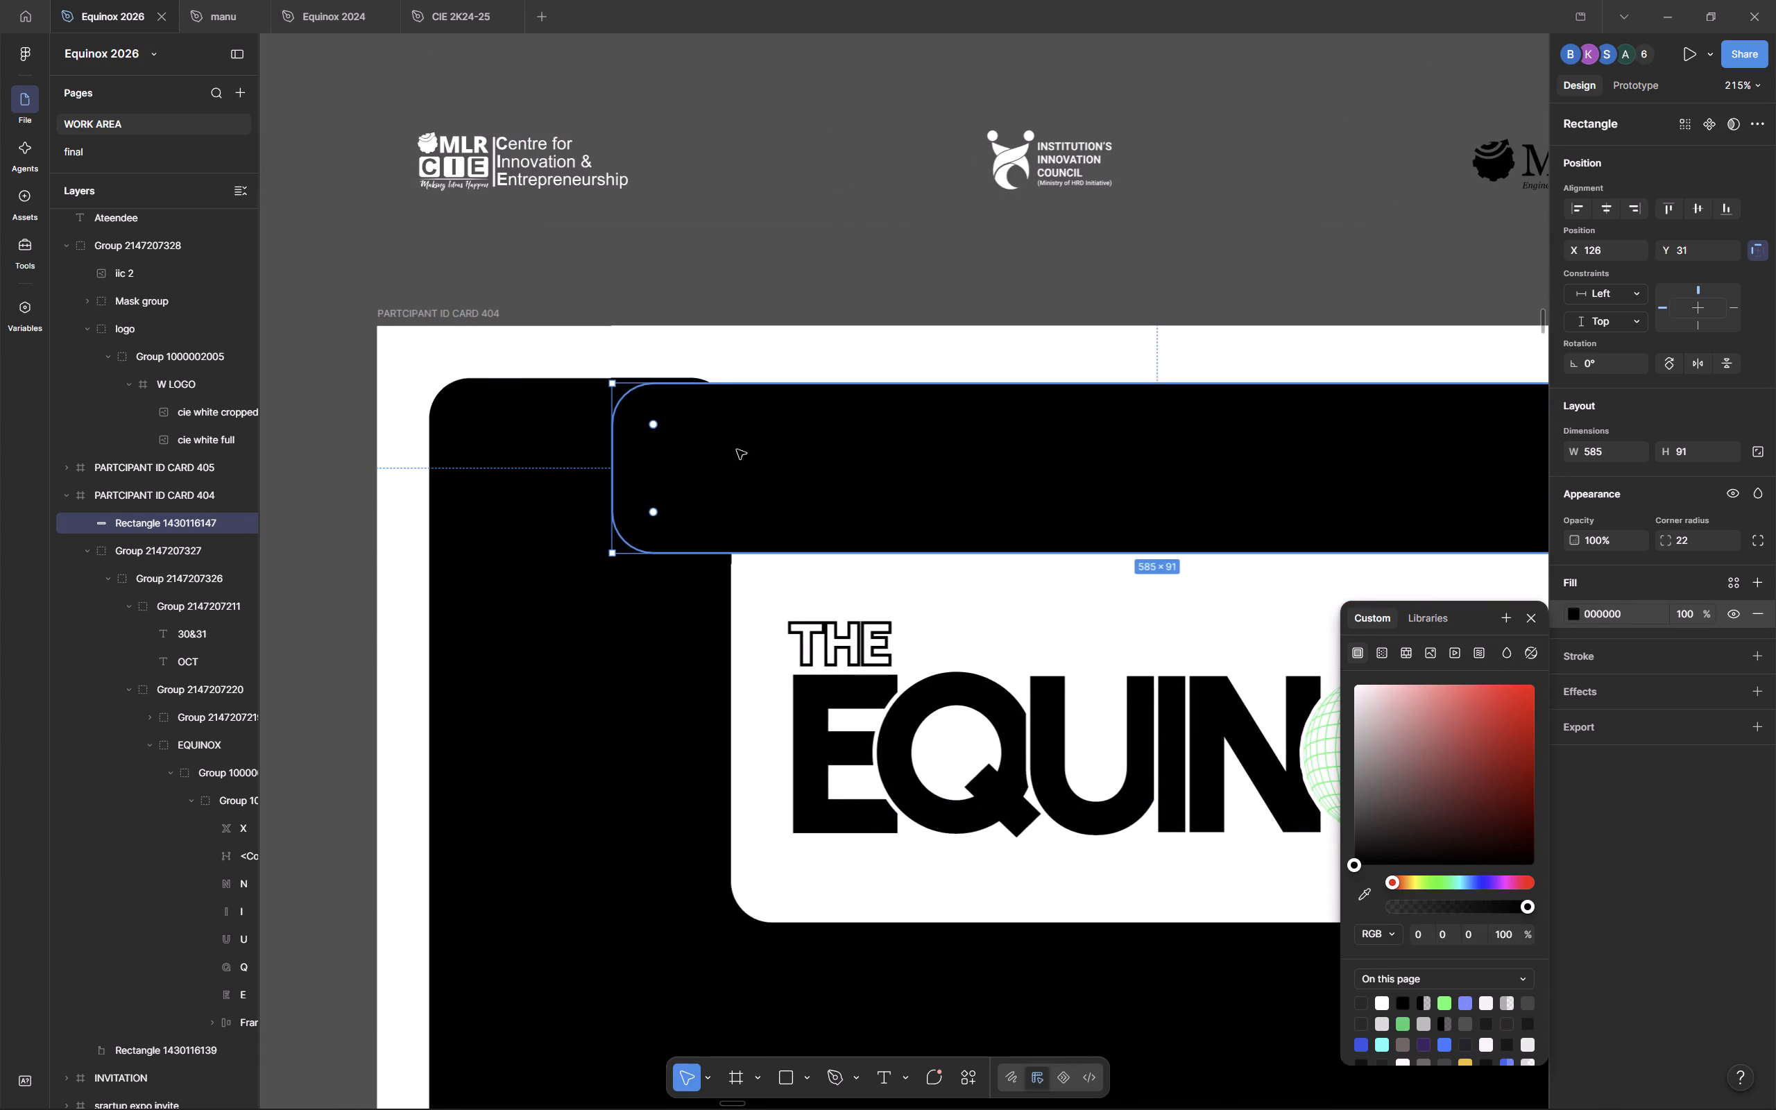
key(Up)
key(Up)
key(Up)
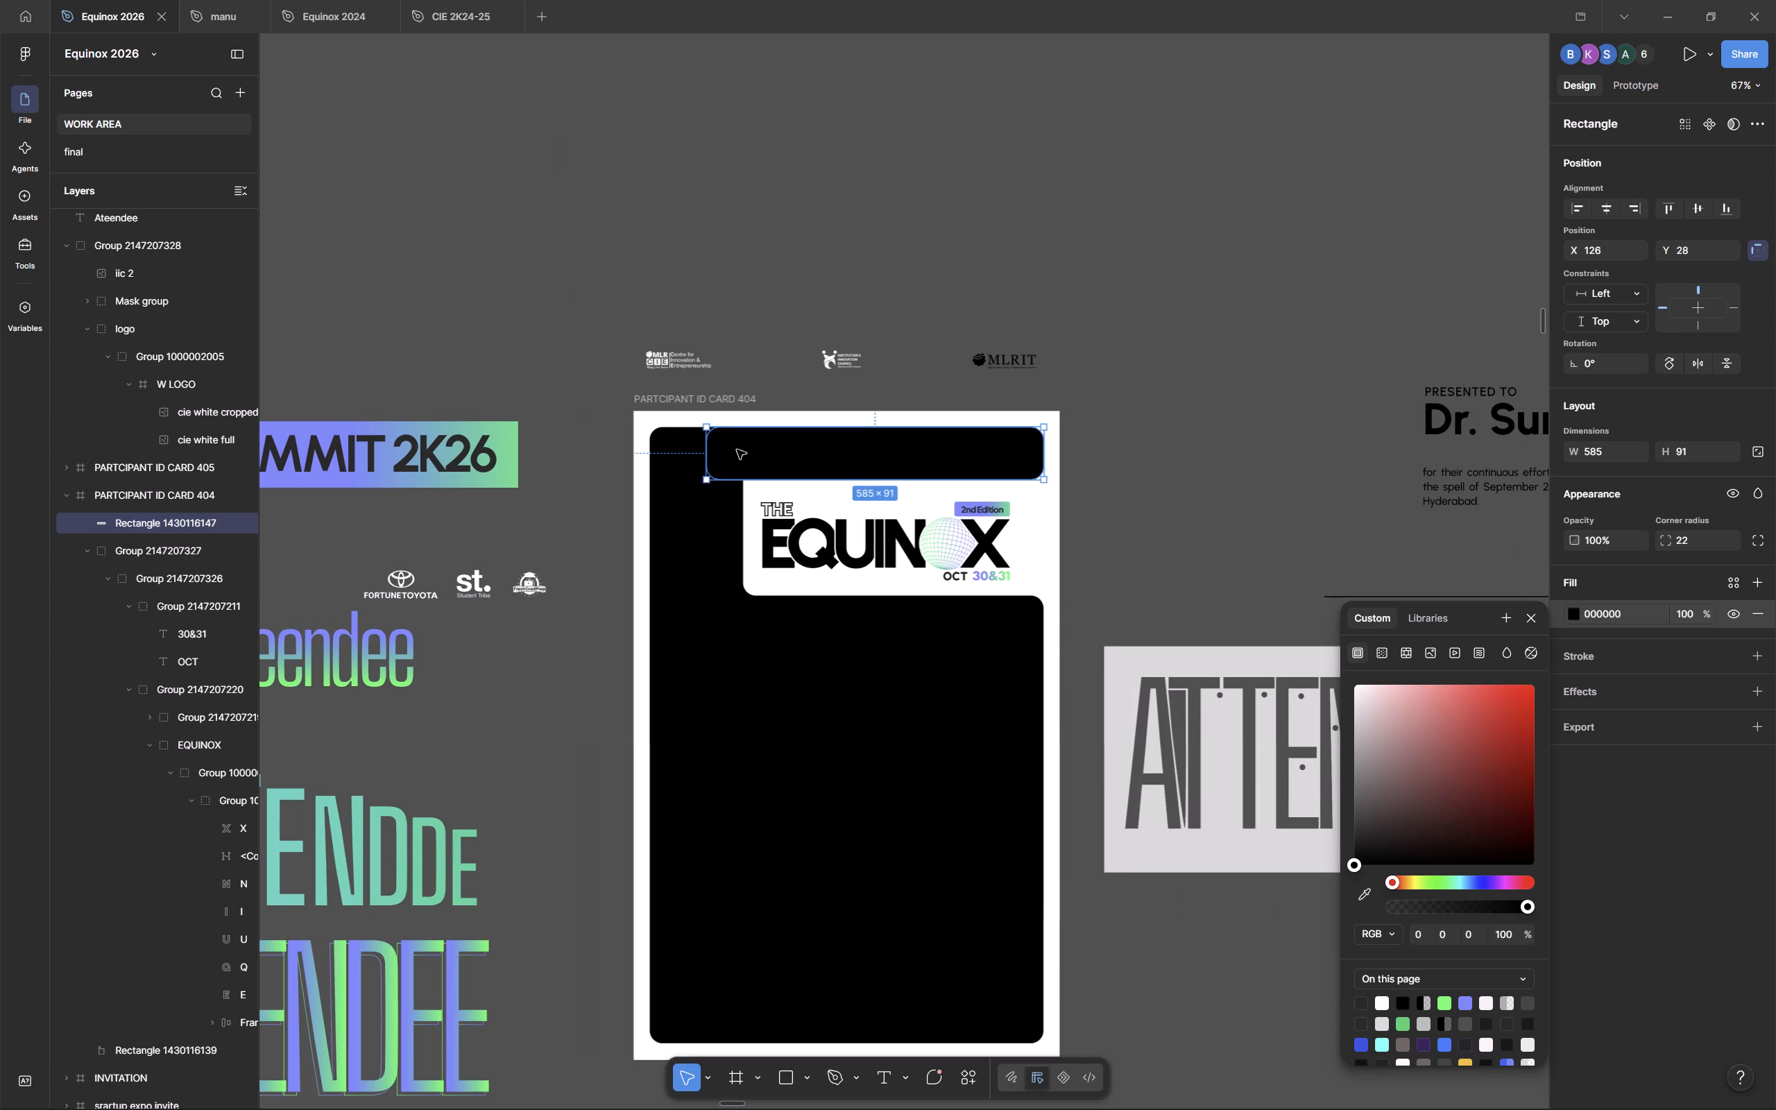
click(1135, 474)
Recolour the institution logos group above the card to white FFFFFF.
click(995, 366)
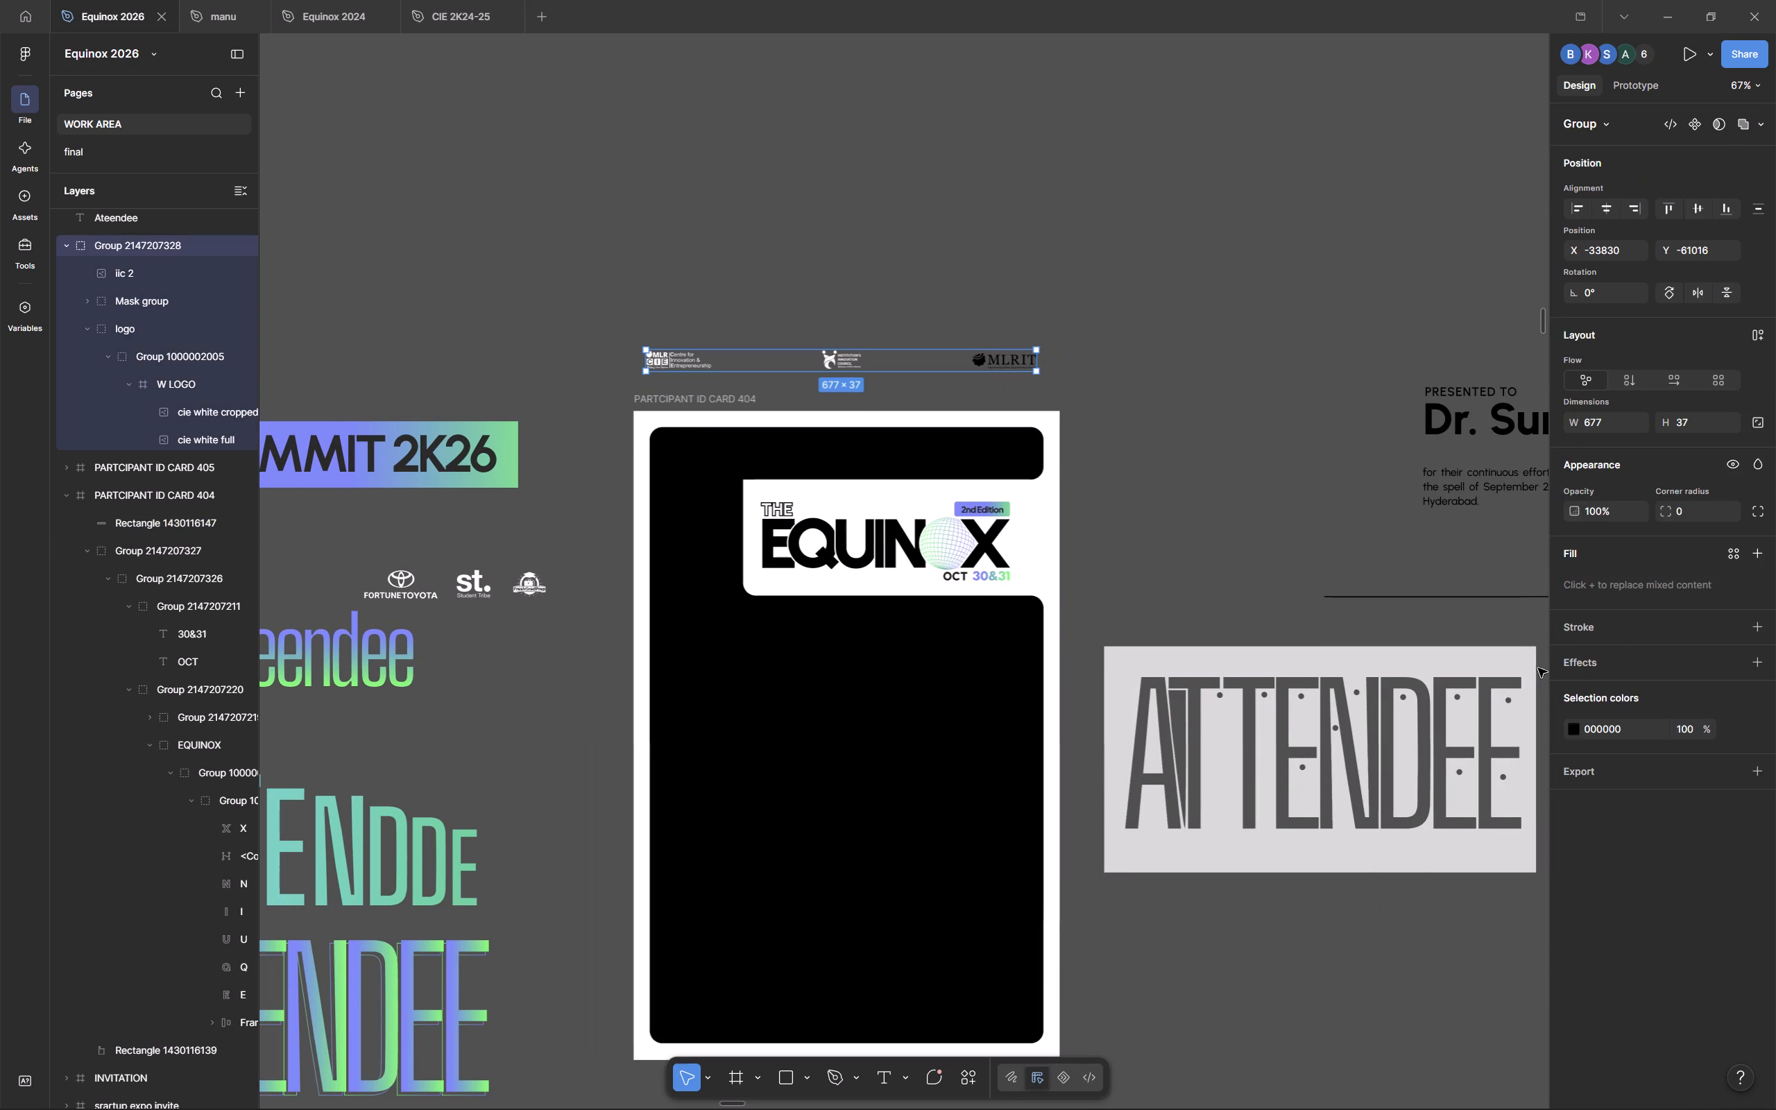
click(1571, 730)
drag(1392, 816, 1245, 574)
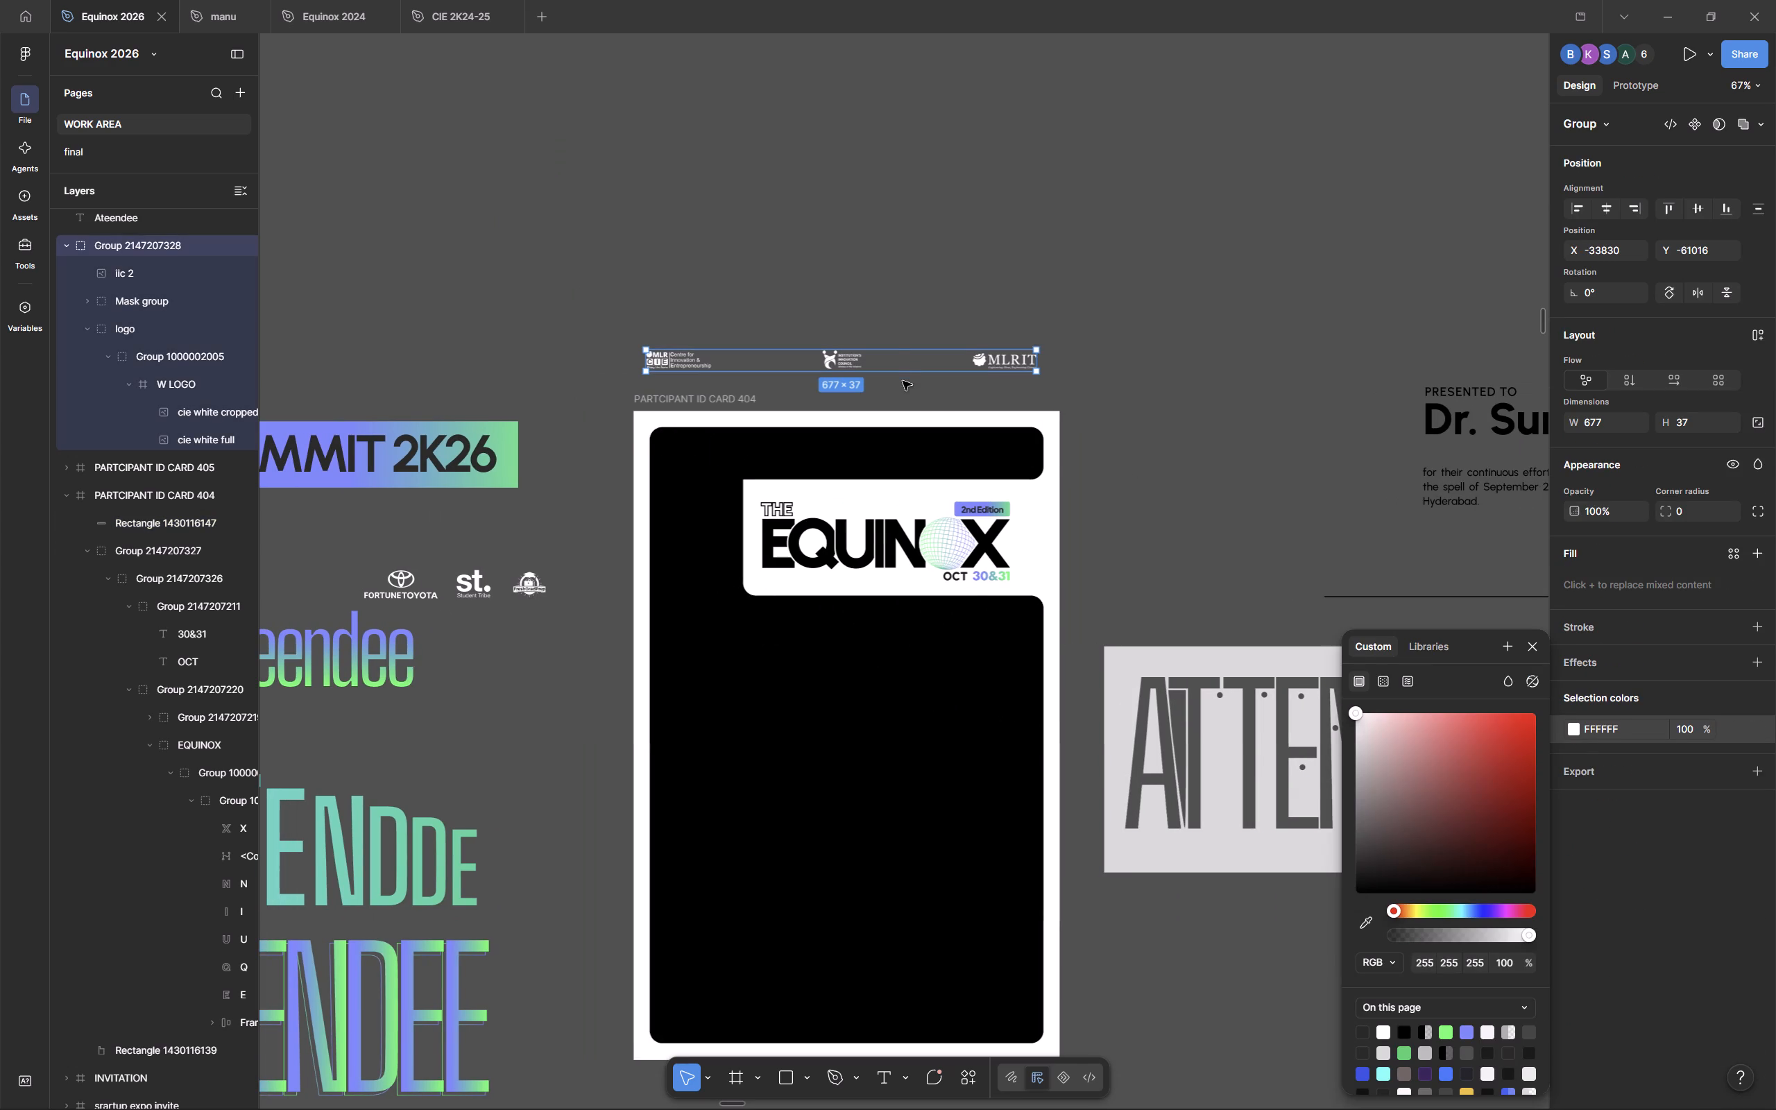
Move the white institution logos group into the card's black top bar at about X 30, Y 55.
drag(898, 358, 902, 453)
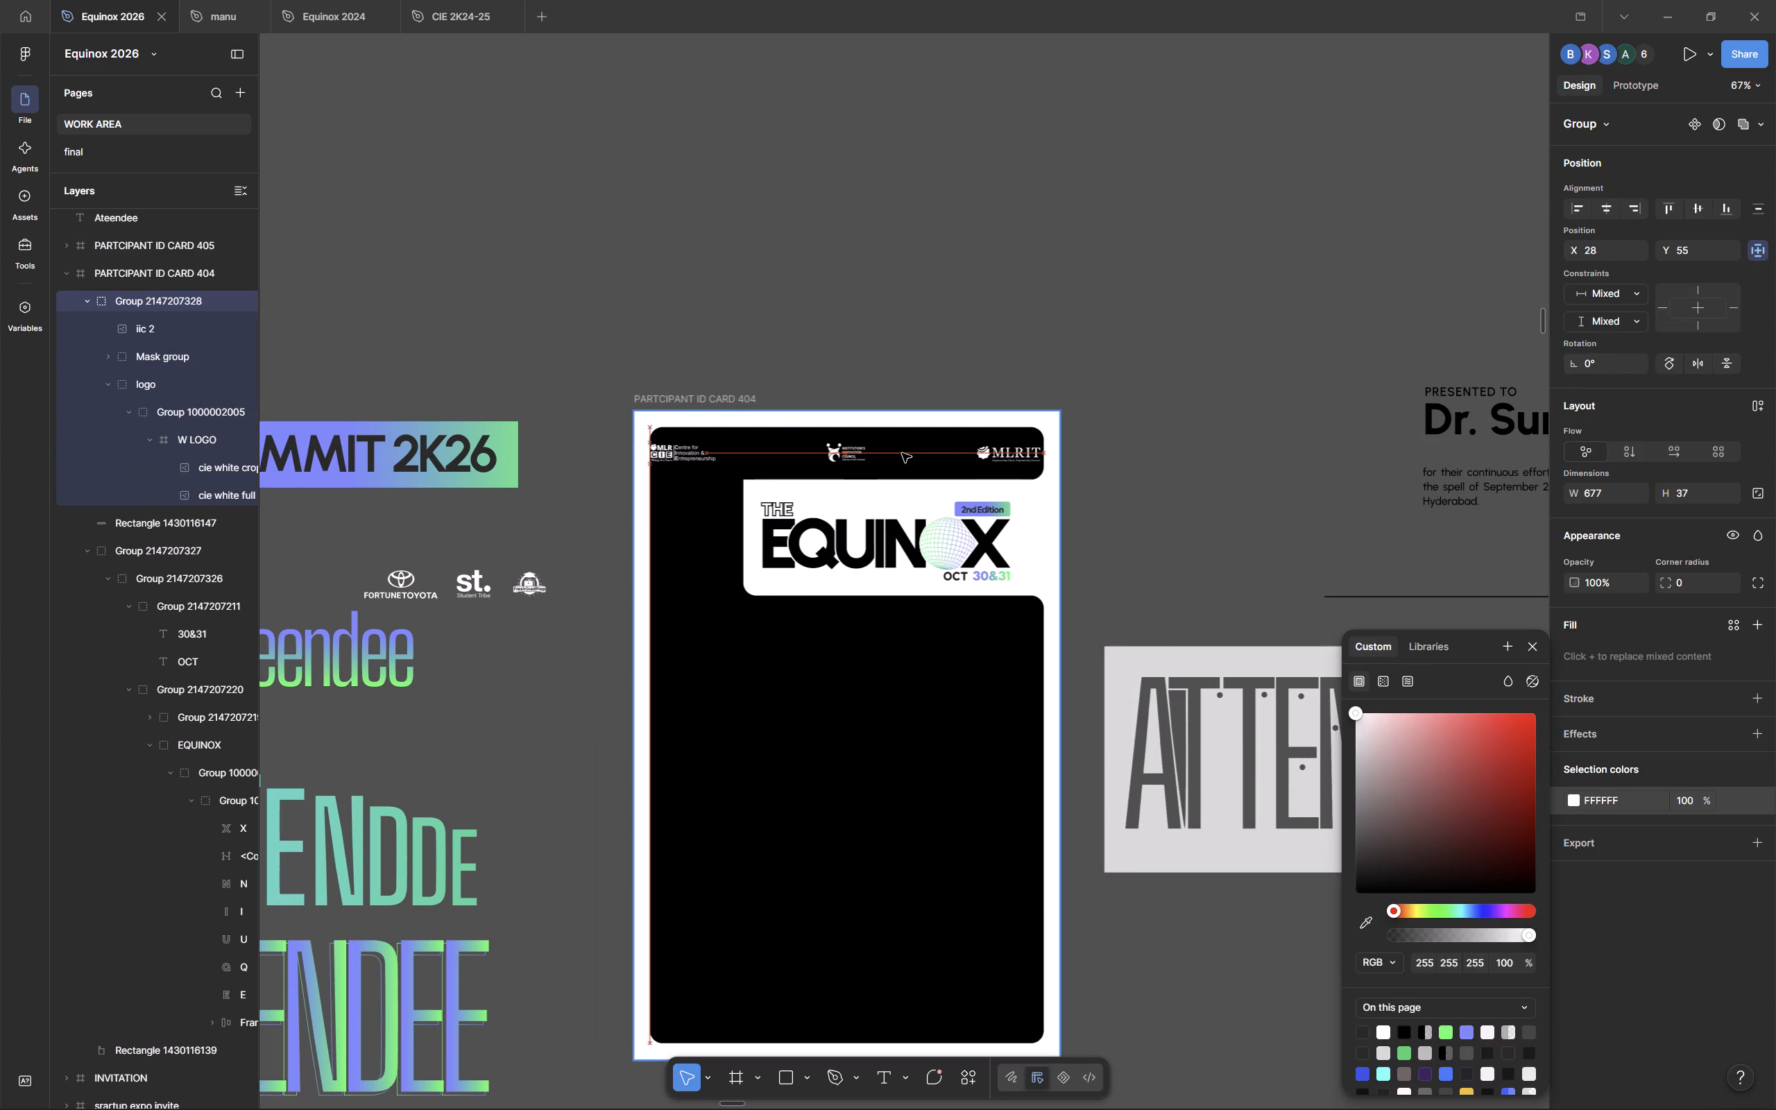
drag(902, 453, 903, 452)
Scale the white institution logos group down to about 639 × 34.92 and position it in the top bar at about X 50, Y 53.
scroll(1412, 602, left, 1)
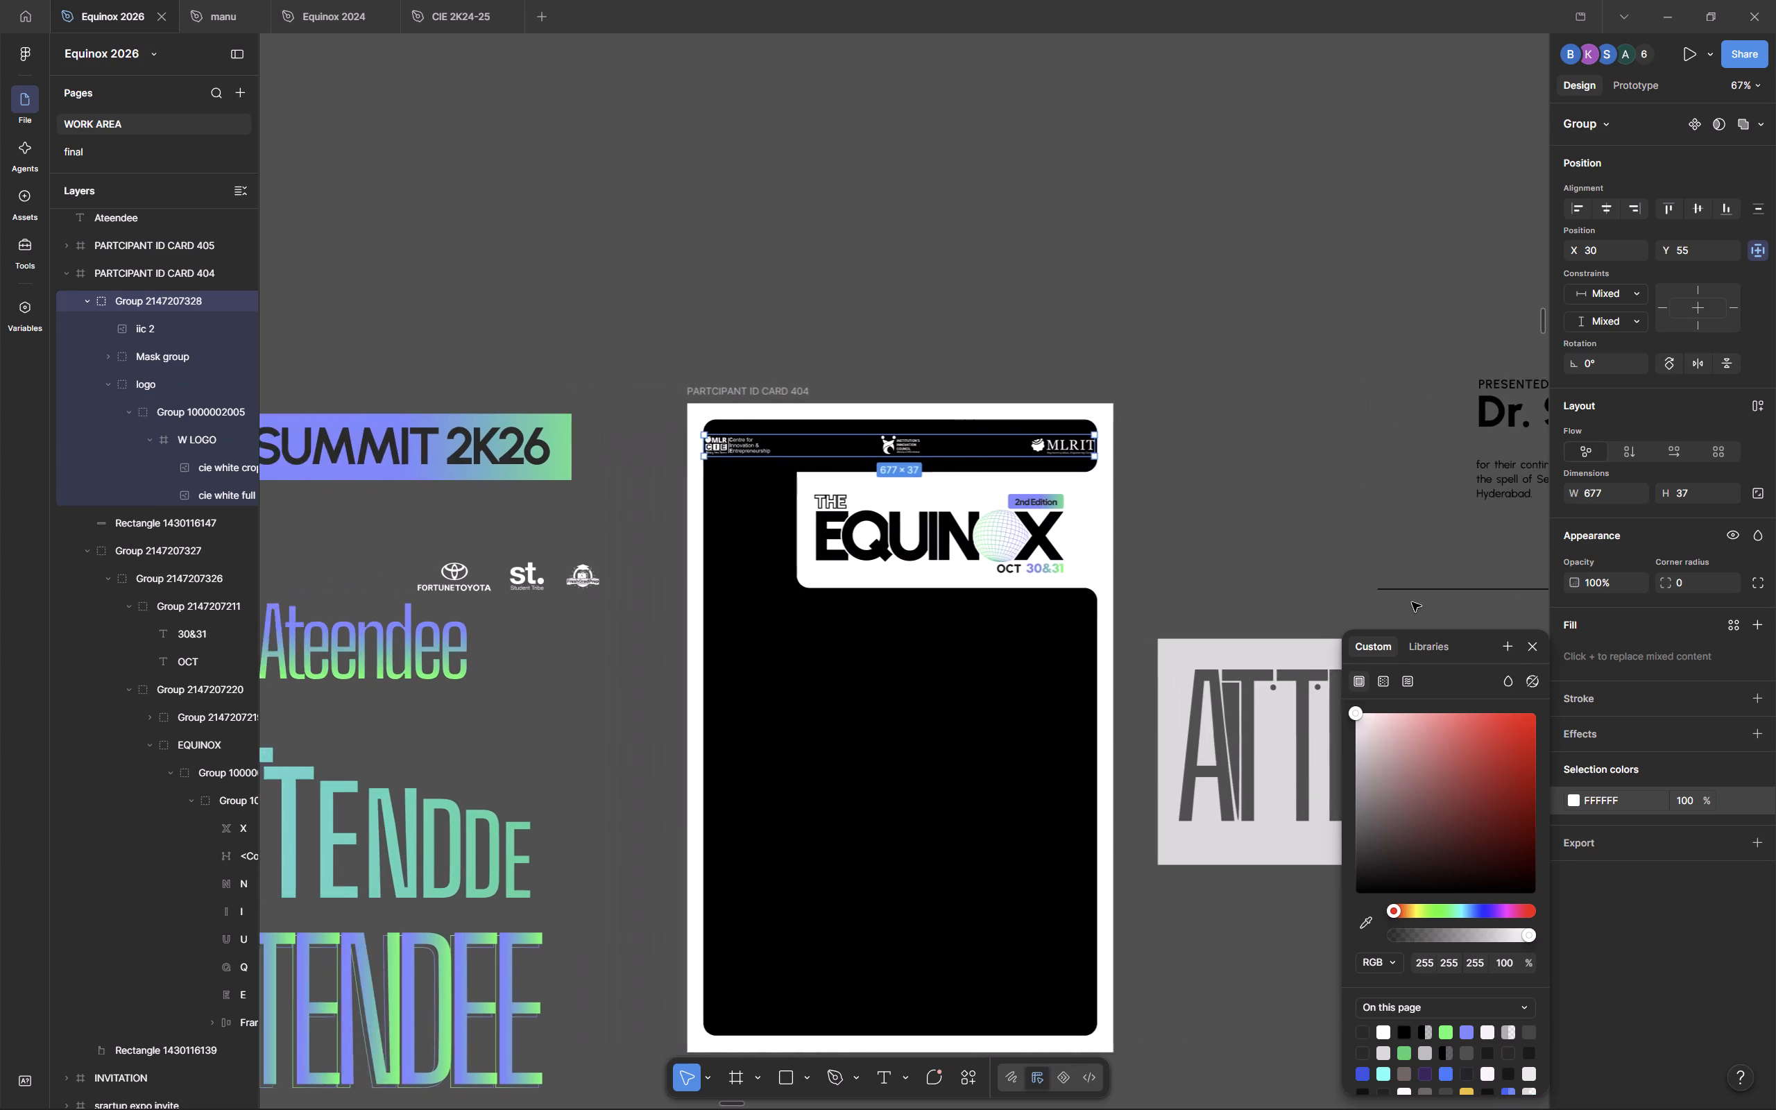
scroll(1321, 472, right, 2)
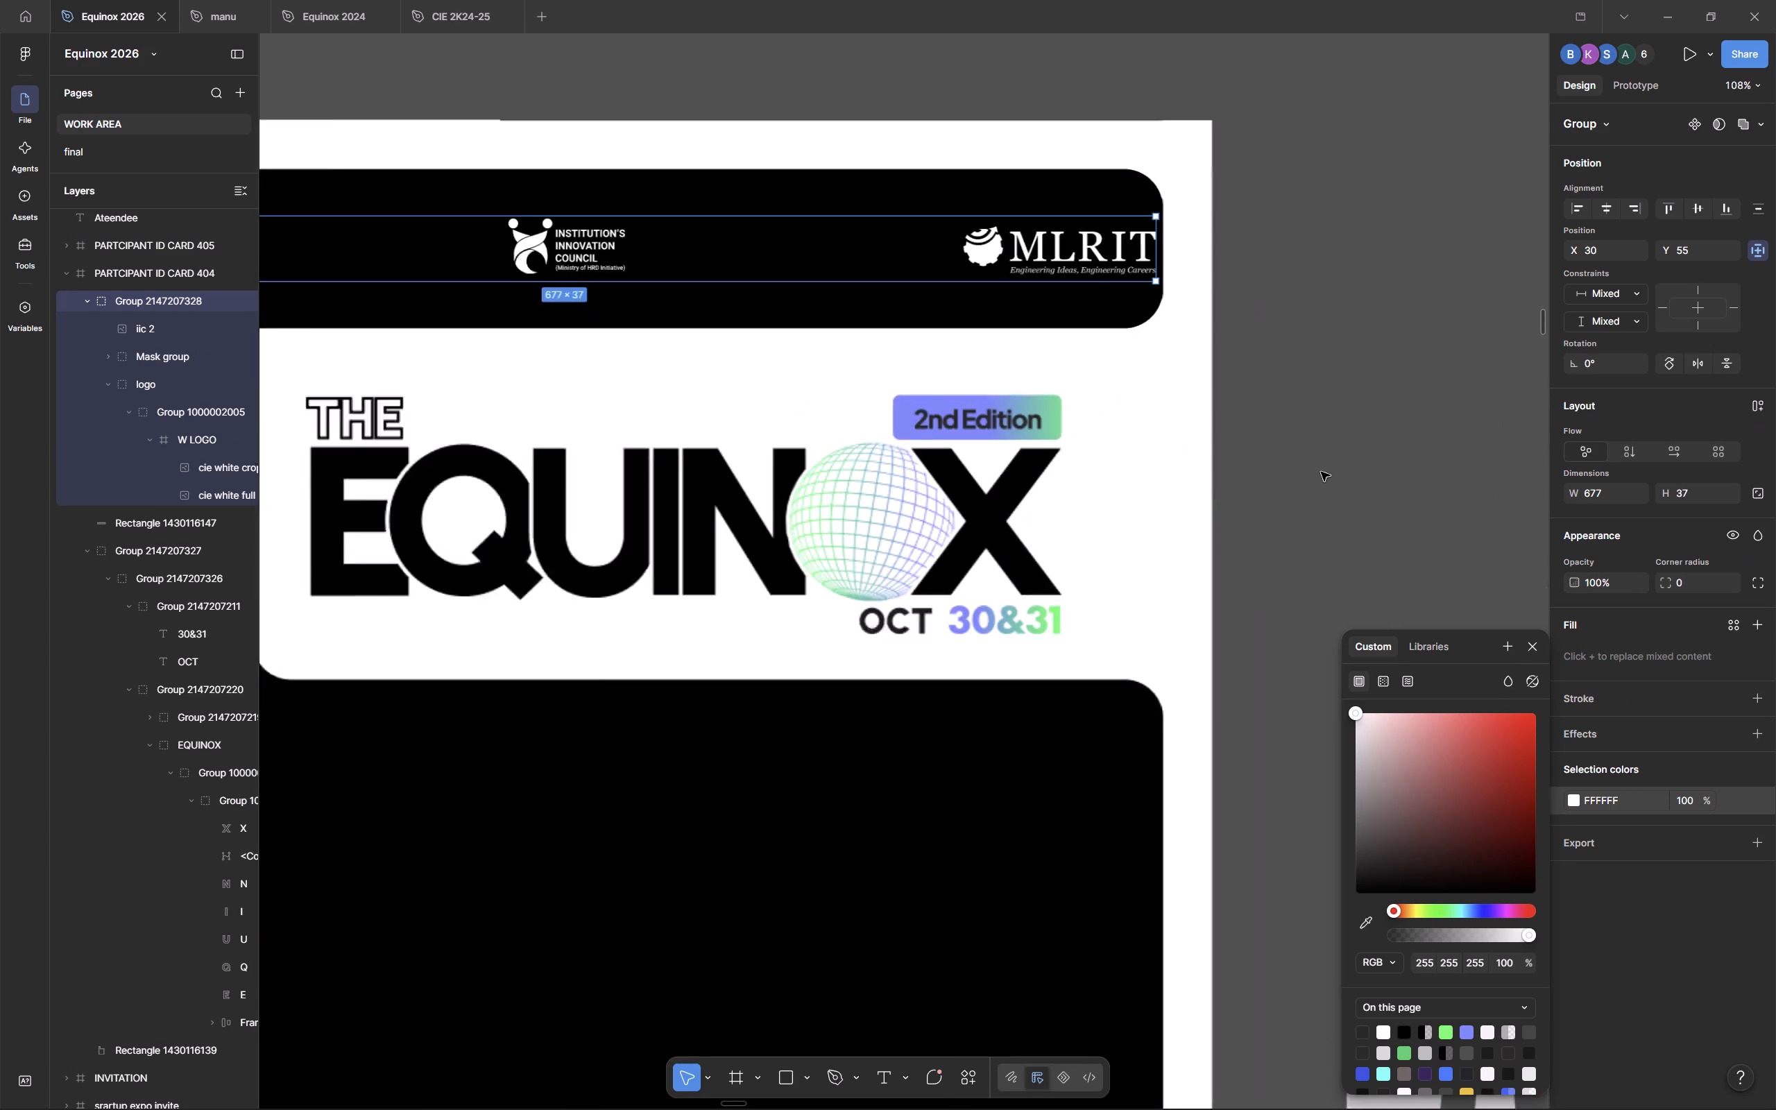
scroll(1321, 472, right, 2)
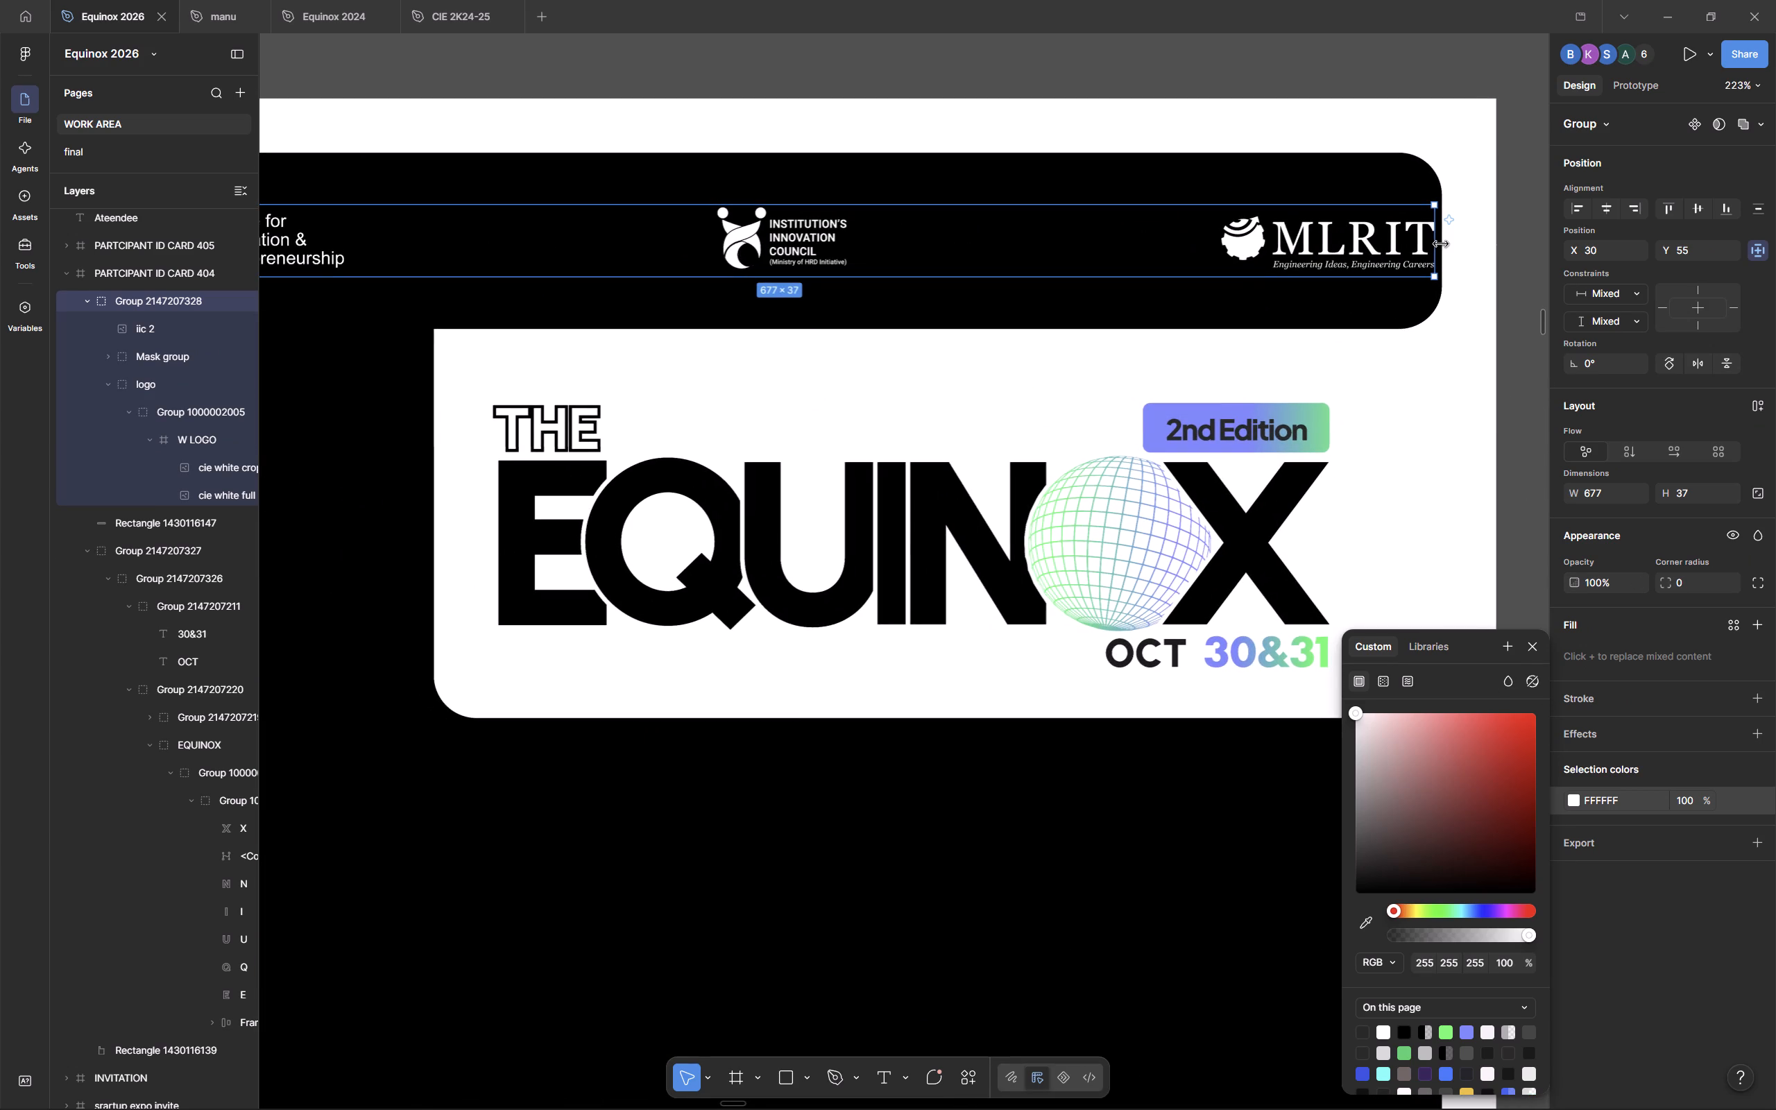
key(k)
drag(1435, 207, 1417, 210)
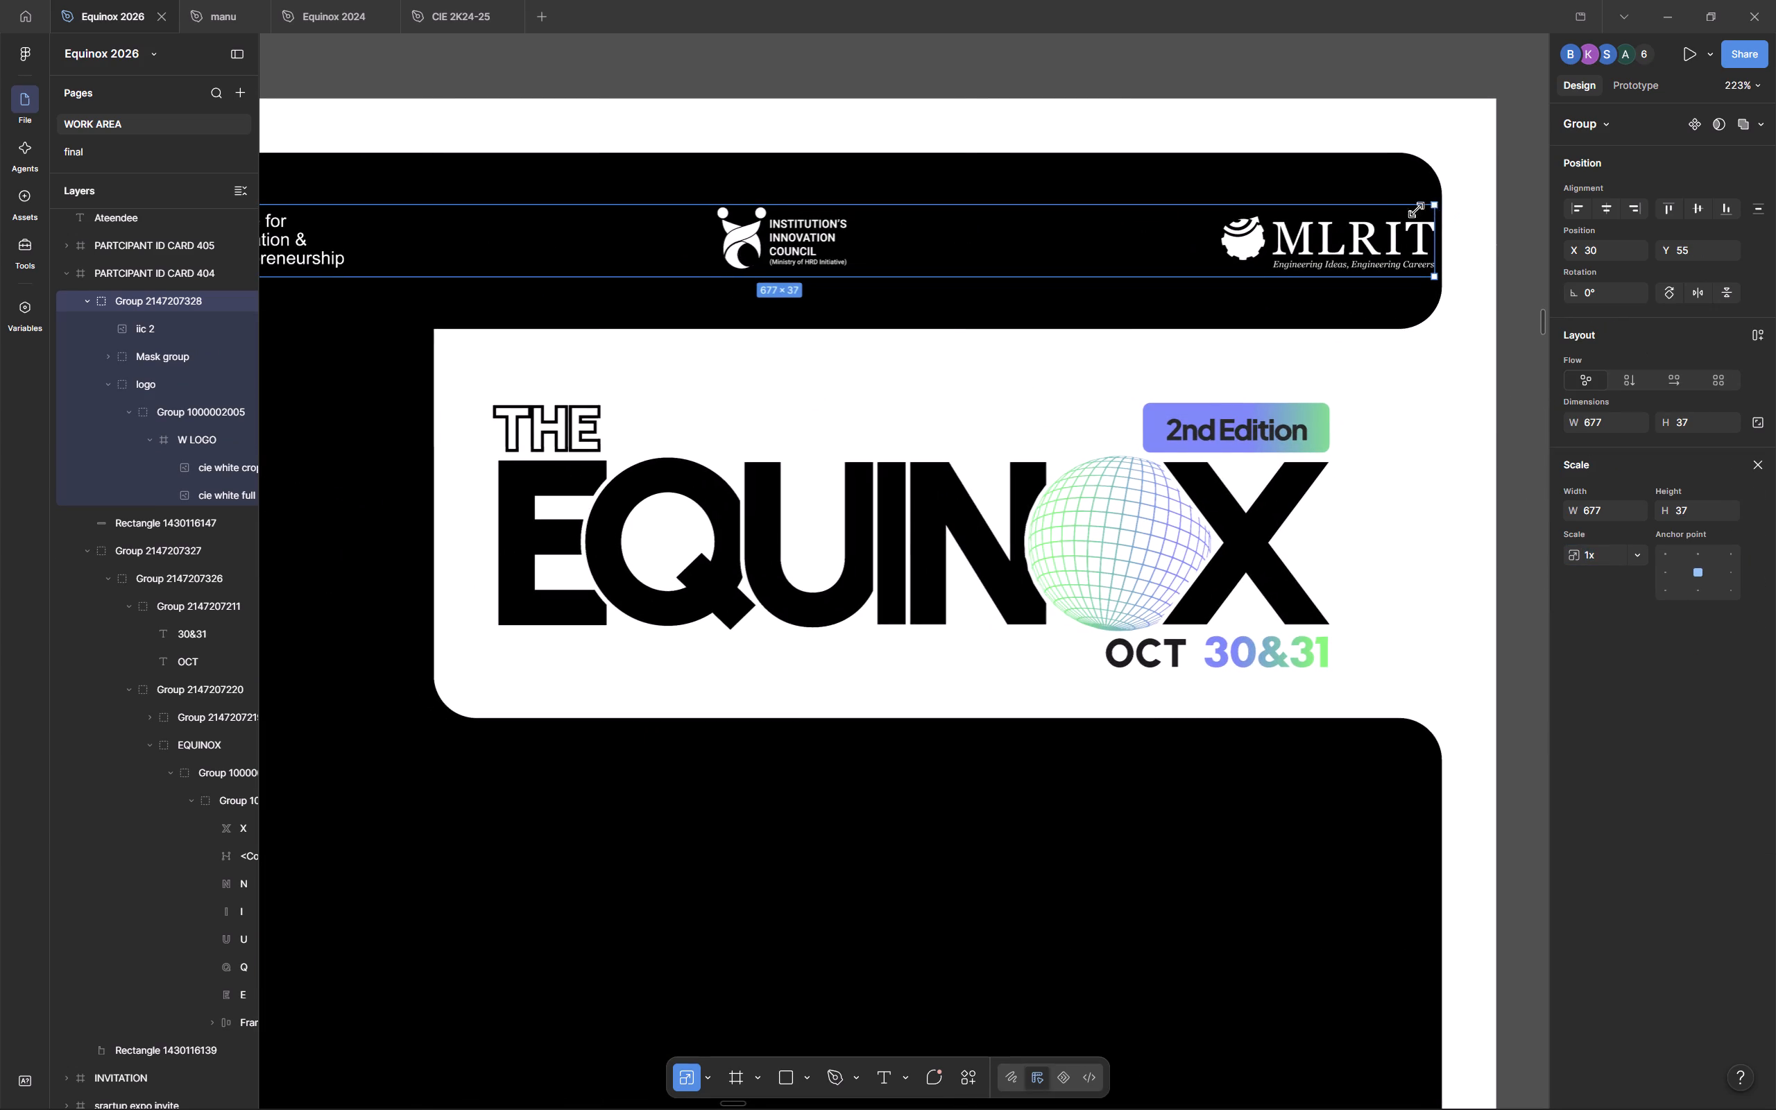
drag(1417, 210, 1362, 216)
drag(1236, 237, 1283, 228)
scroll(1283, 228, right, 2)
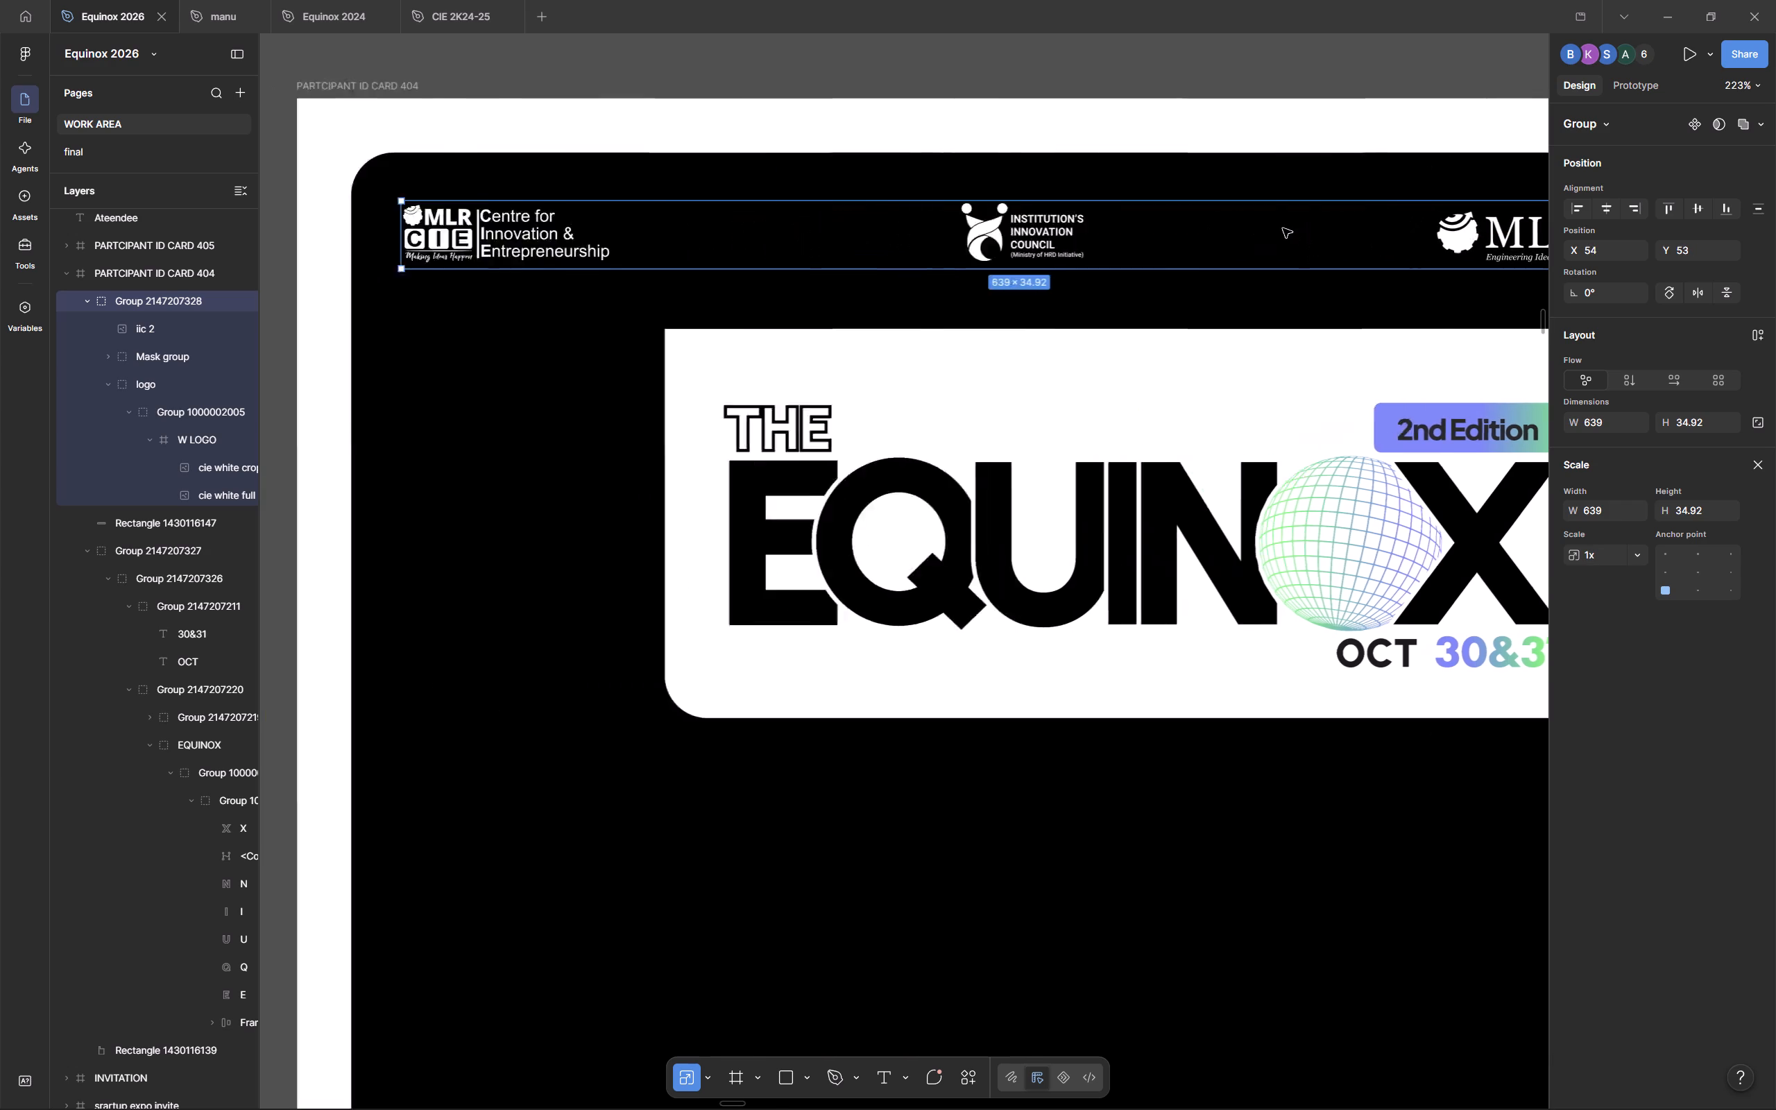
scroll(1283, 228, right, 1)
click(1608, 211)
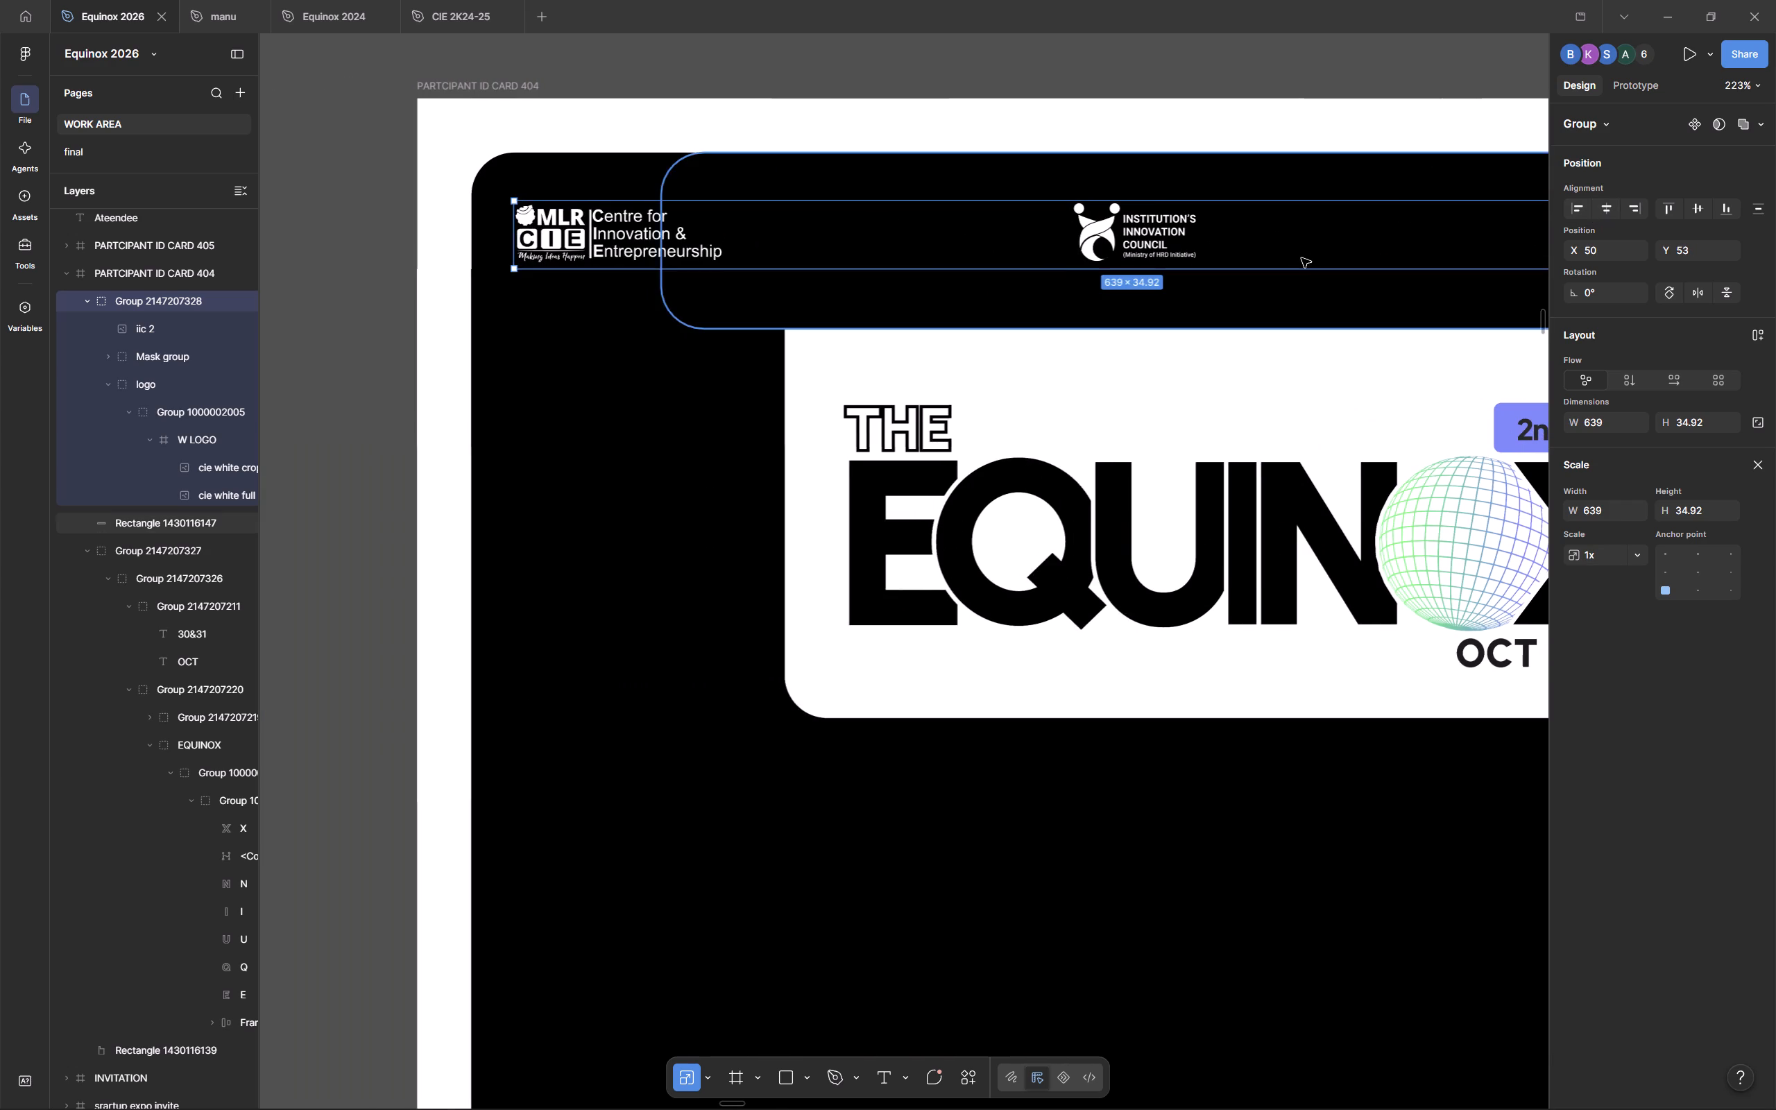
scroll(935, 305, left, 1)
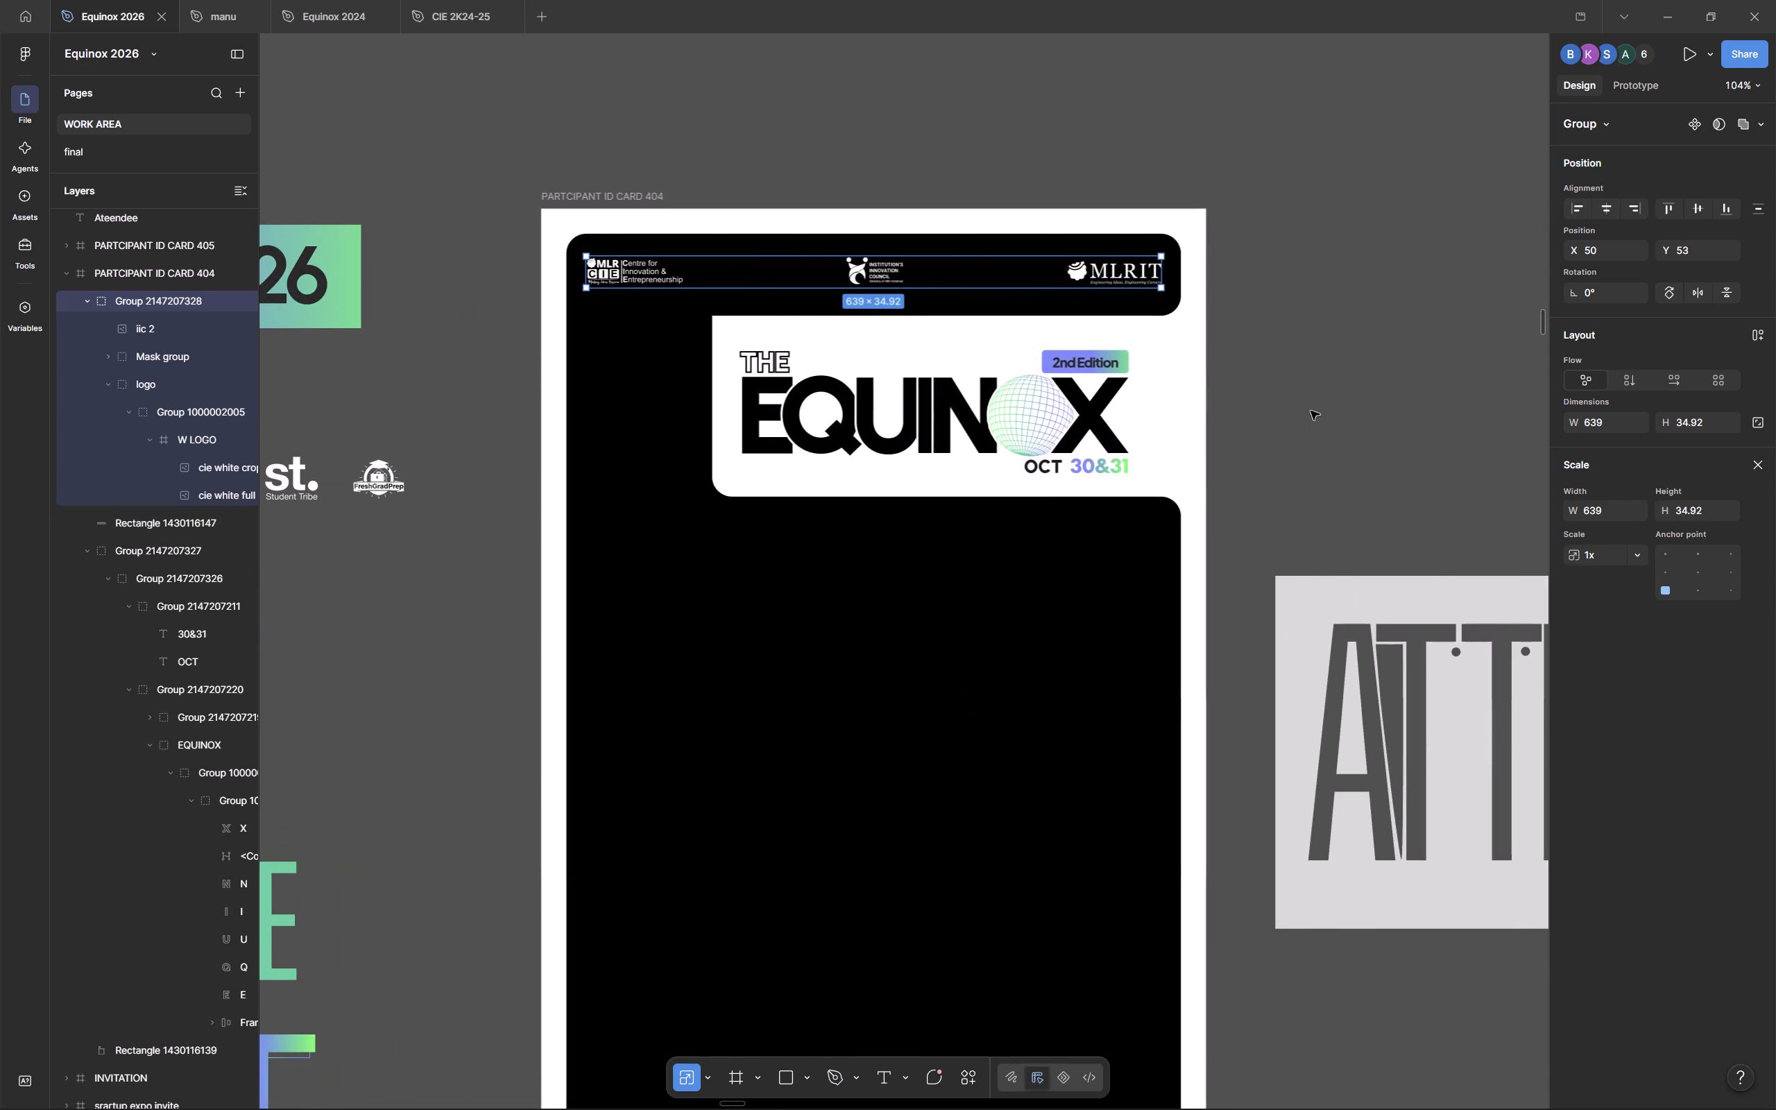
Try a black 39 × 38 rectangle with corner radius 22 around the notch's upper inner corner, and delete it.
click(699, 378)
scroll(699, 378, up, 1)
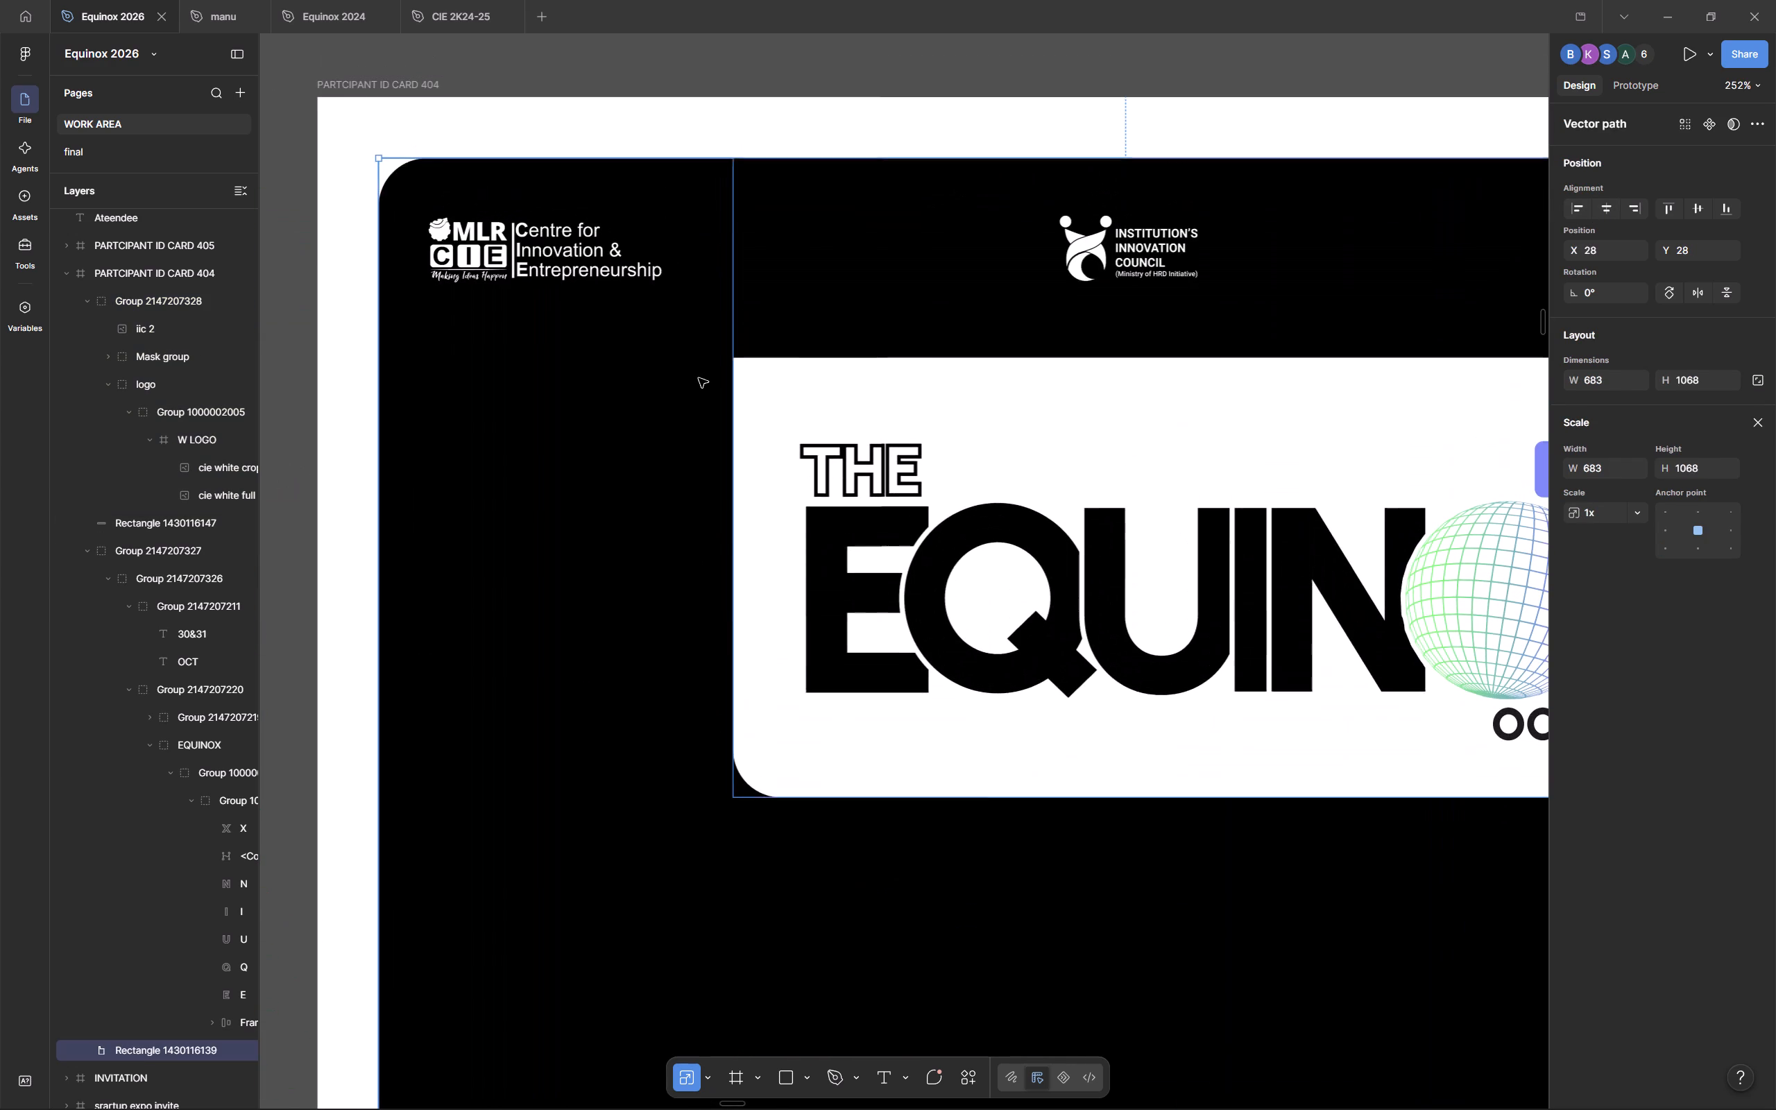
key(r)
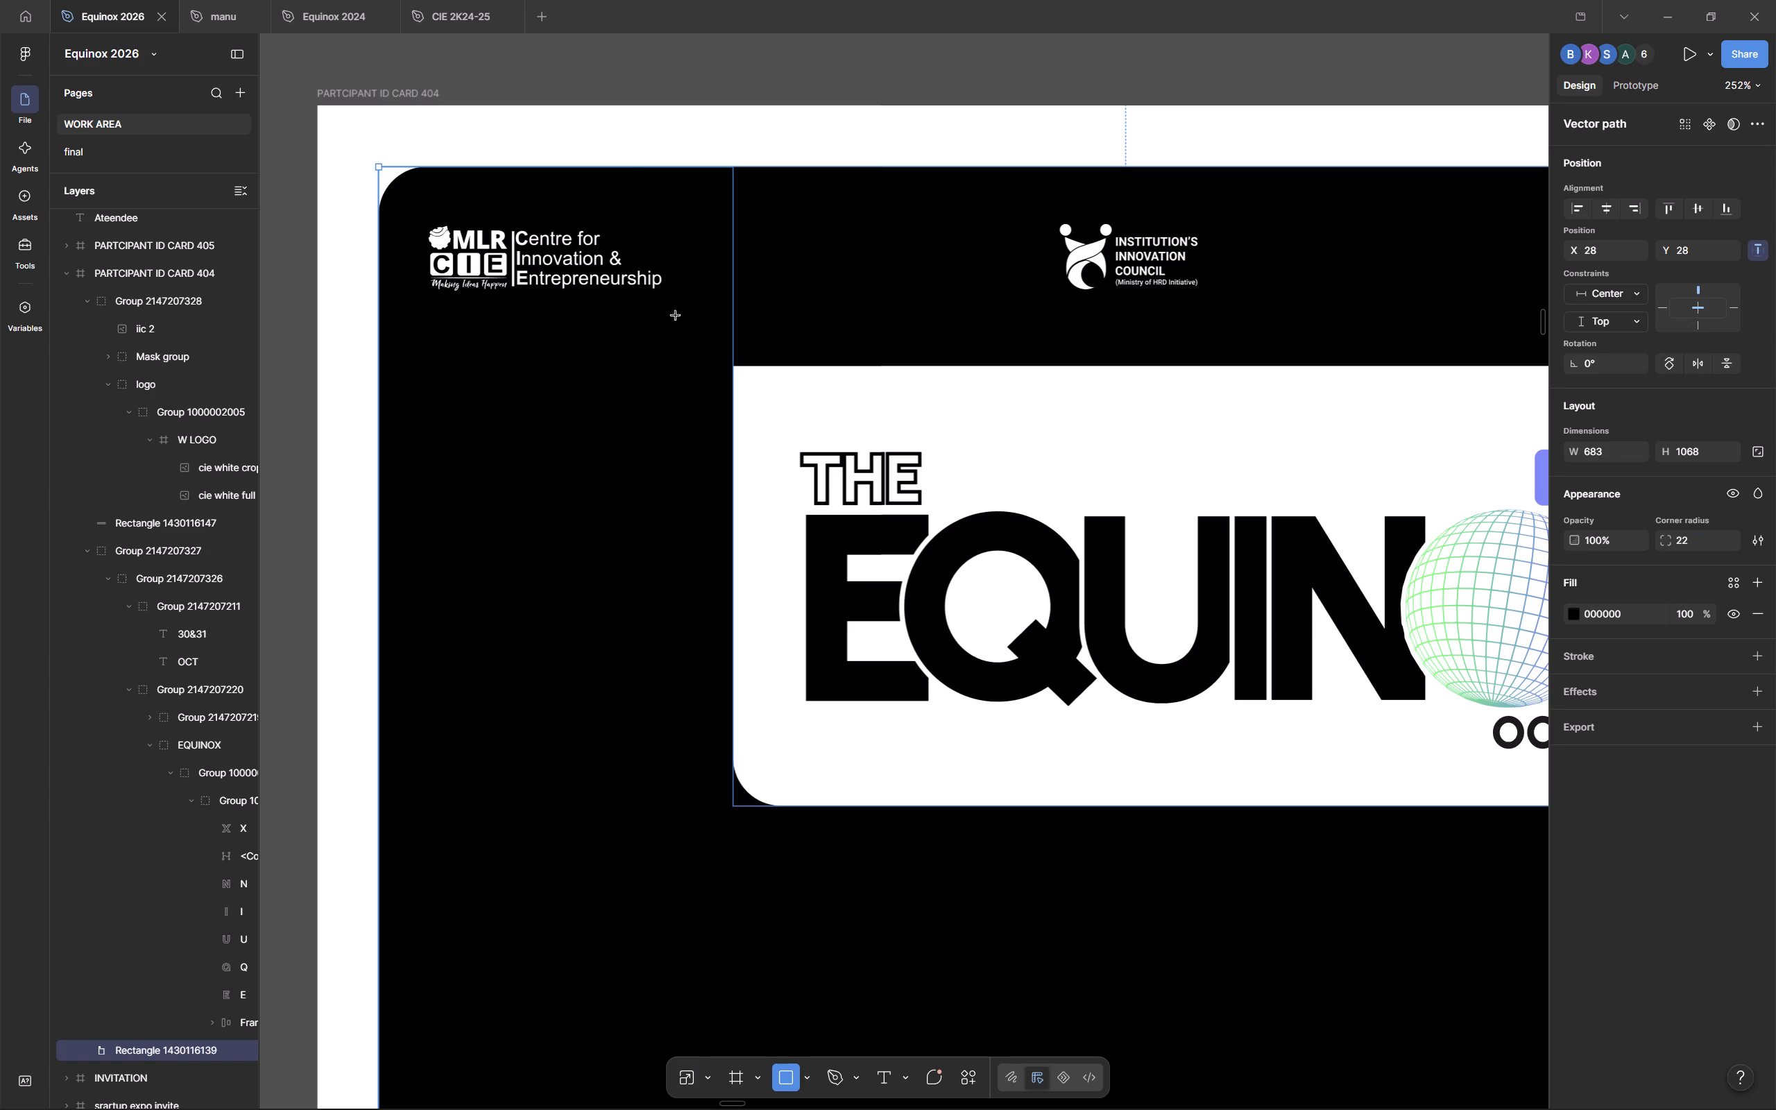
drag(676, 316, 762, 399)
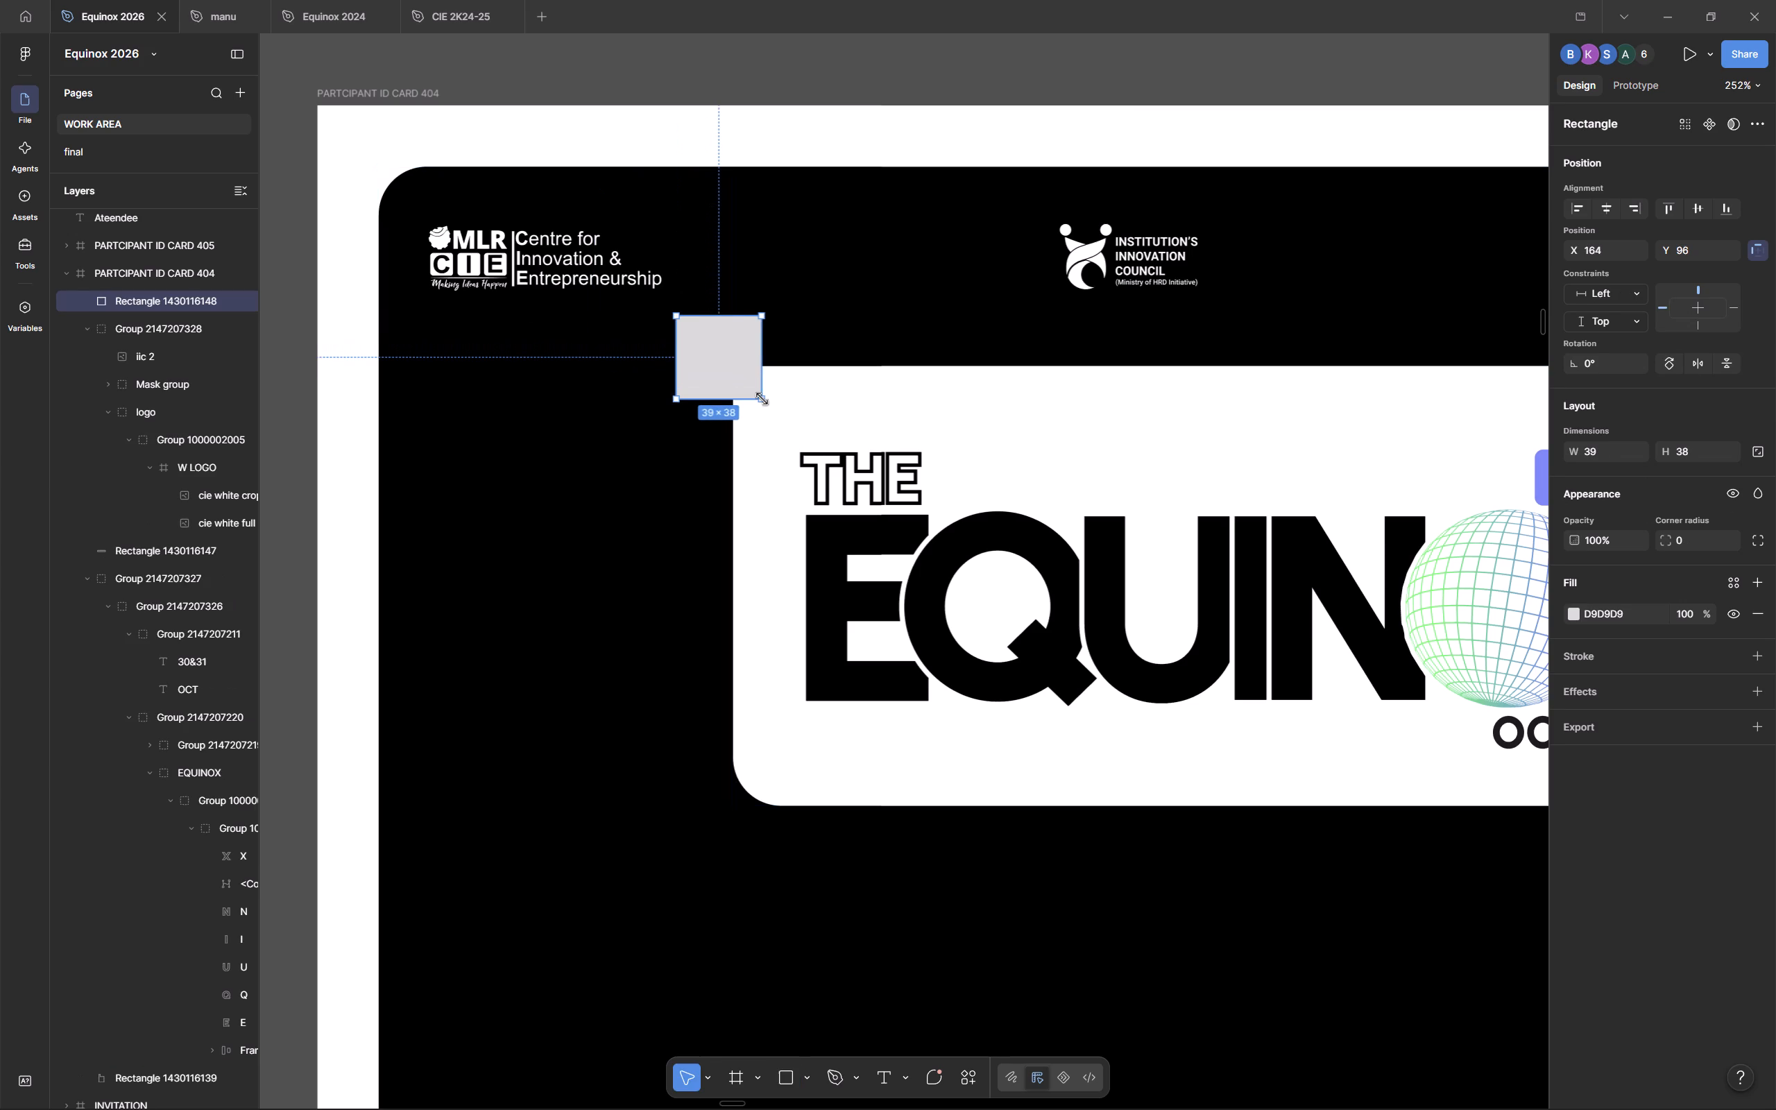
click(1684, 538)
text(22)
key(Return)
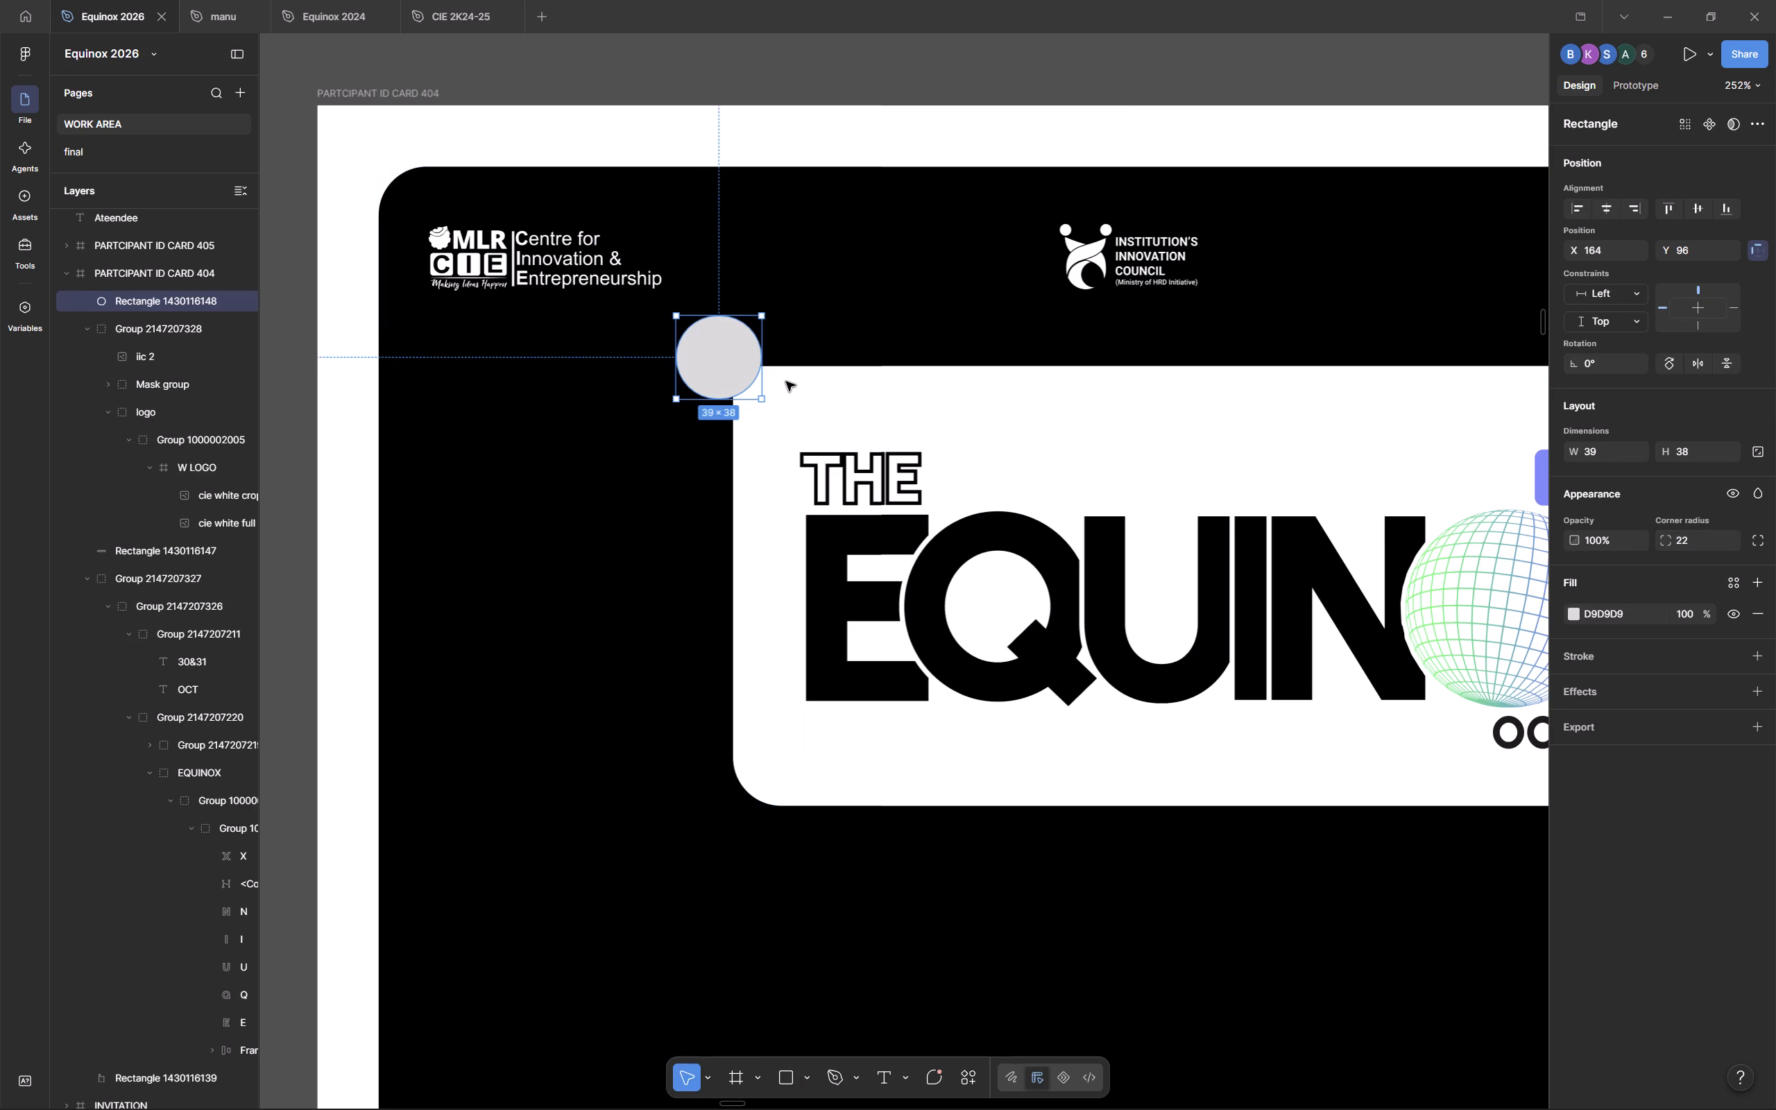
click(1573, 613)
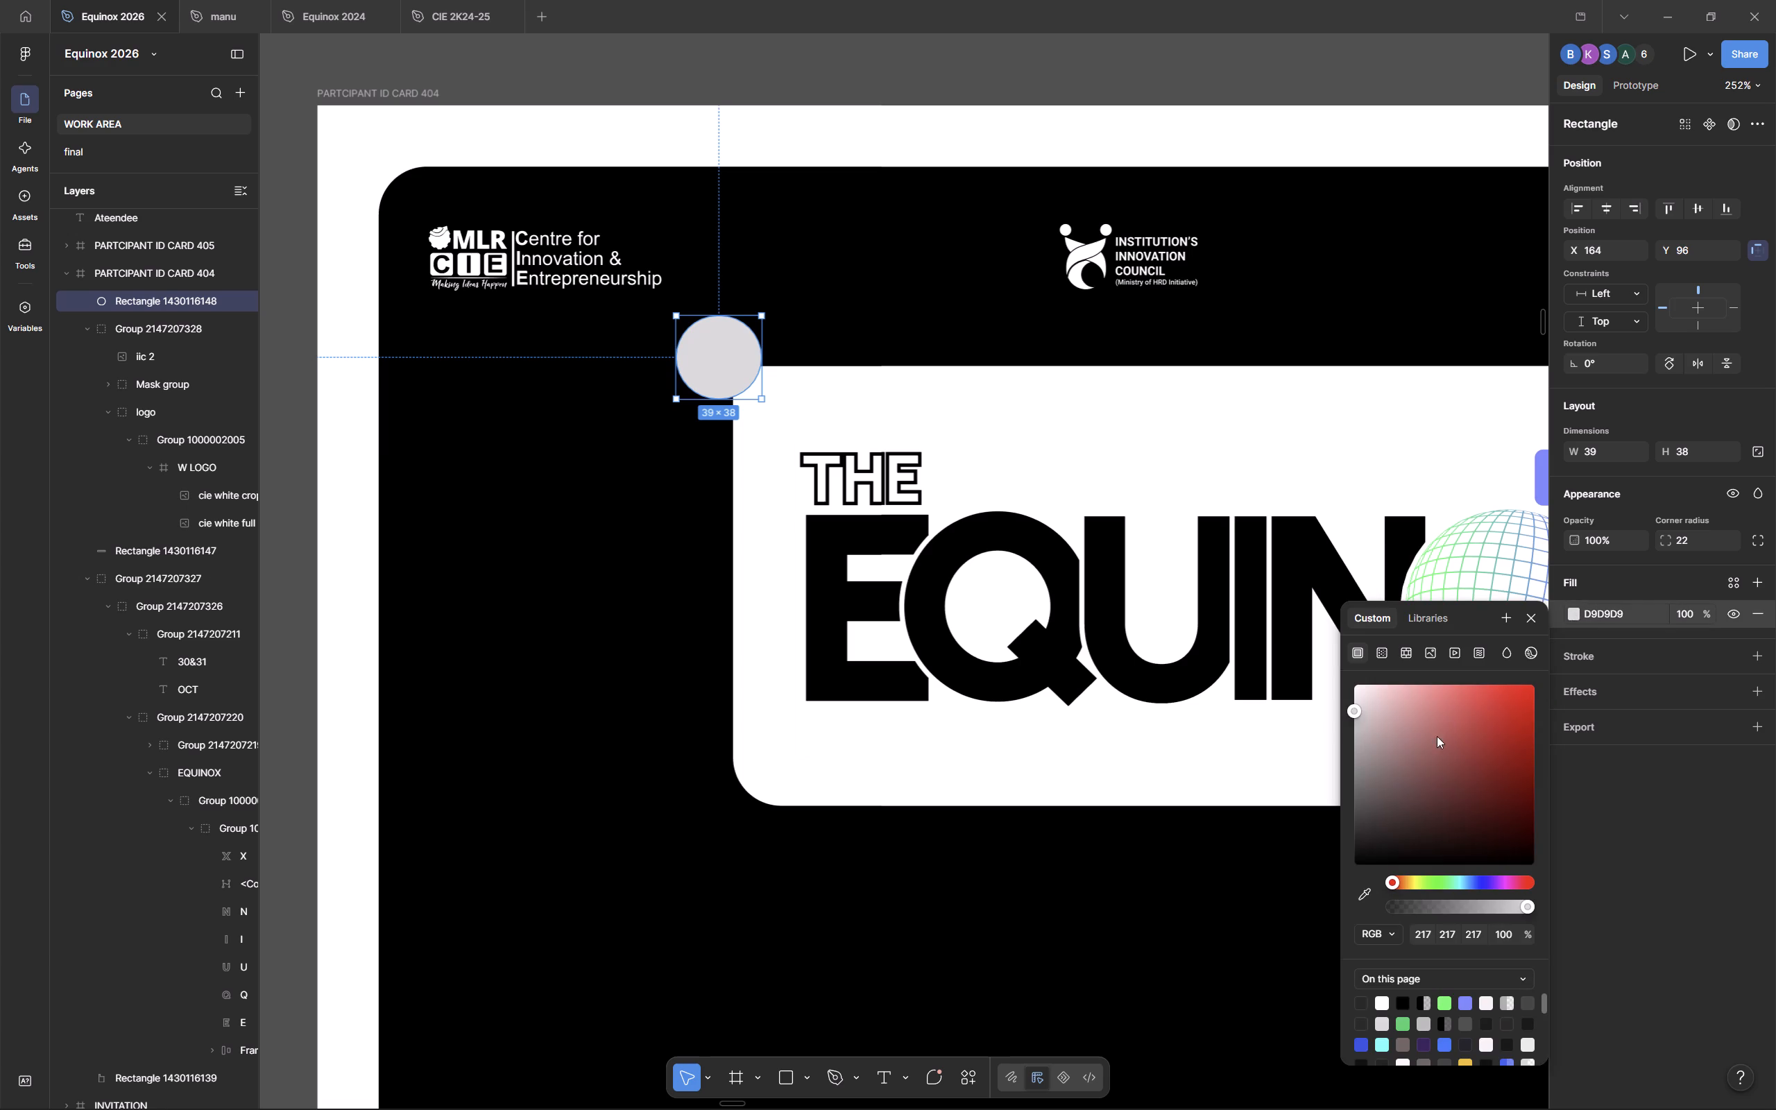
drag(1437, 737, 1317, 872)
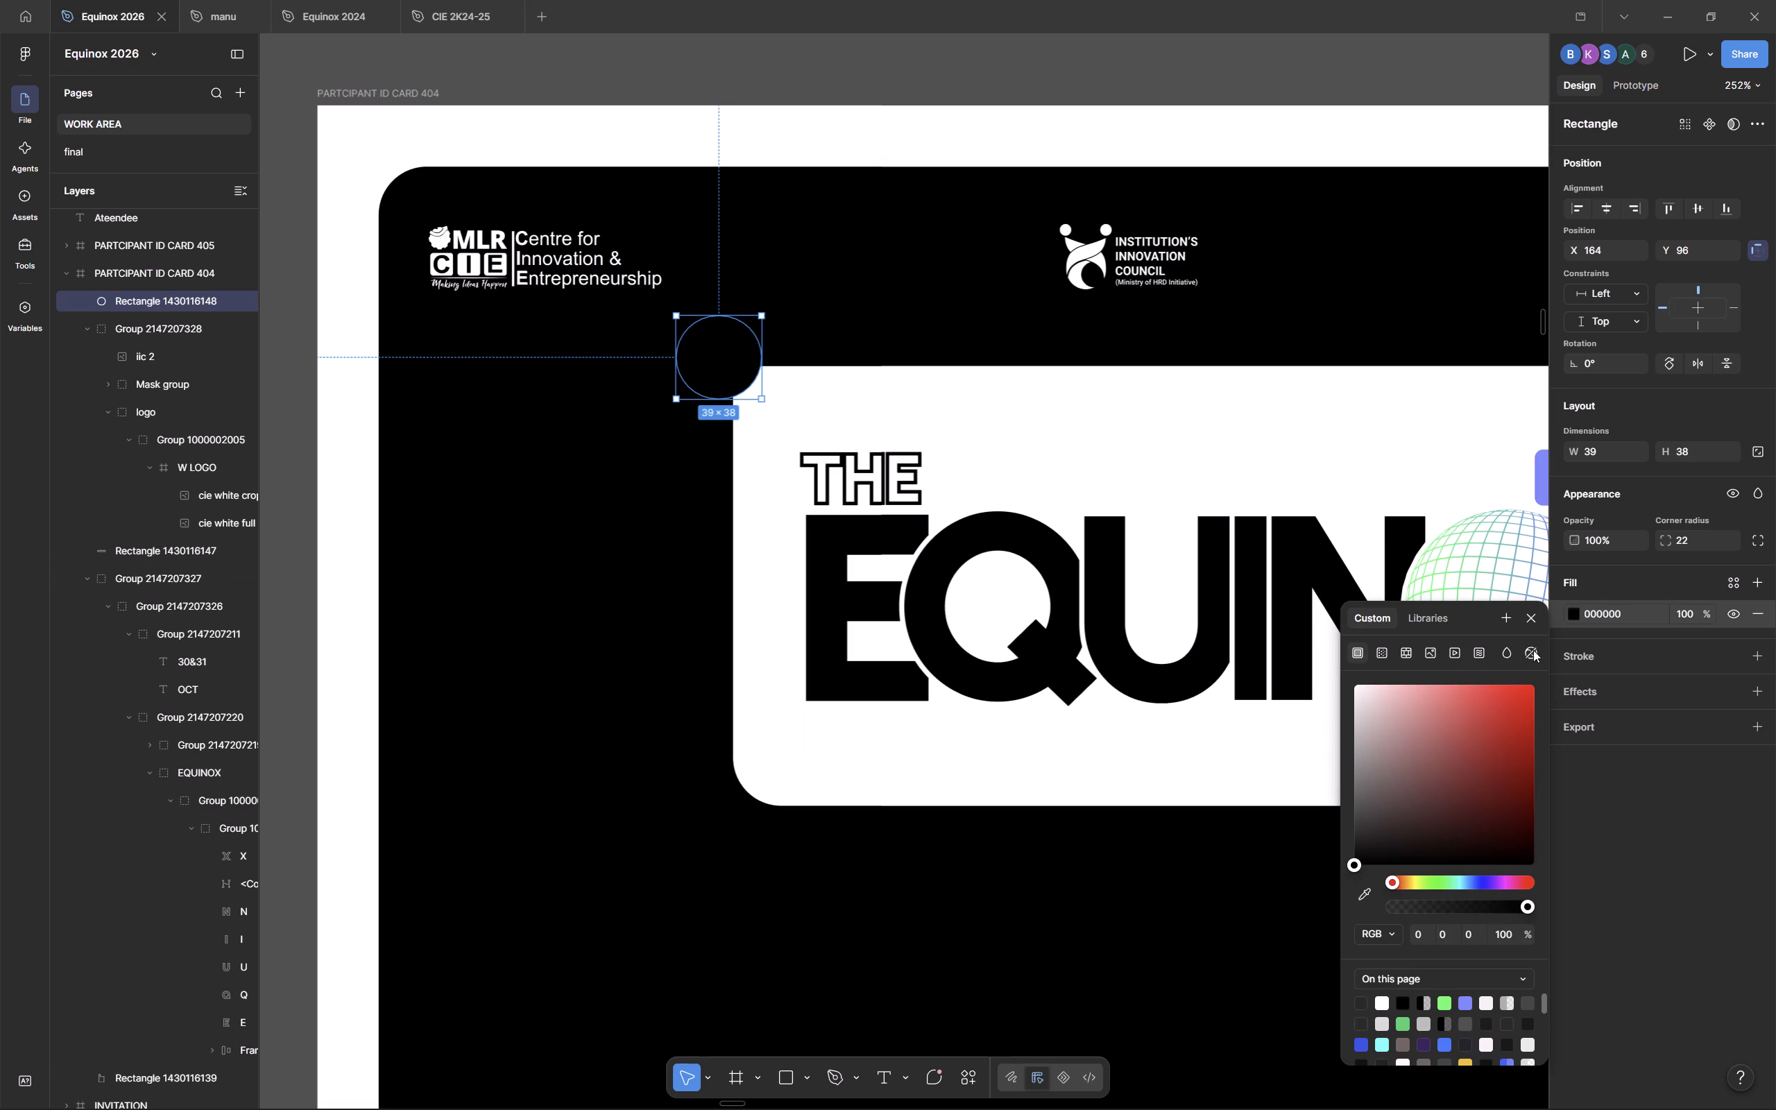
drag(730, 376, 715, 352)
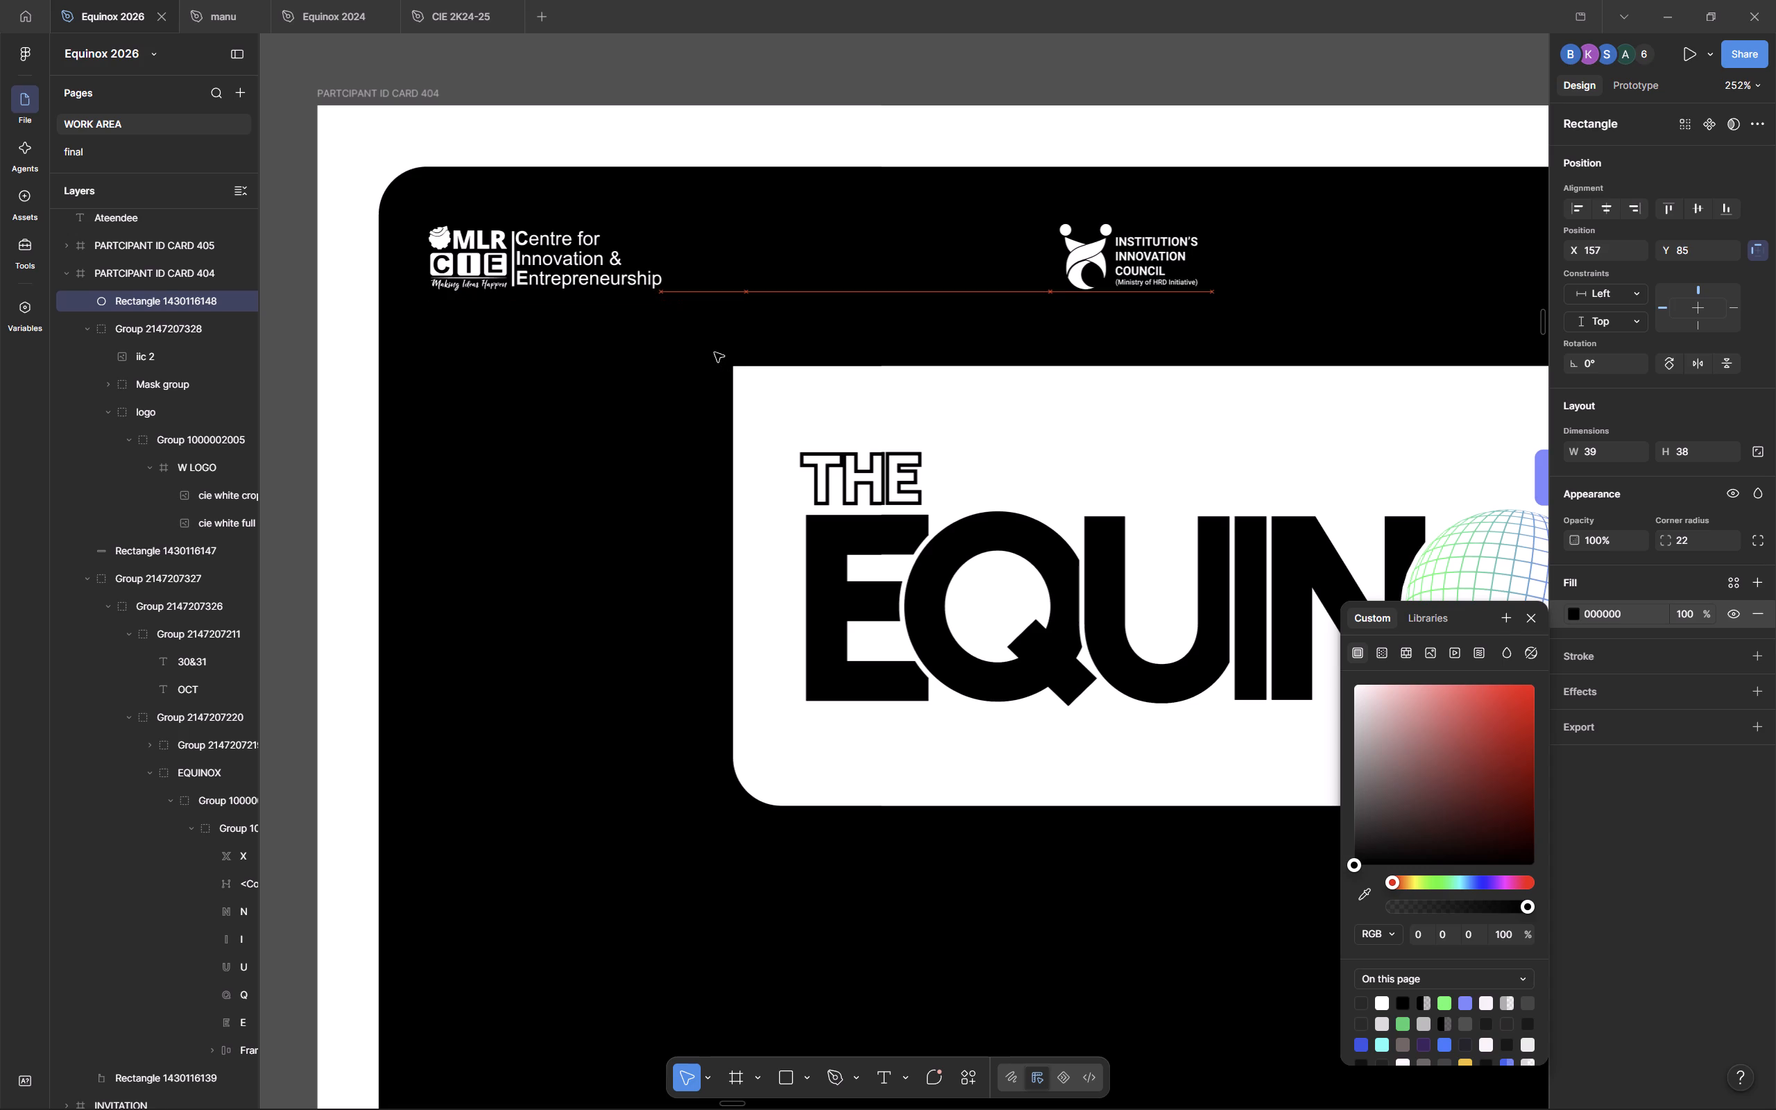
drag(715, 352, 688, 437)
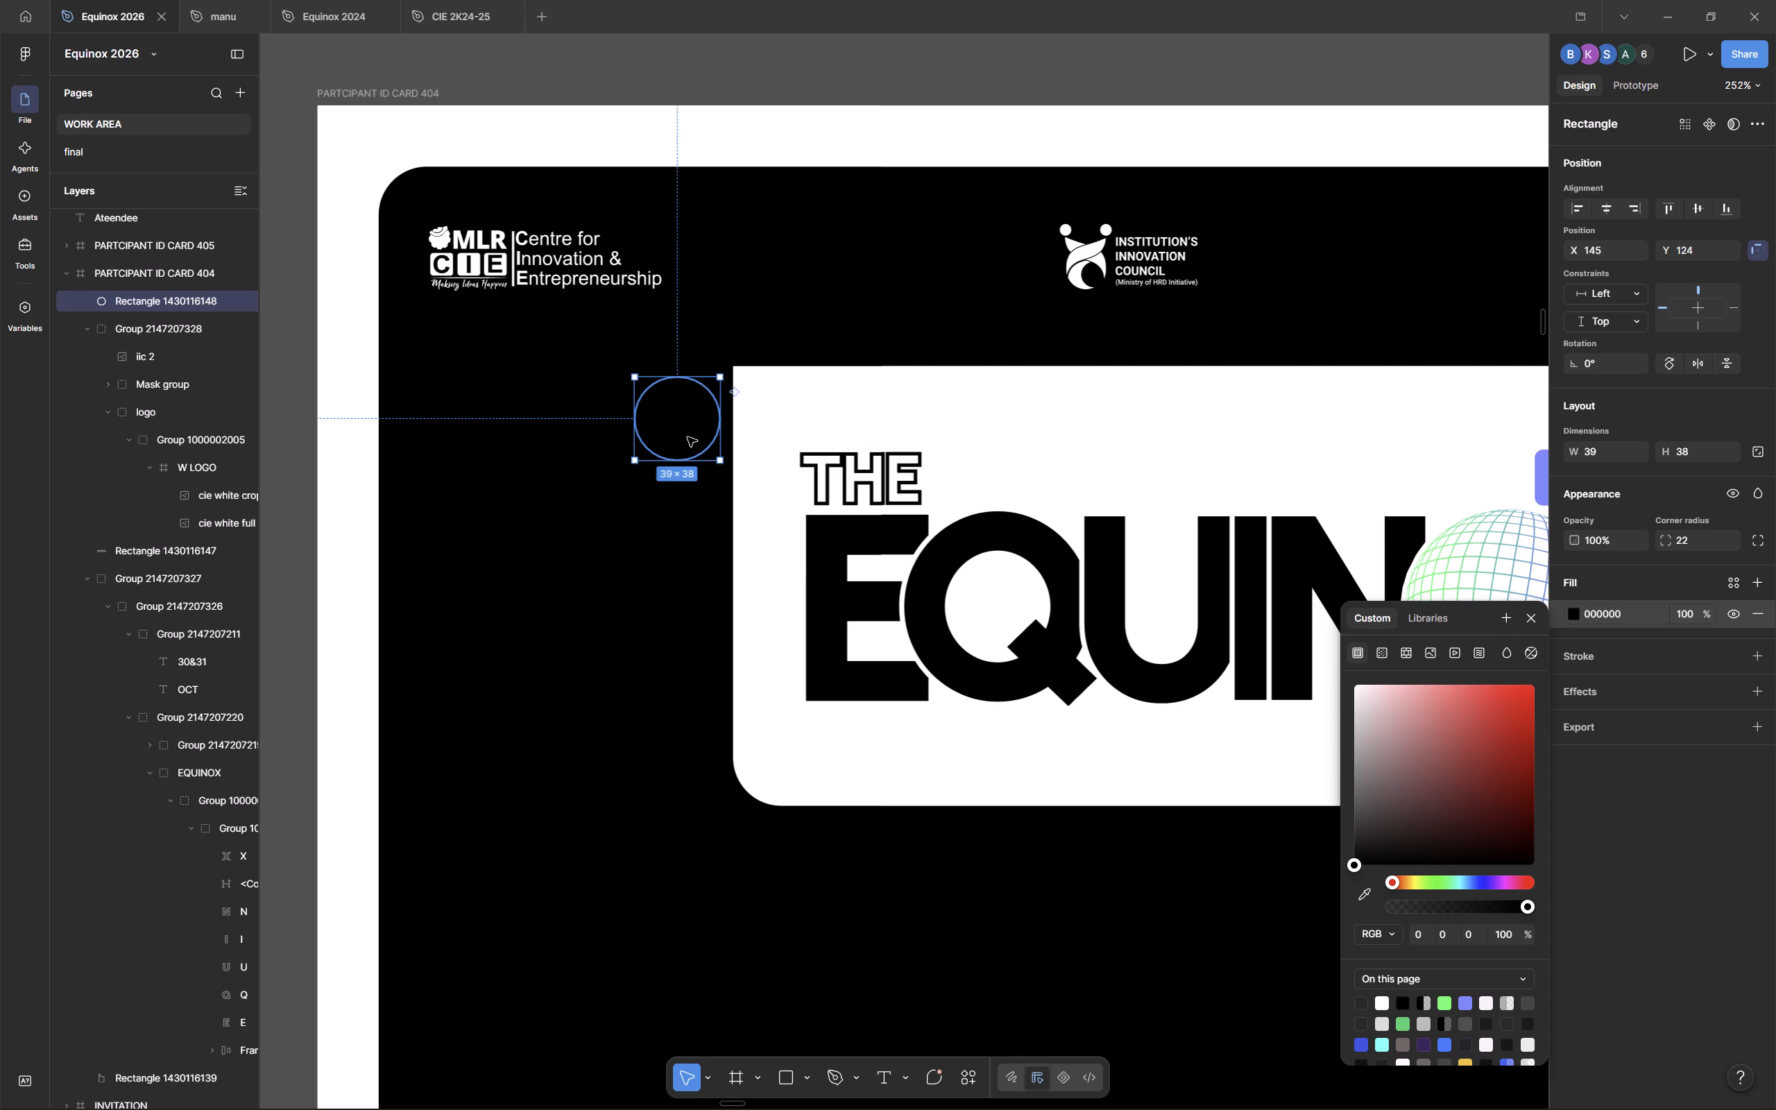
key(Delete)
Move the gradient "Ateendee" text into the lower part of the card's black panel, centred at about X 186, Y 847.
scroll(688, 437, down, 1)
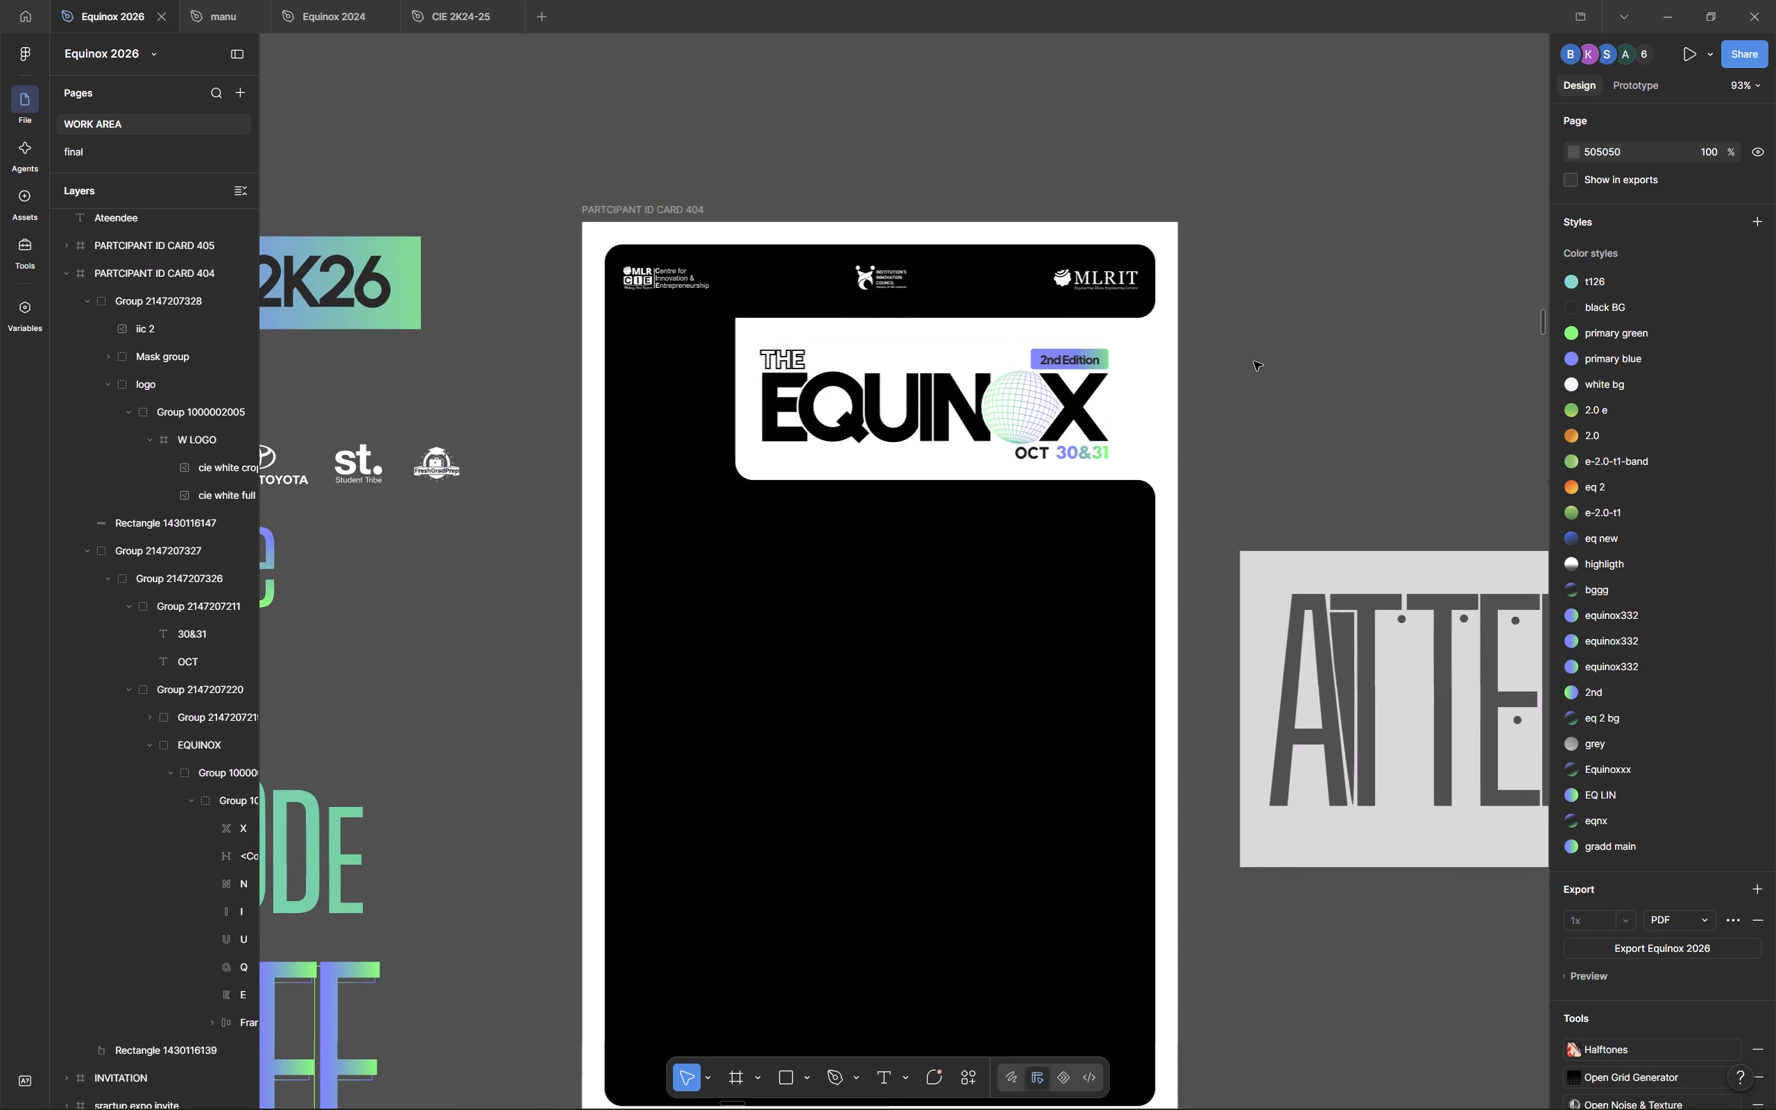
click(1257, 361)
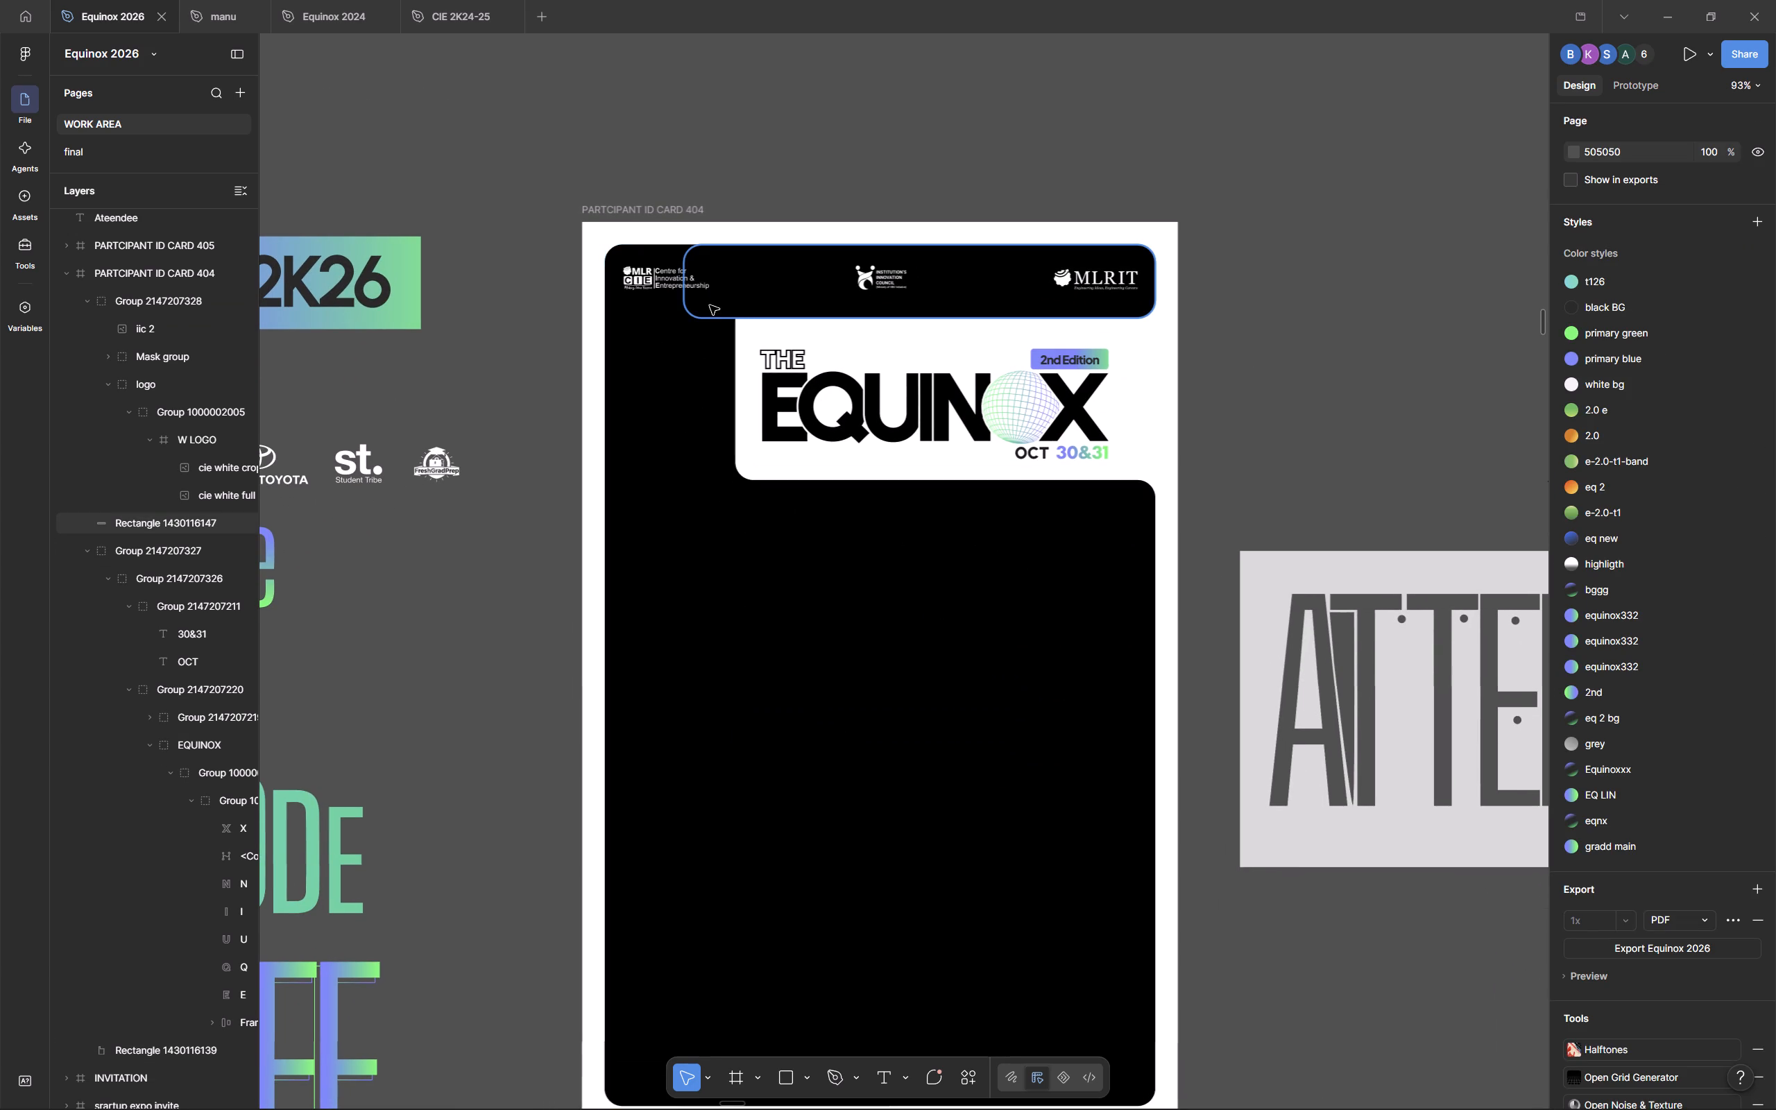
scroll(418, 555, down, 1)
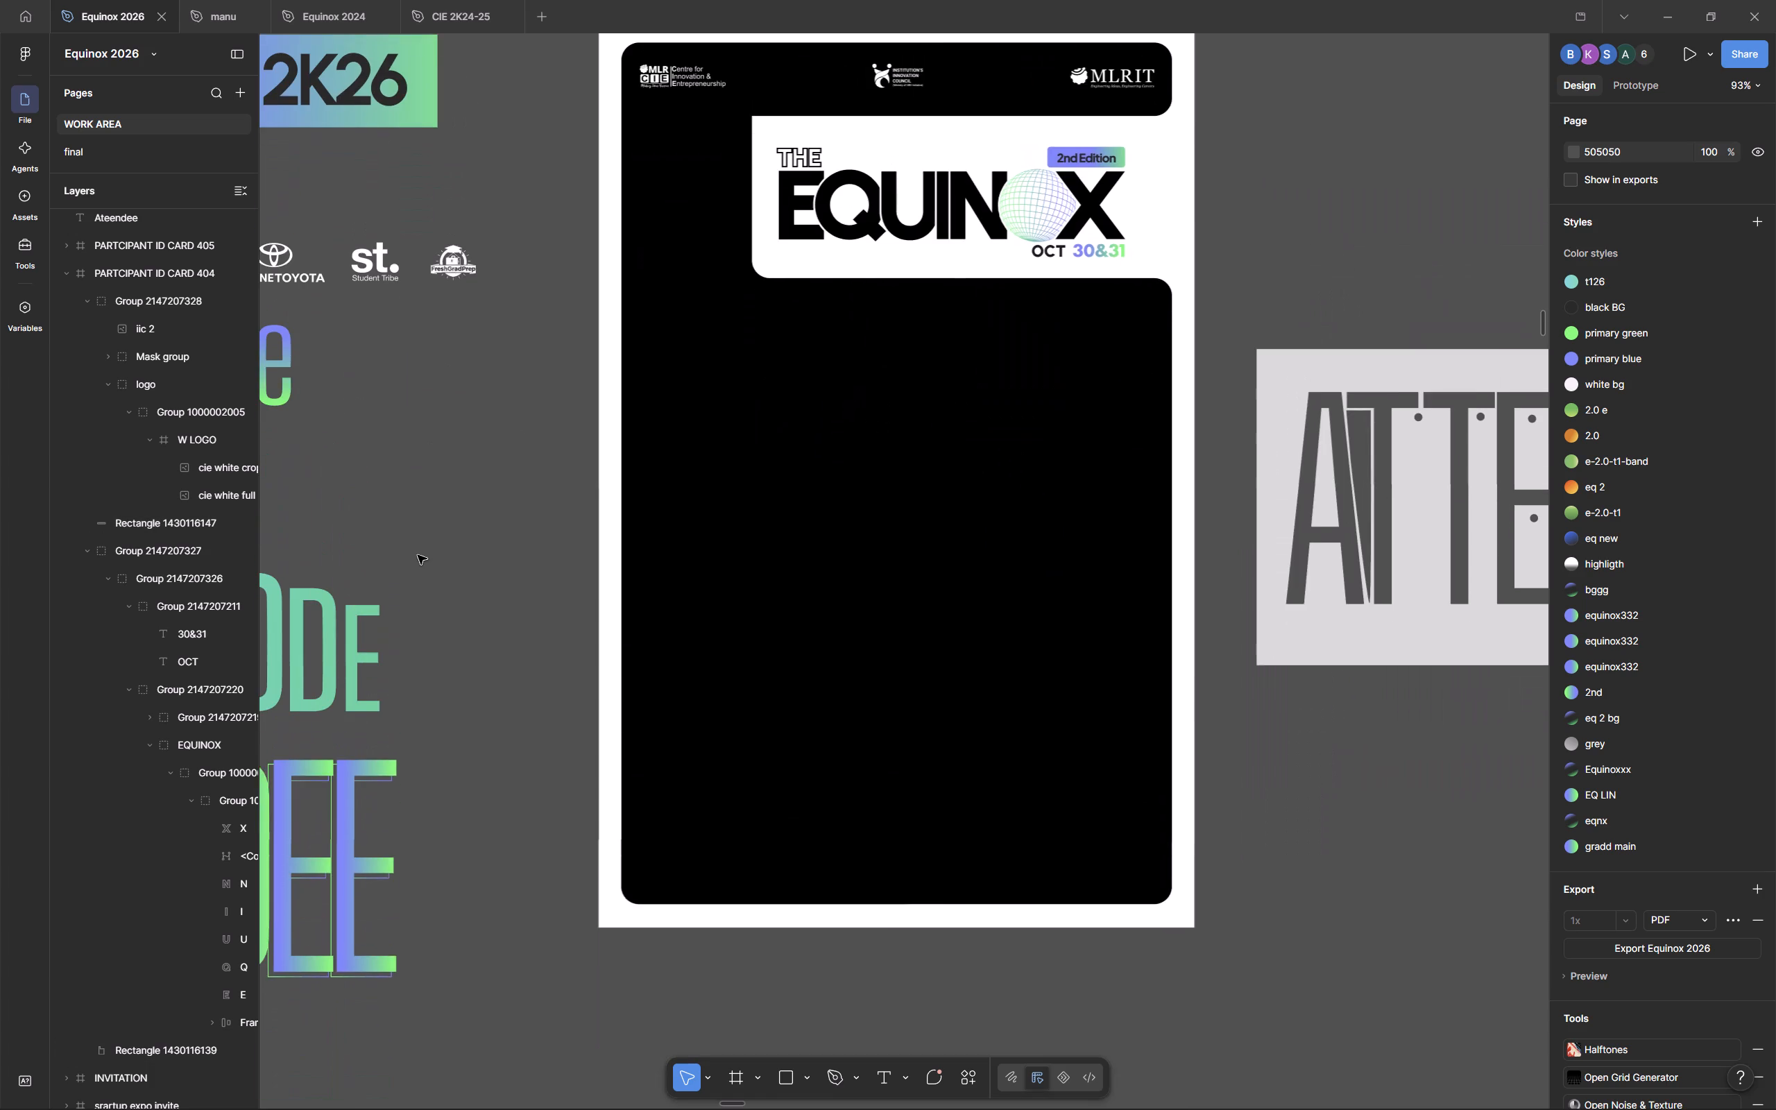
scroll(418, 555, down, 1)
scroll(418, 555, right, 2)
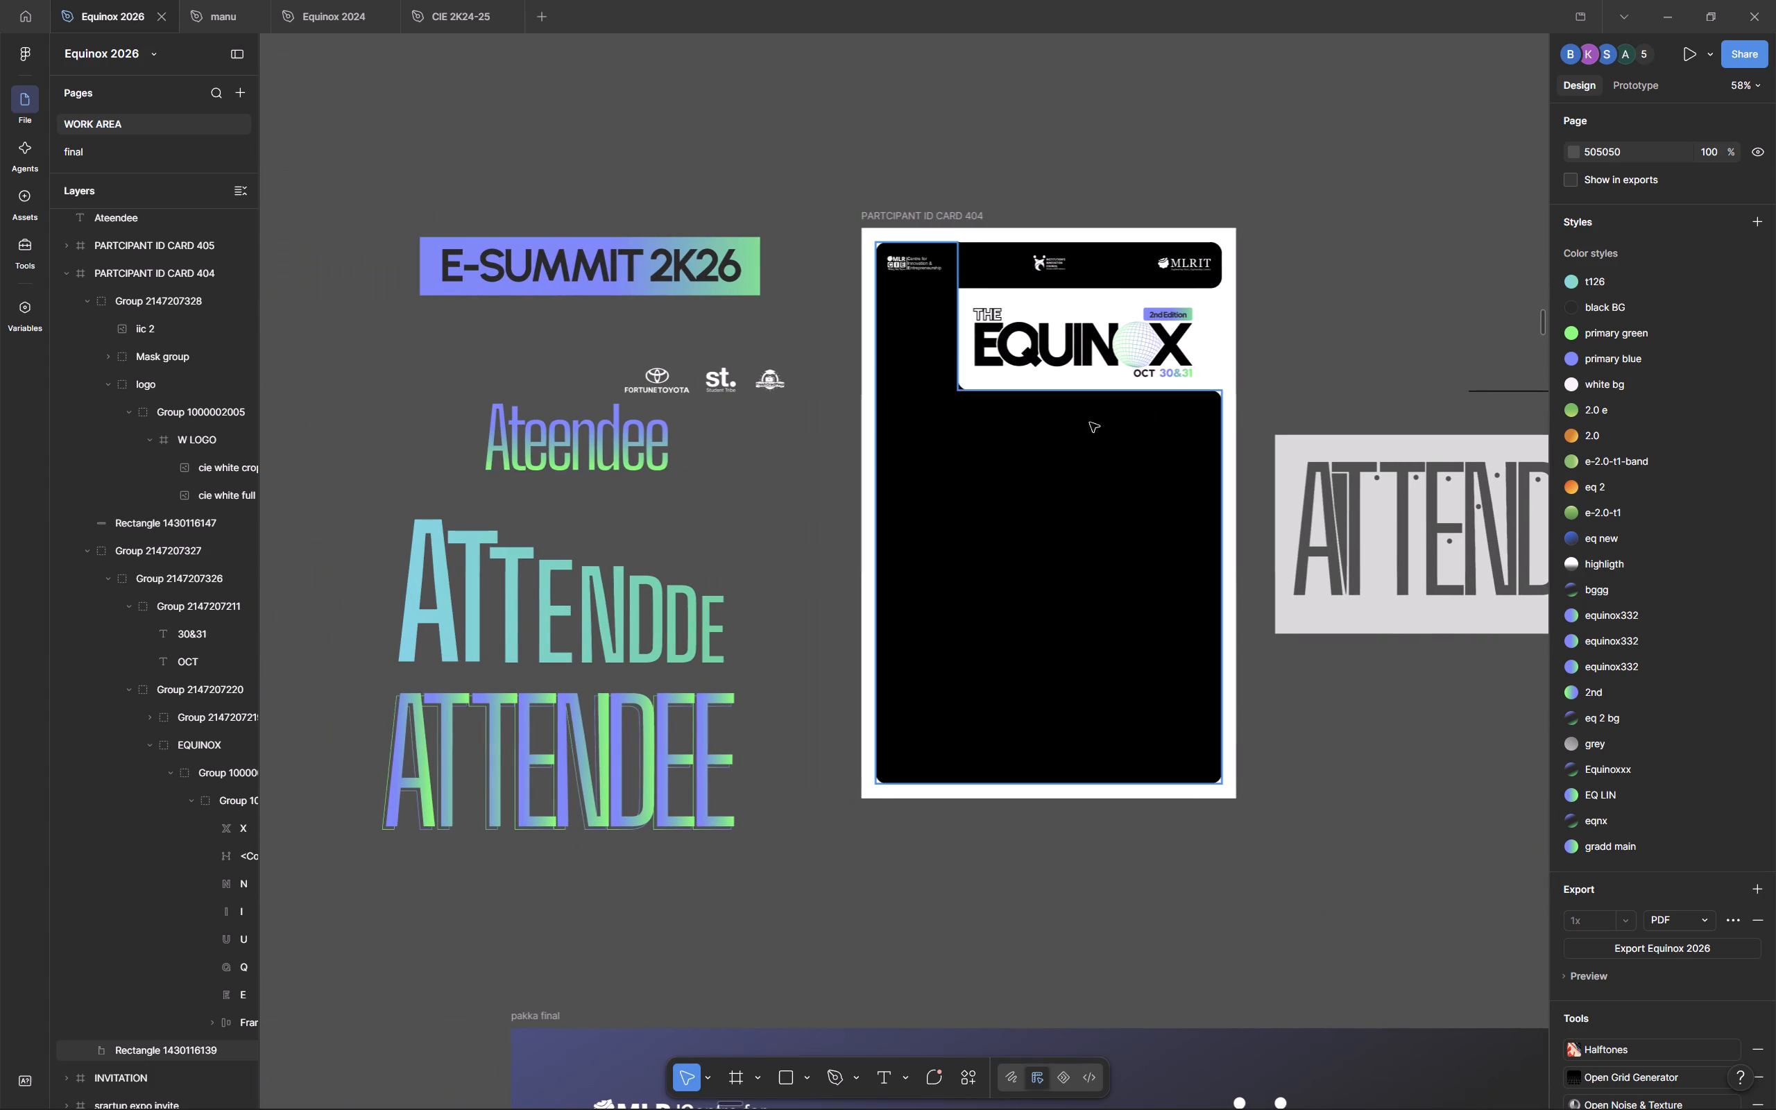
drag(606, 437, 1078, 706)
Draw a rectangle about 569 × 338 above the "Ateendee" text at X 87, Y 408, with corner radius 22 and white FFFFFF fill.
scroll(1078, 706, left, 3)
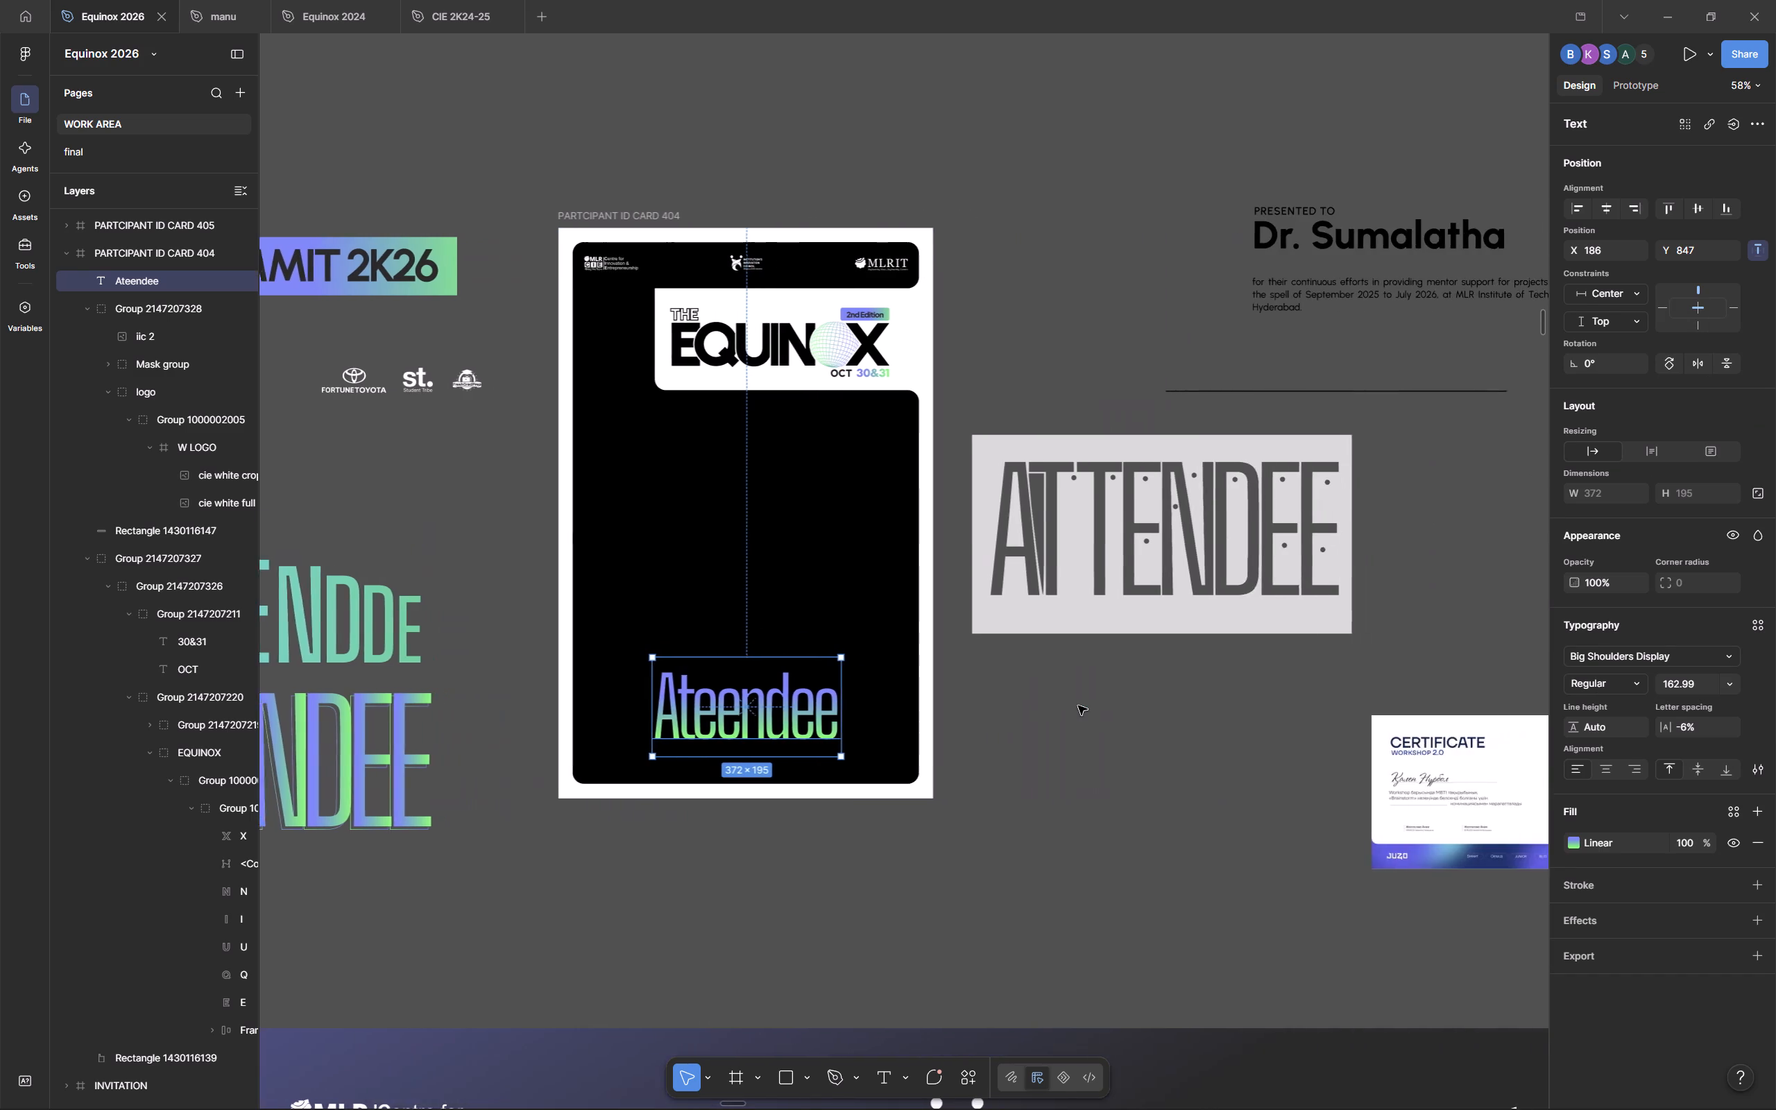
scroll(1078, 706, left, 1)
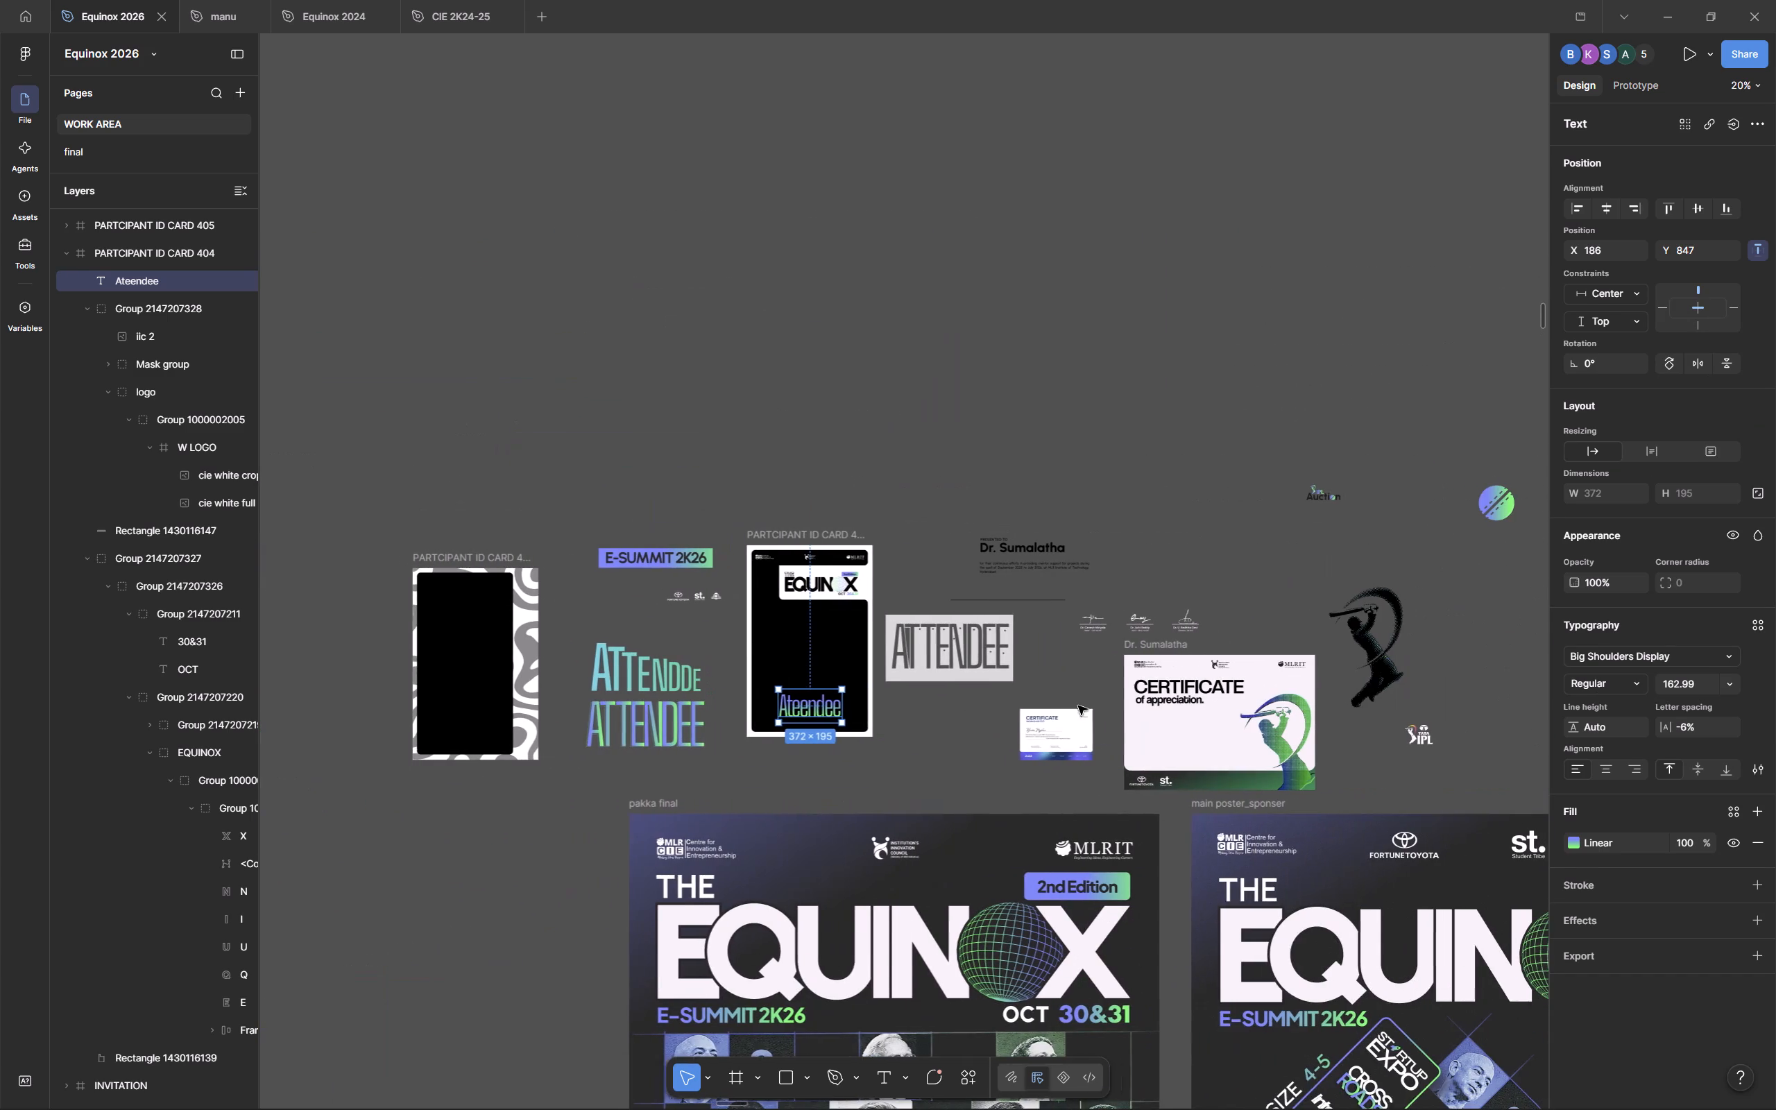
scroll(1078, 706, right, 3)
key(r)
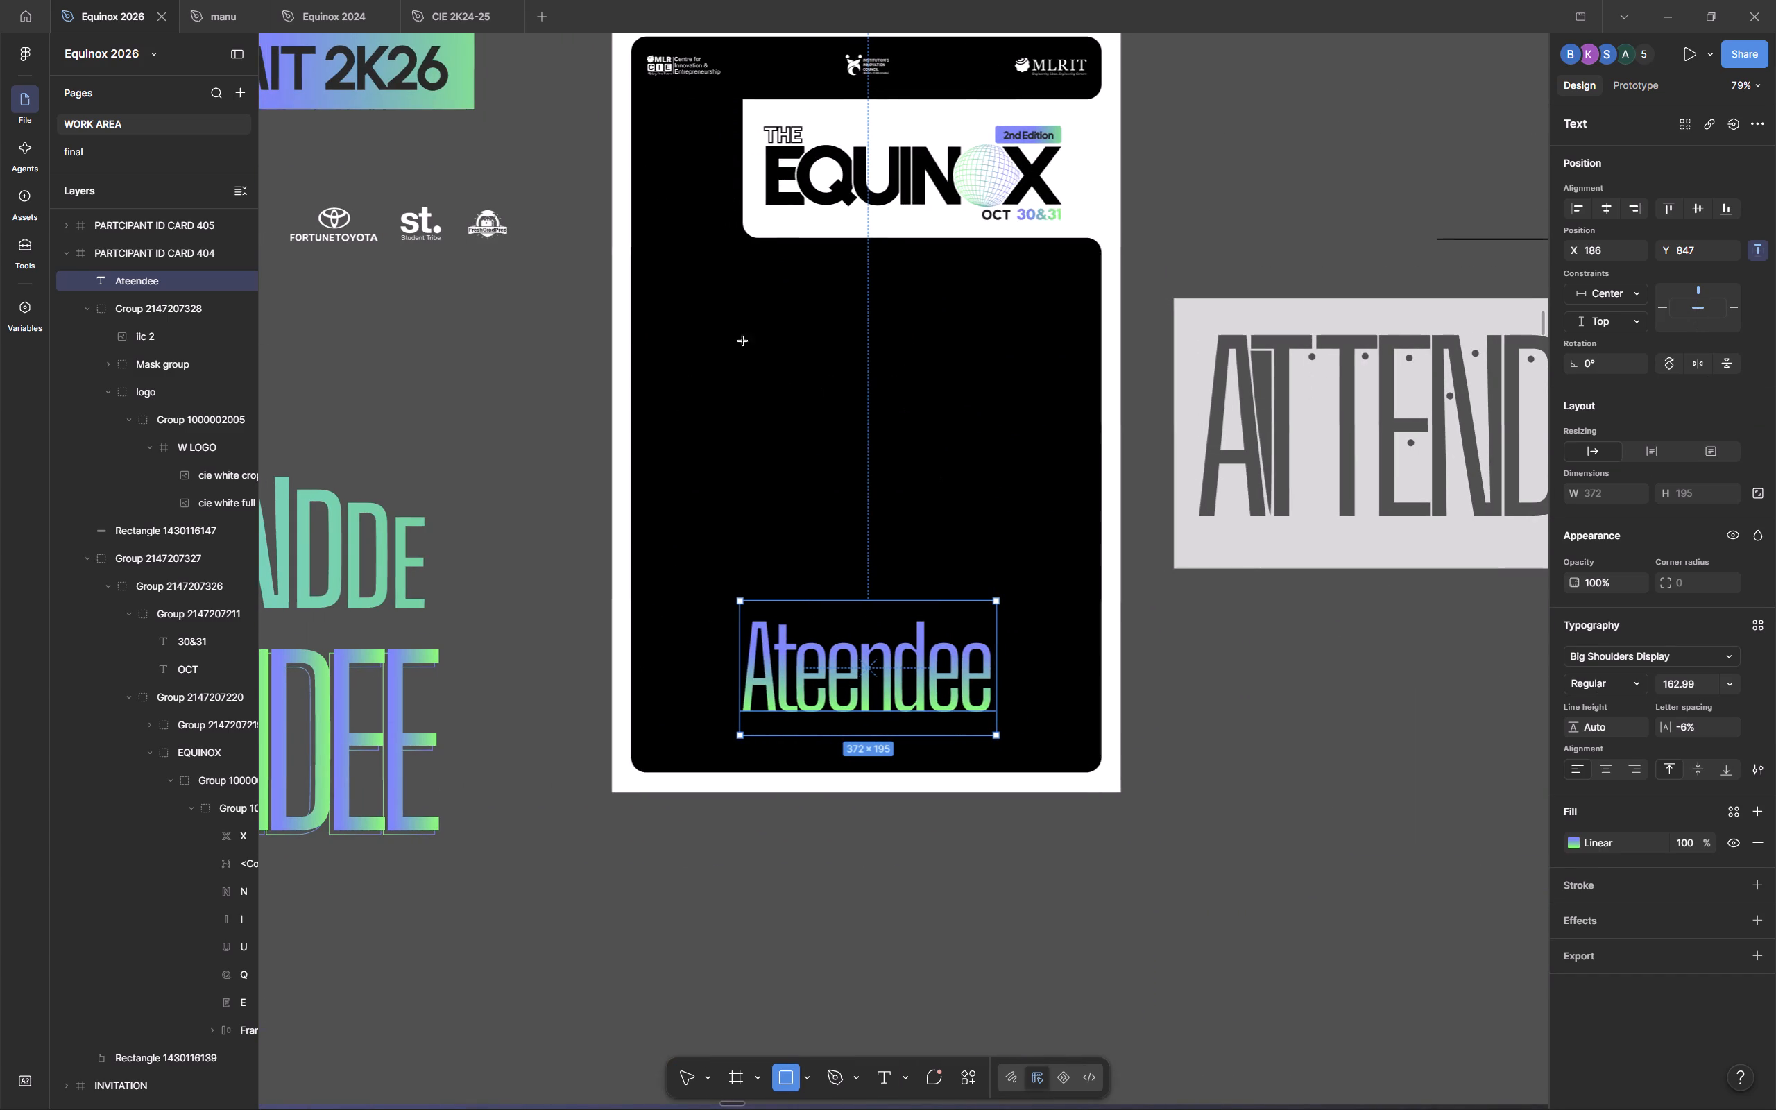
drag(672, 296, 1067, 531)
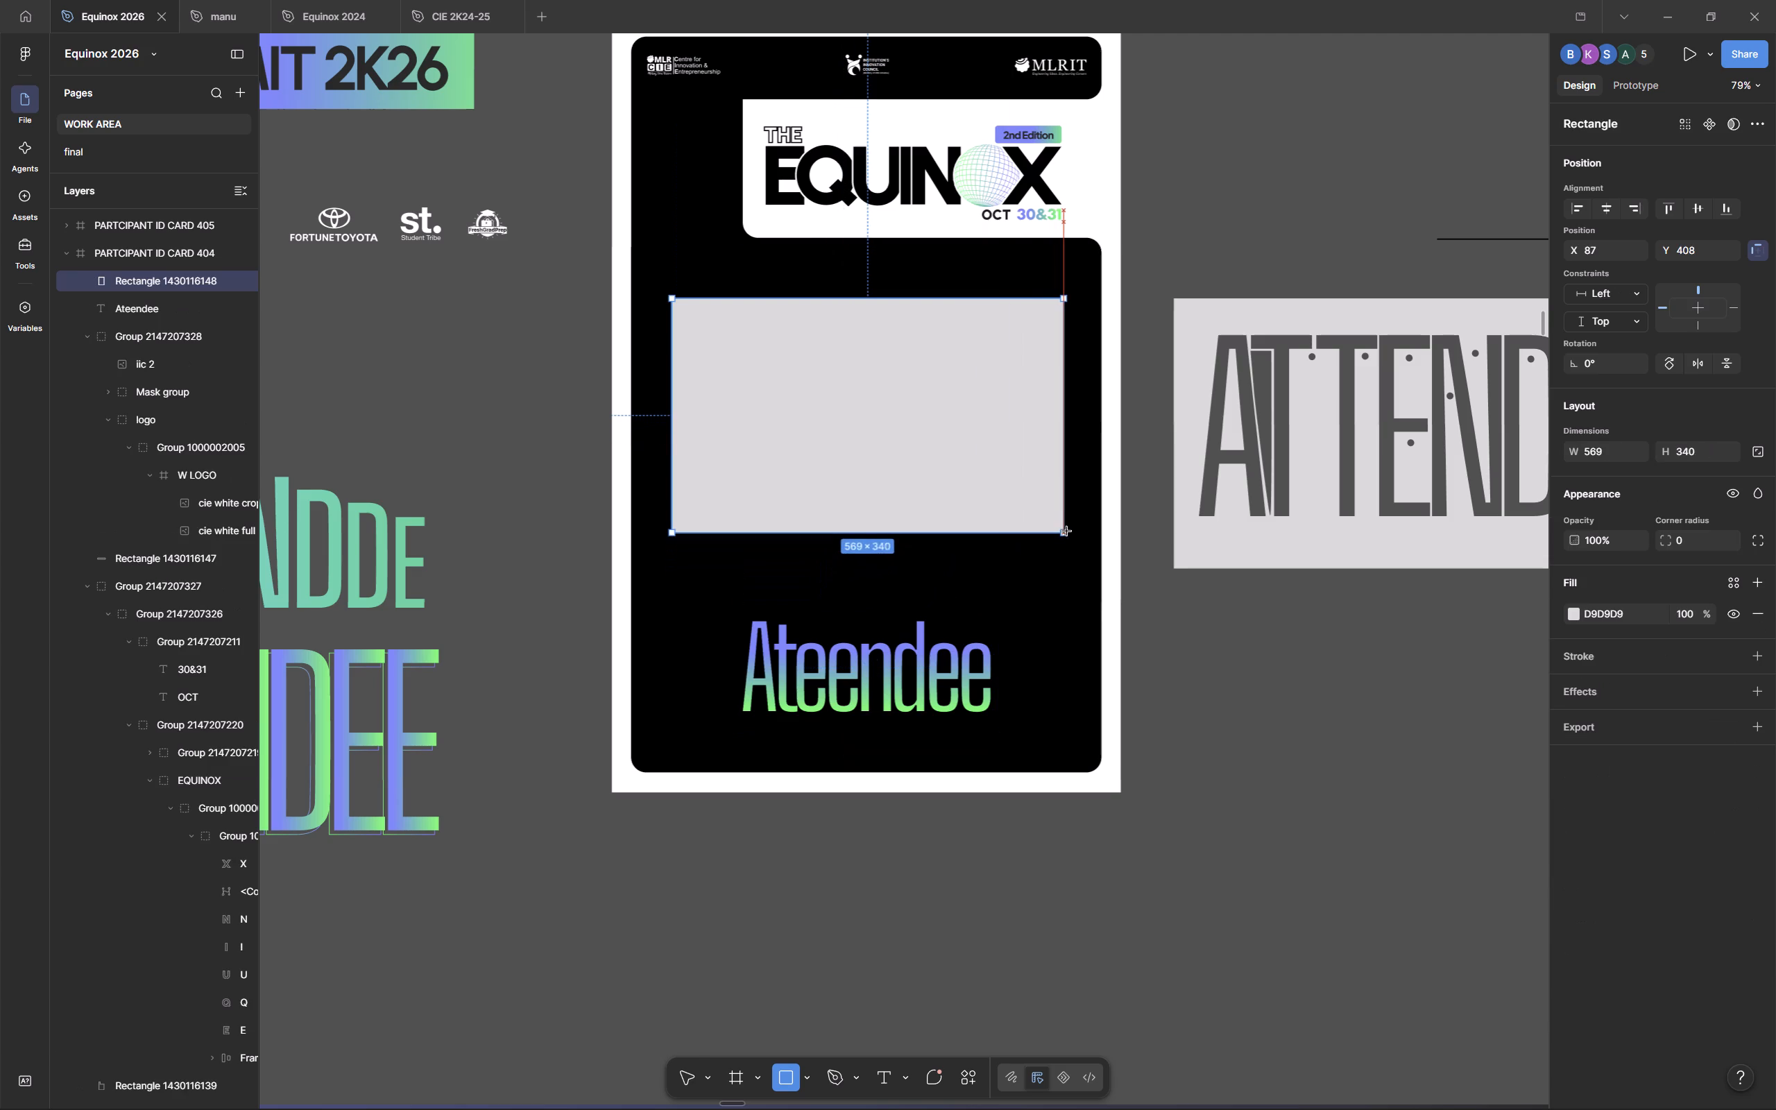
drag(1067, 531, 1068, 531)
click(1706, 540)
text(22)
key(Return)
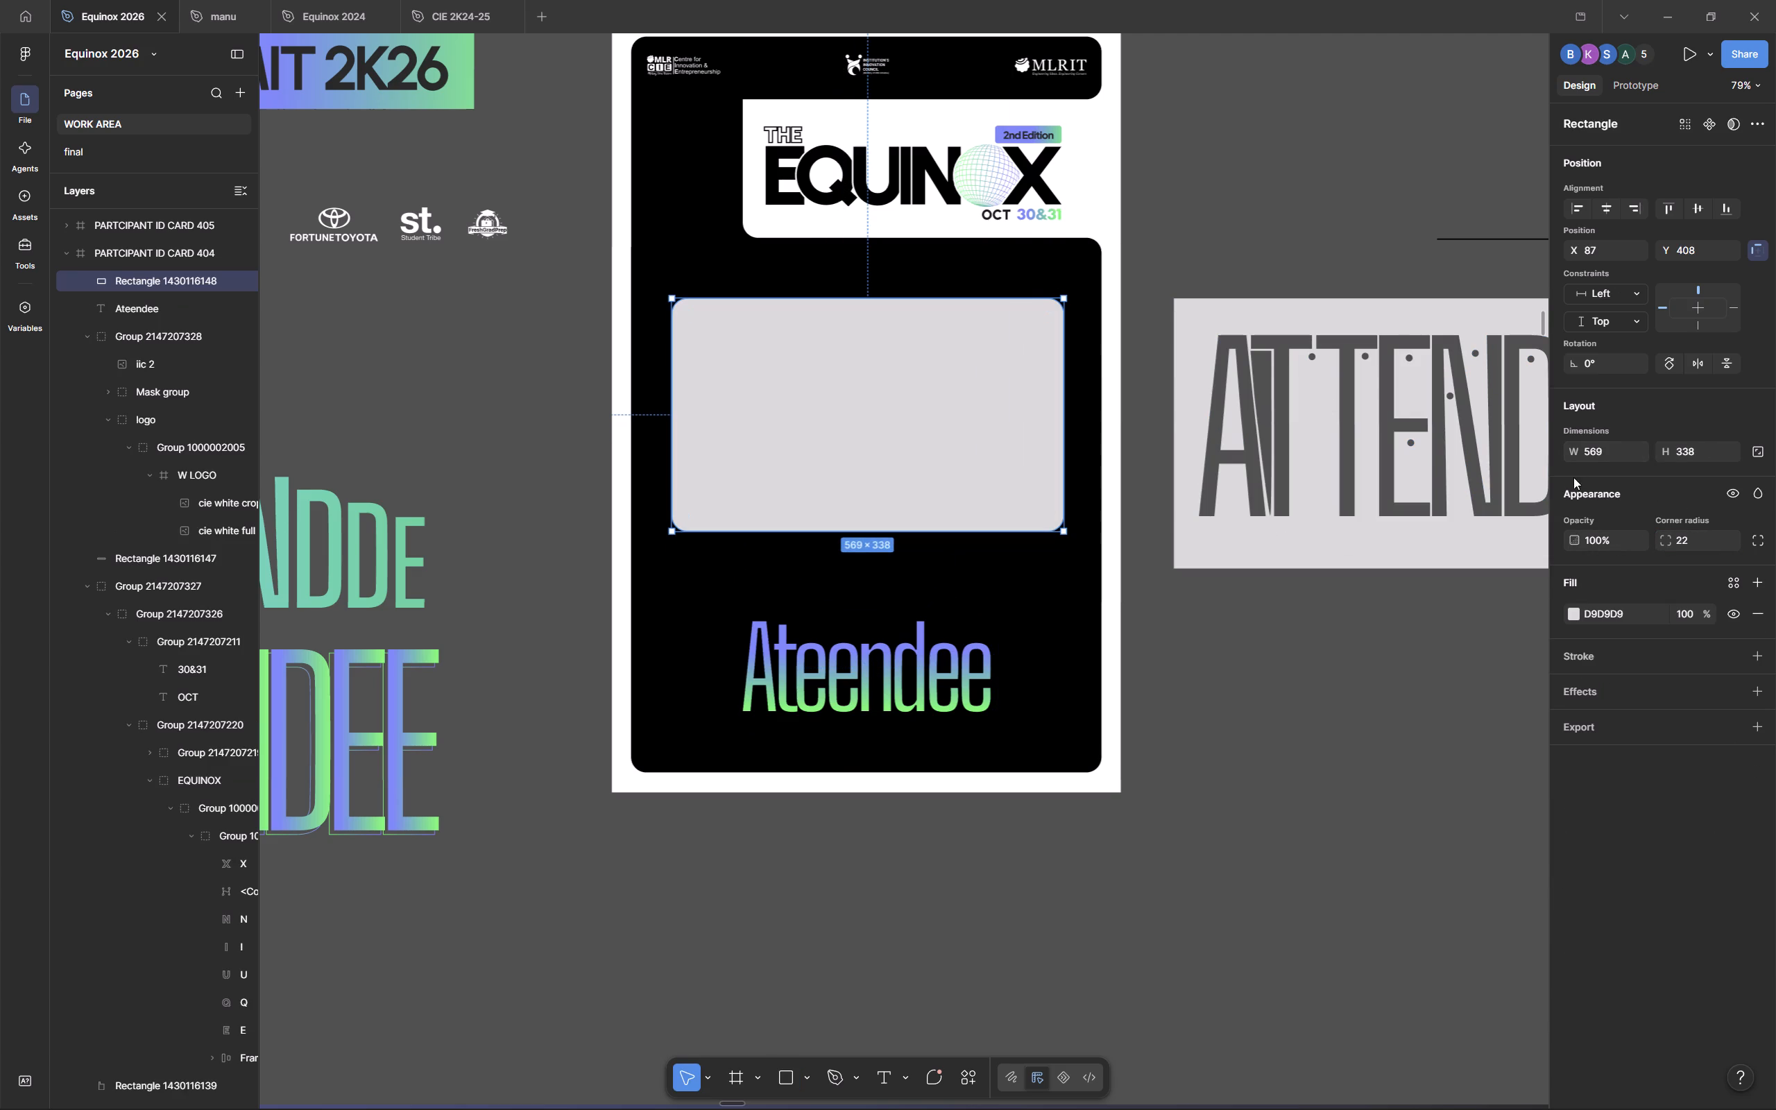
click(1571, 616)
drag(1417, 776, 1228, 905)
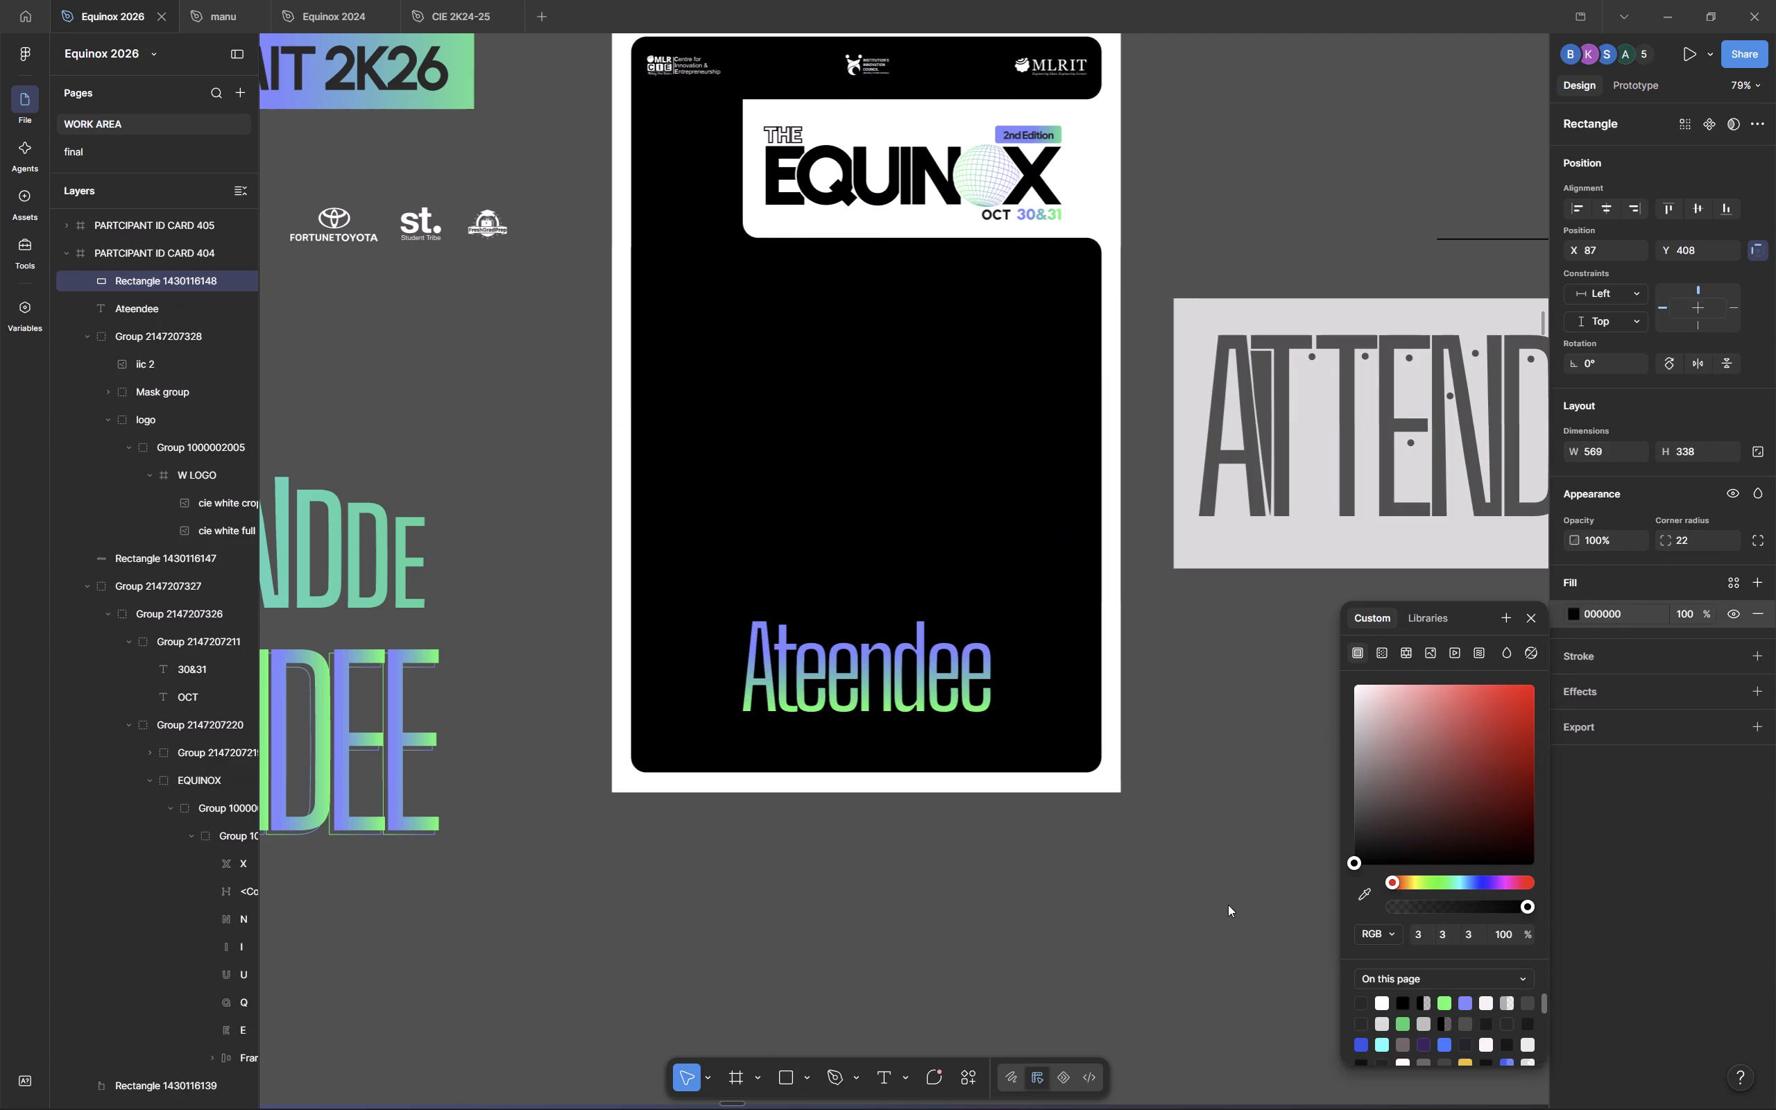
drag(1228, 905, 1222, 373)
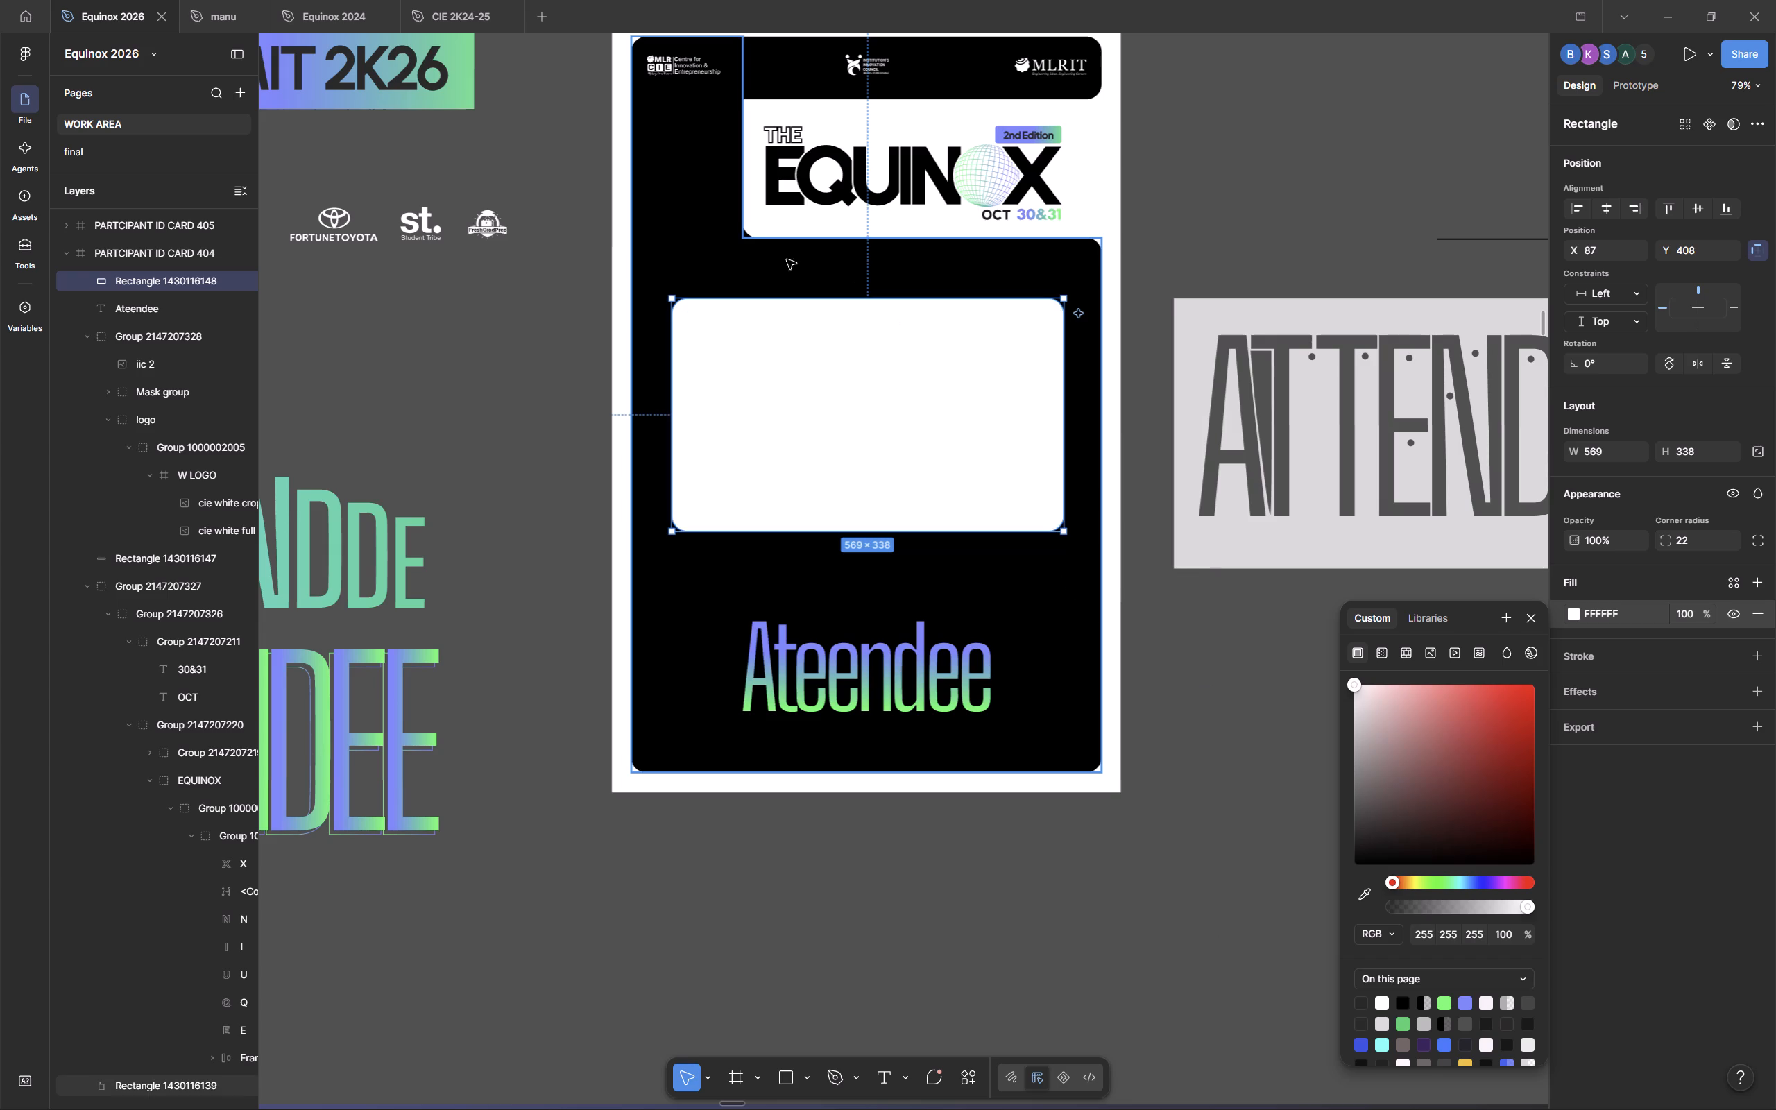
Edit the black panel's vector path, lowering the anchor point on the notch's vertical edge to about X 190, Y 117.5.
click(749, 244)
scroll(749, 244, up, 2)
double_click(649, 281)
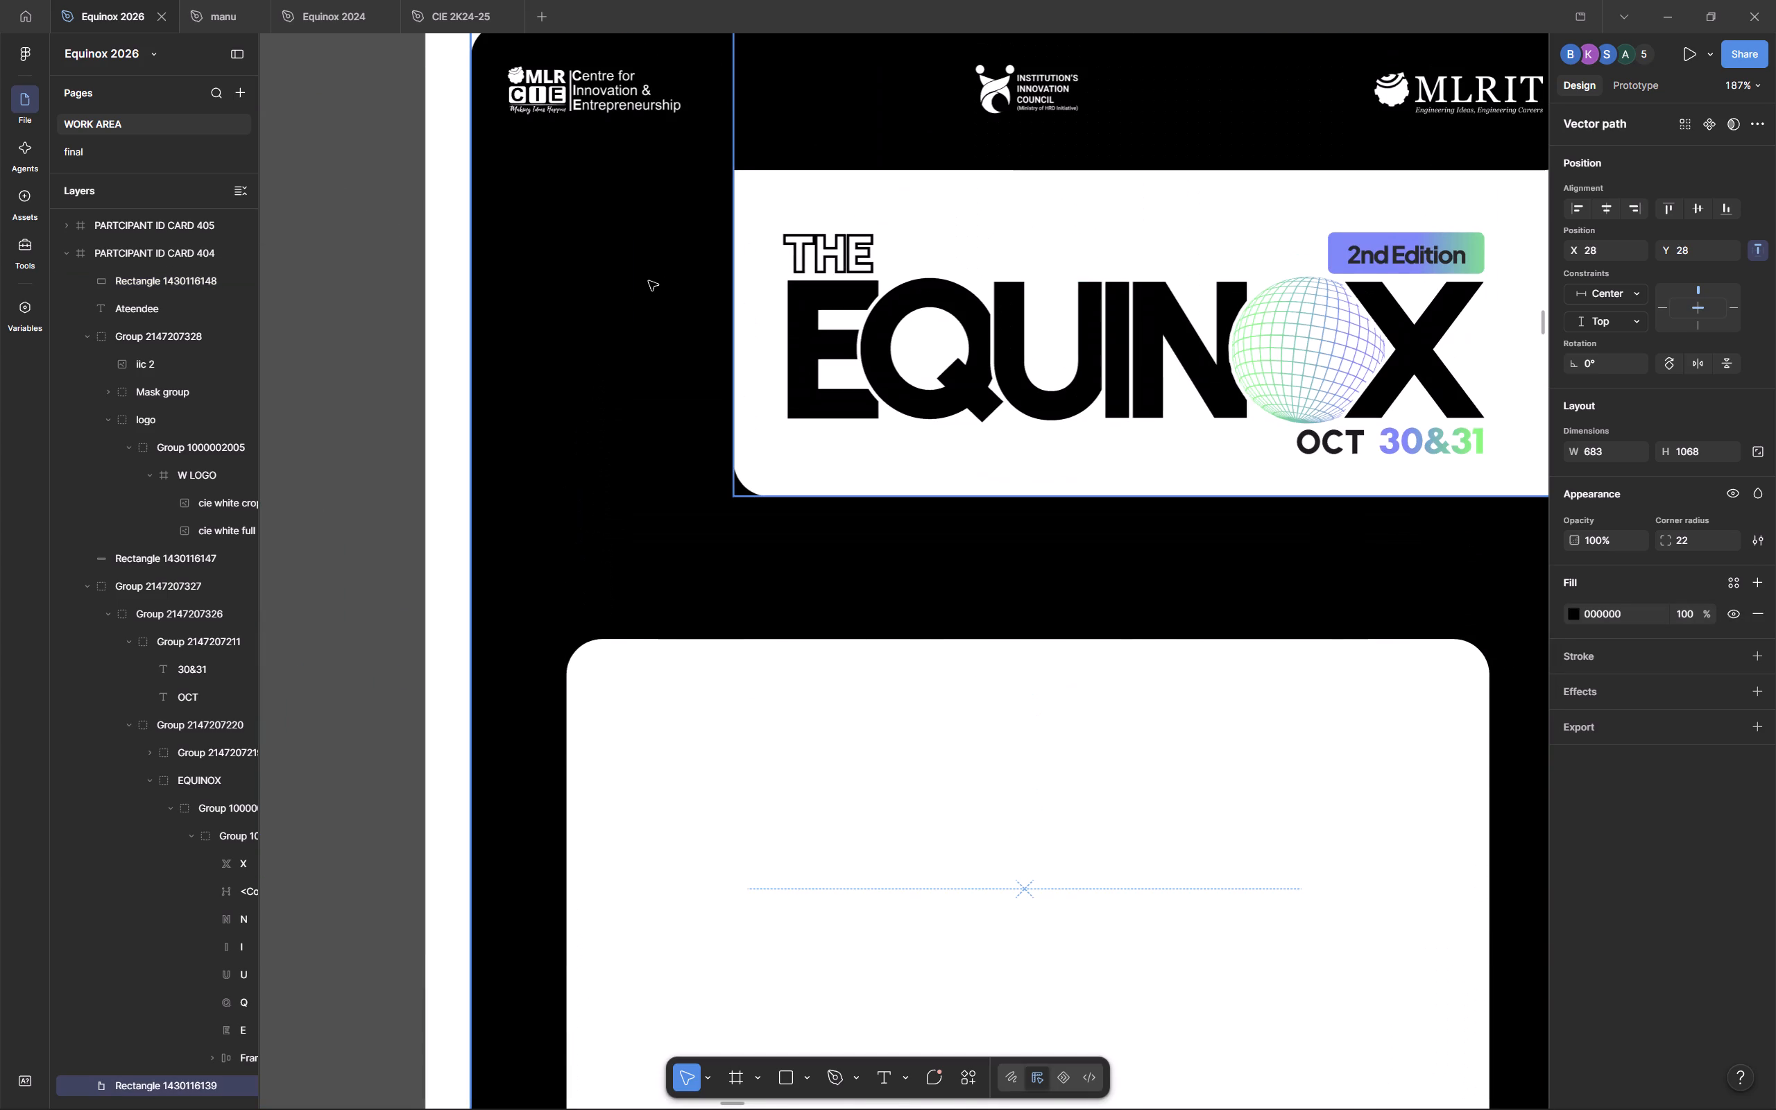
click(732, 171)
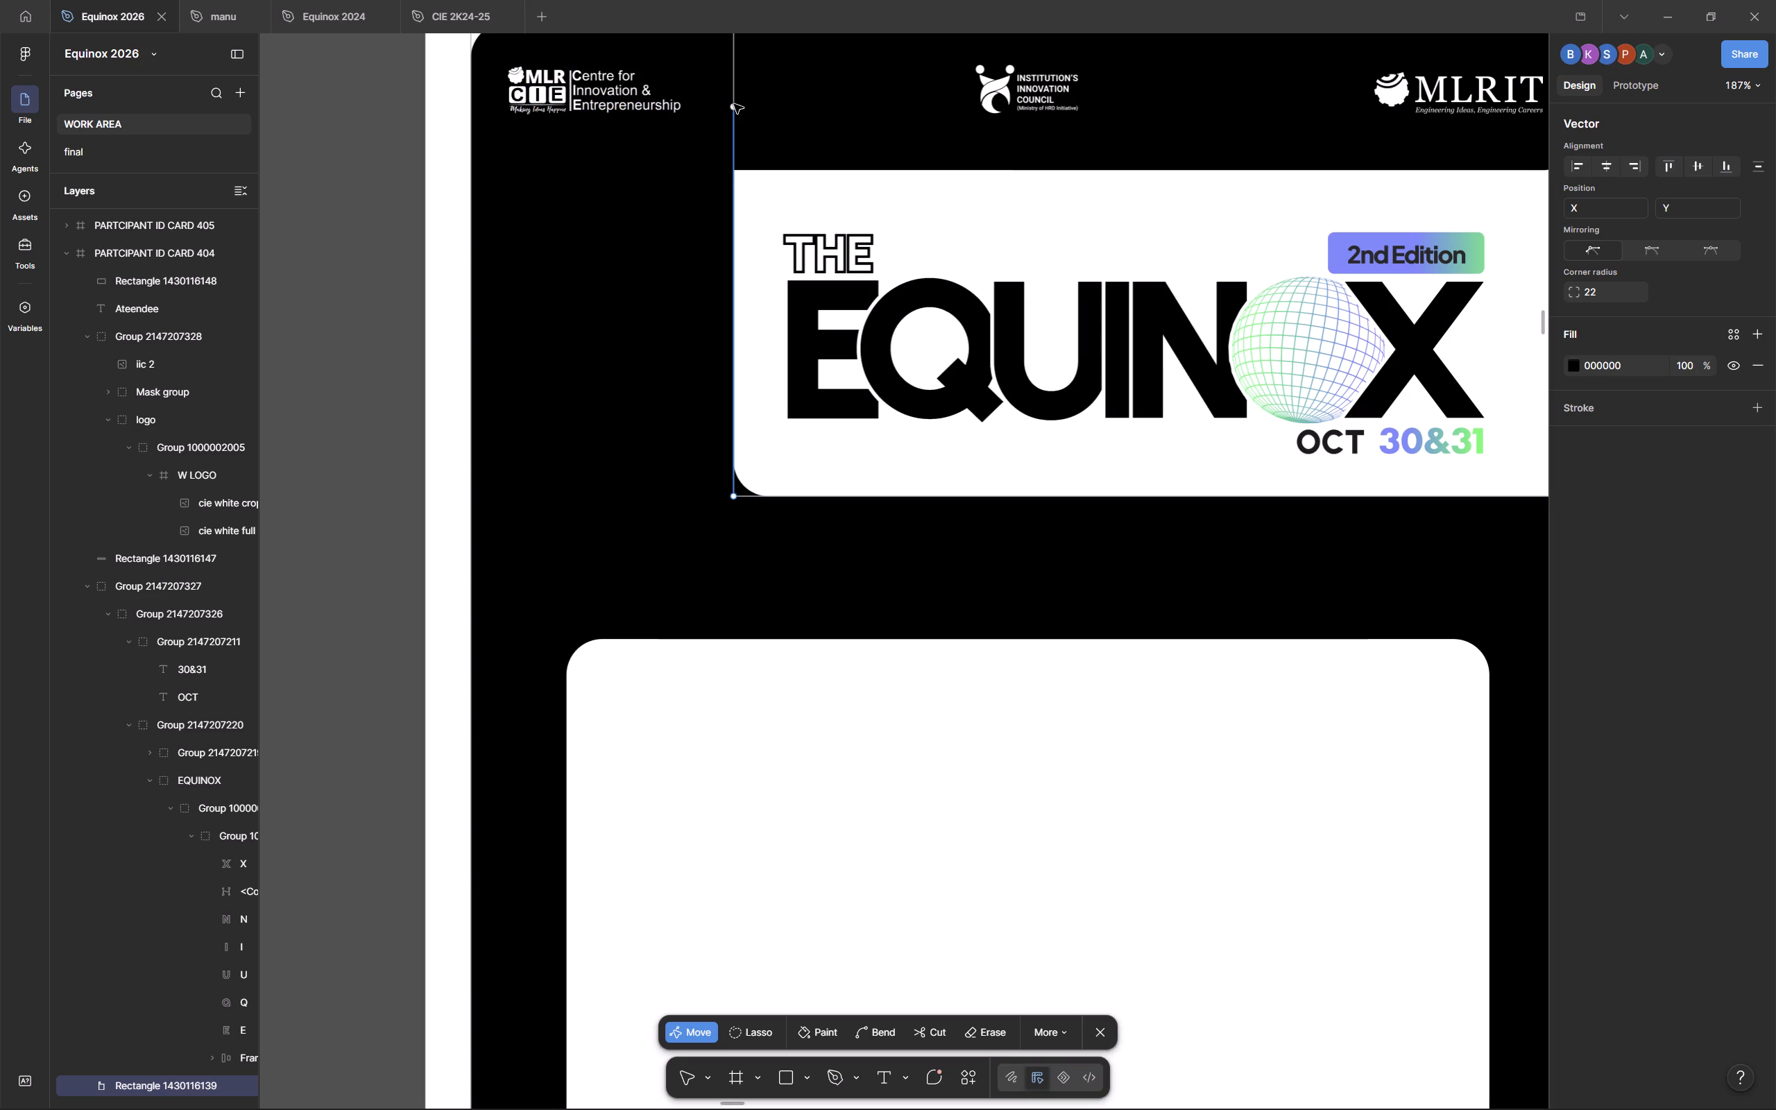
drag(734, 104, 734, 167)
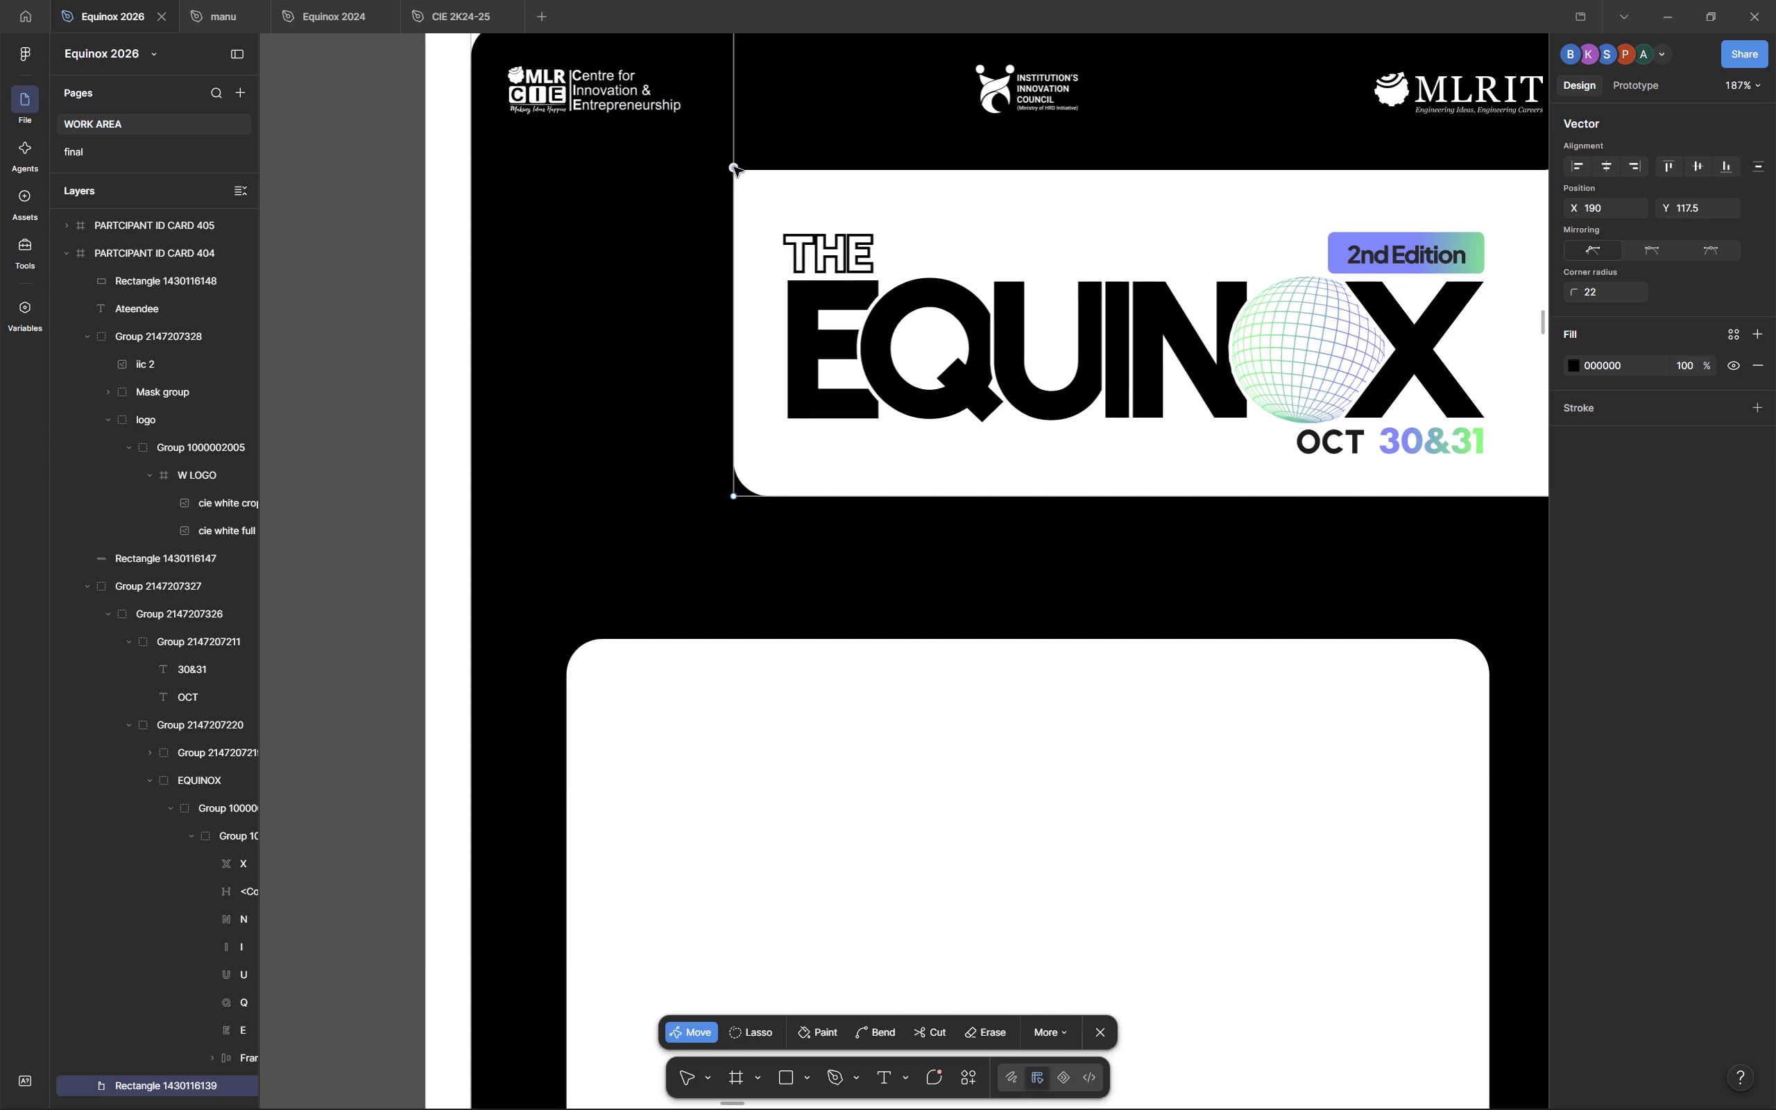
Move the notch's vertical edge outward in the black panel's vector path, with both anchor points at about X 113.
shift+click(731, 497)
drag(733, 361, 702, 363)
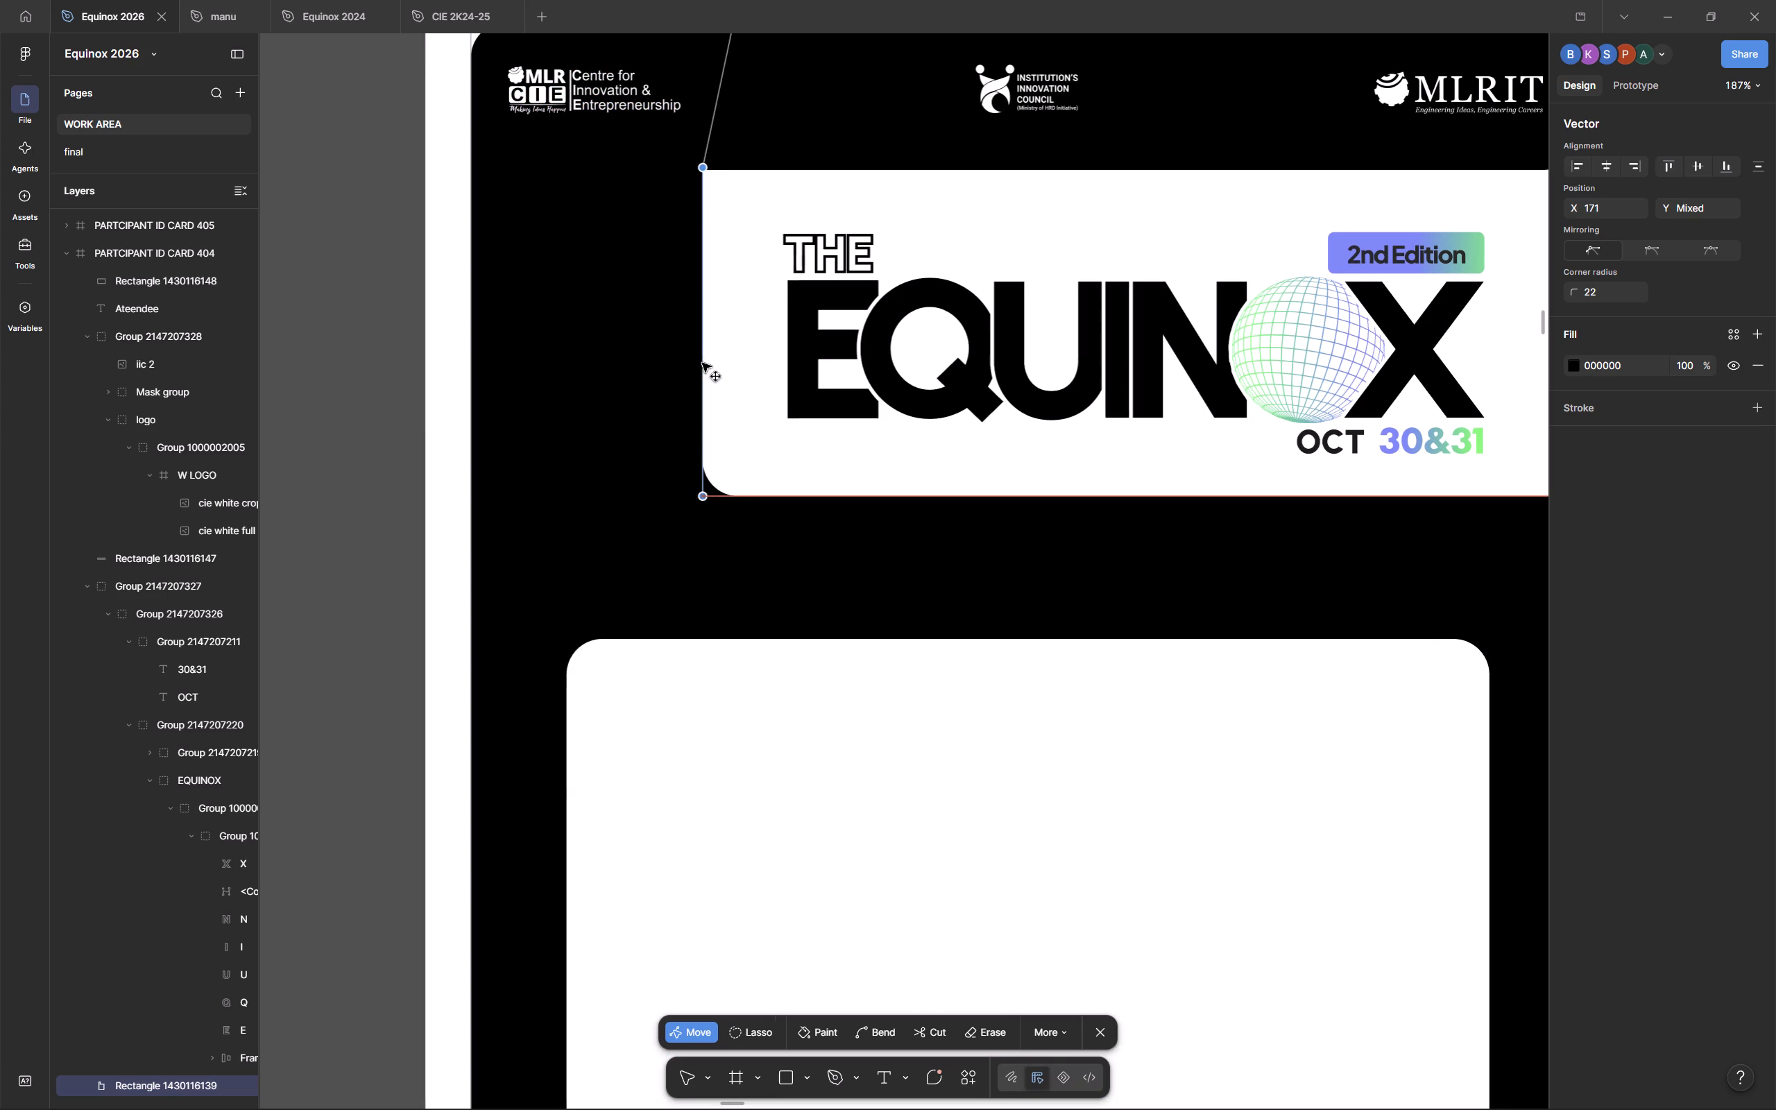
drag(702, 363, 648, 365)
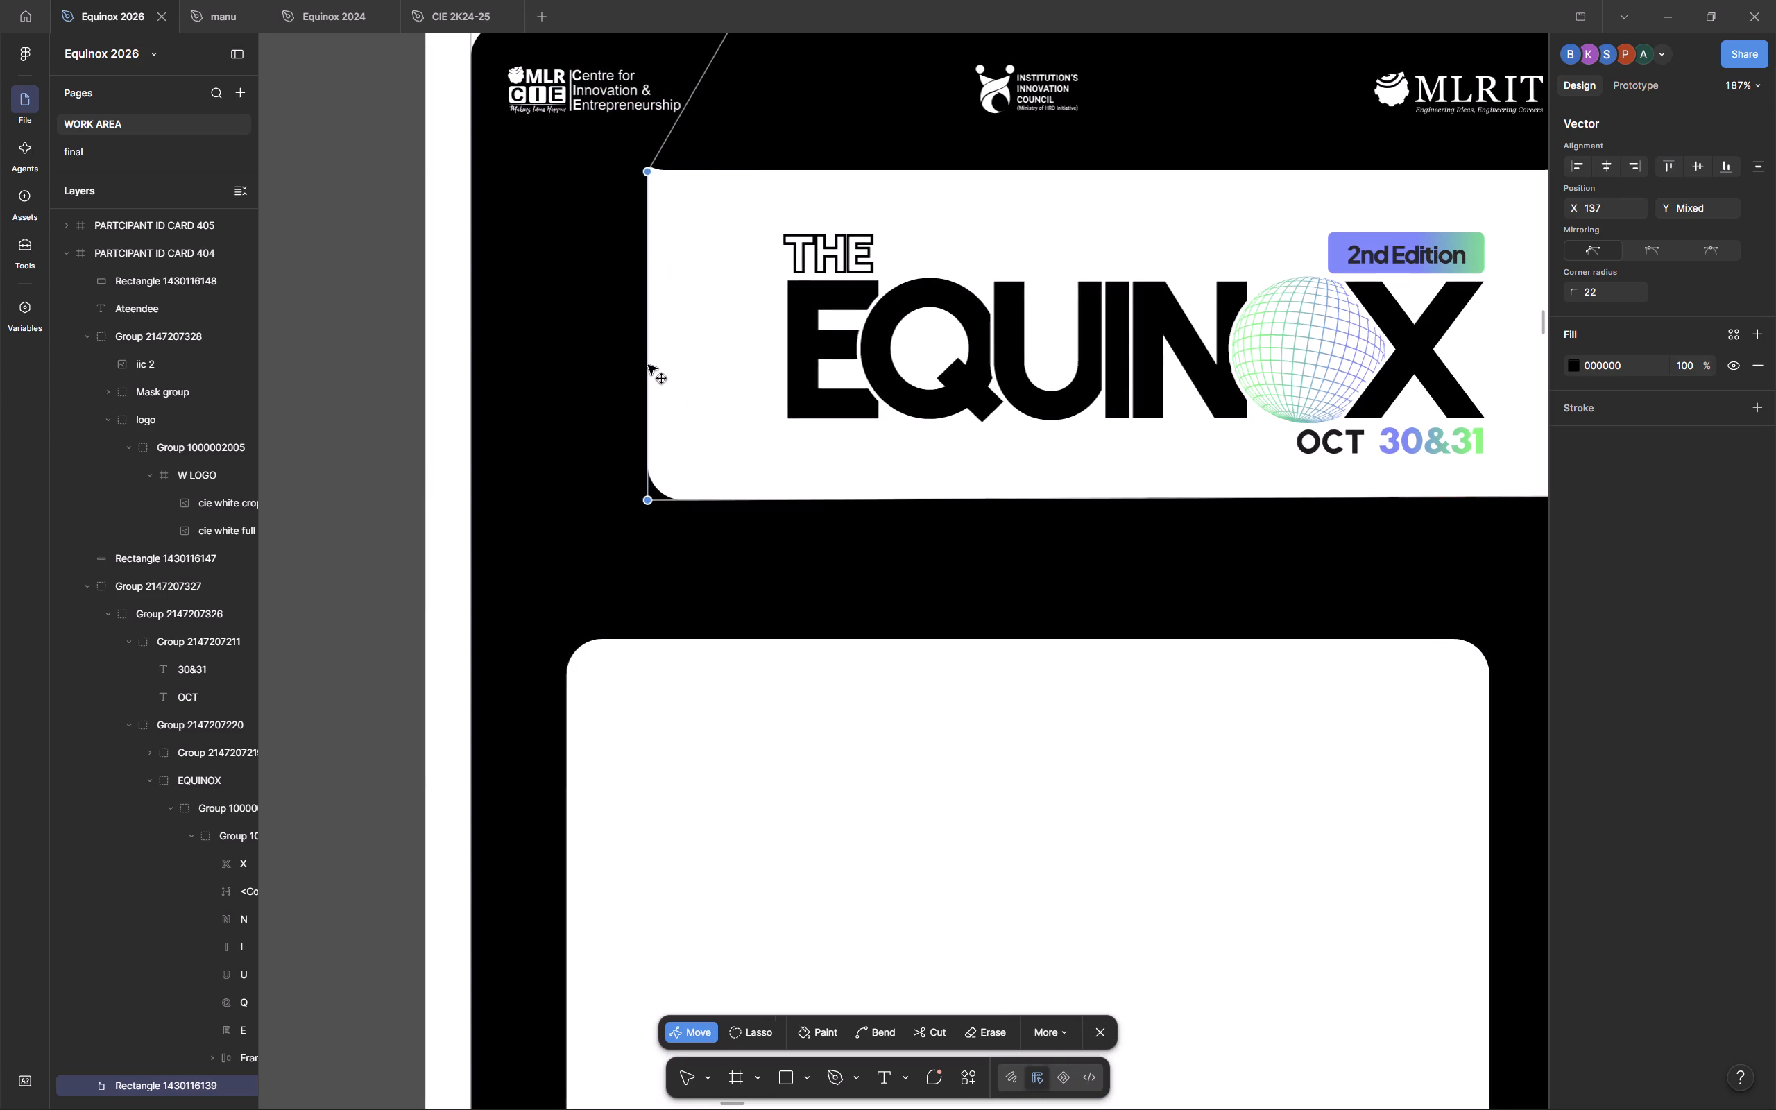
drag(648, 365, 626, 364)
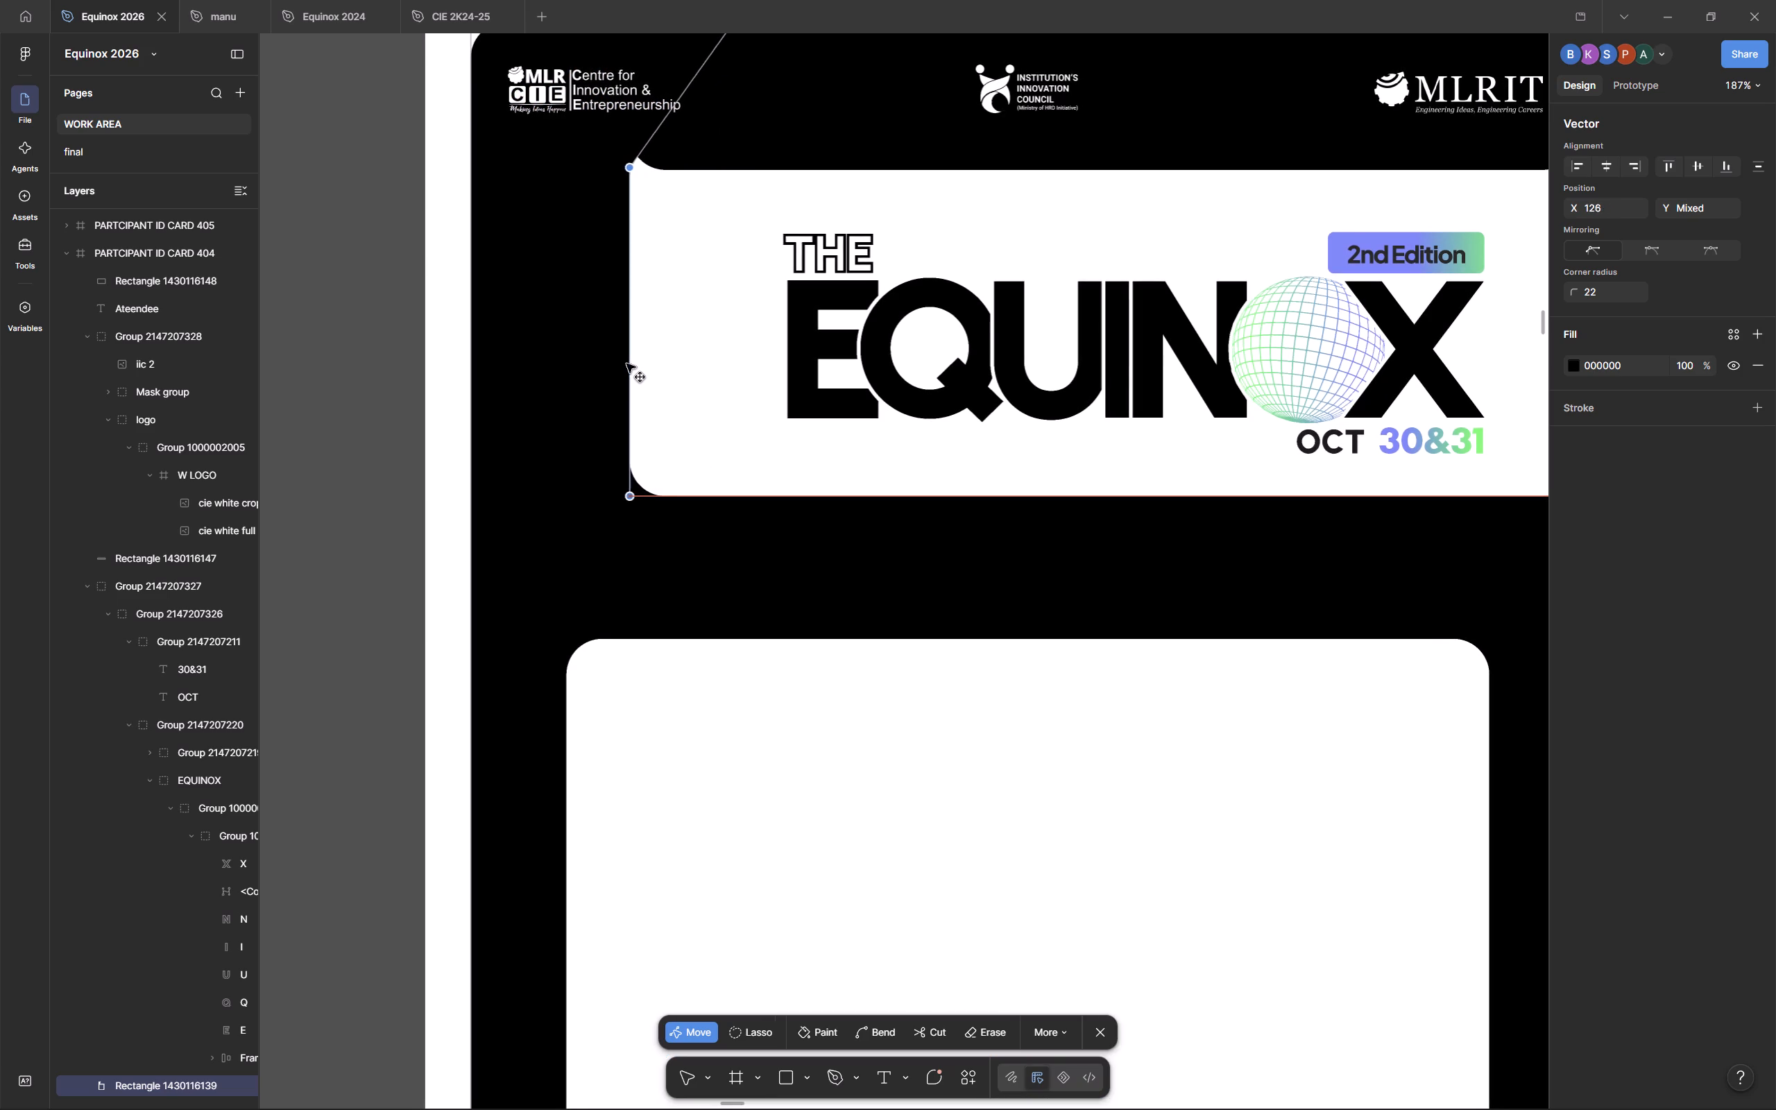
drag(626, 364, 604, 366)
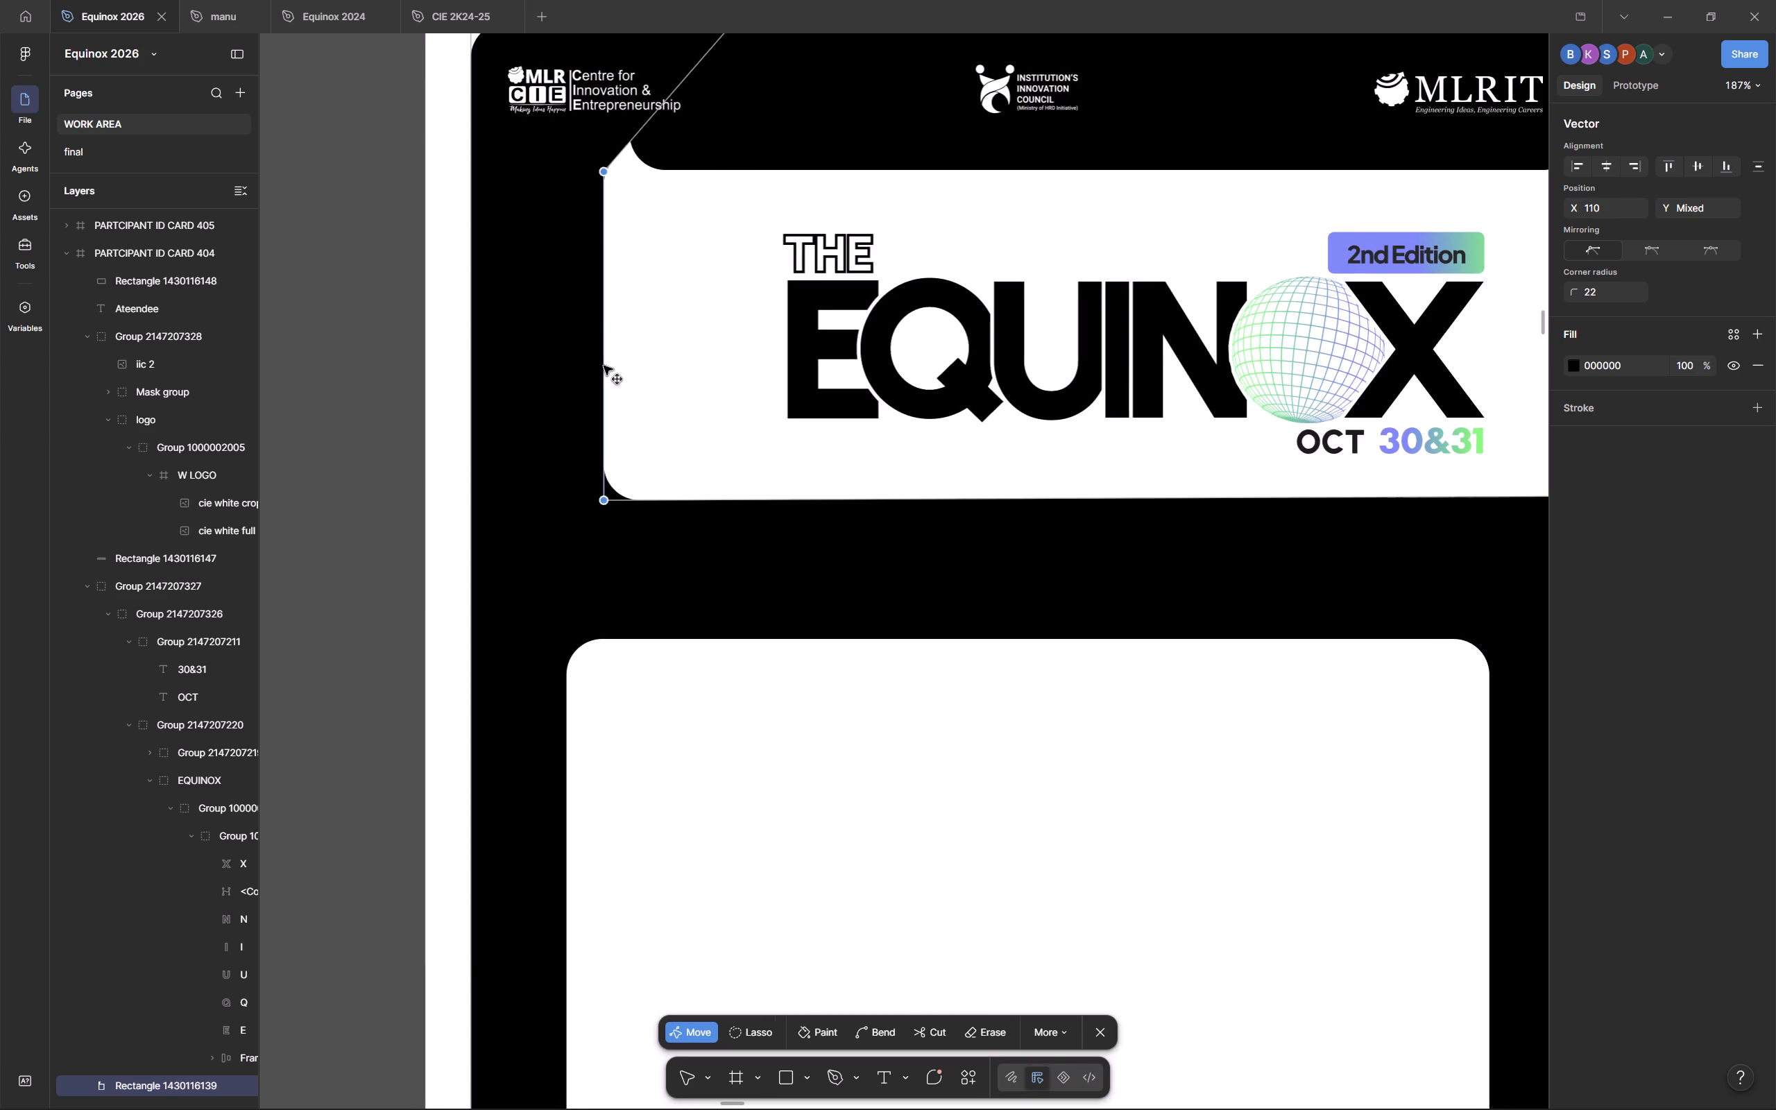
drag(604, 366, 609, 363)
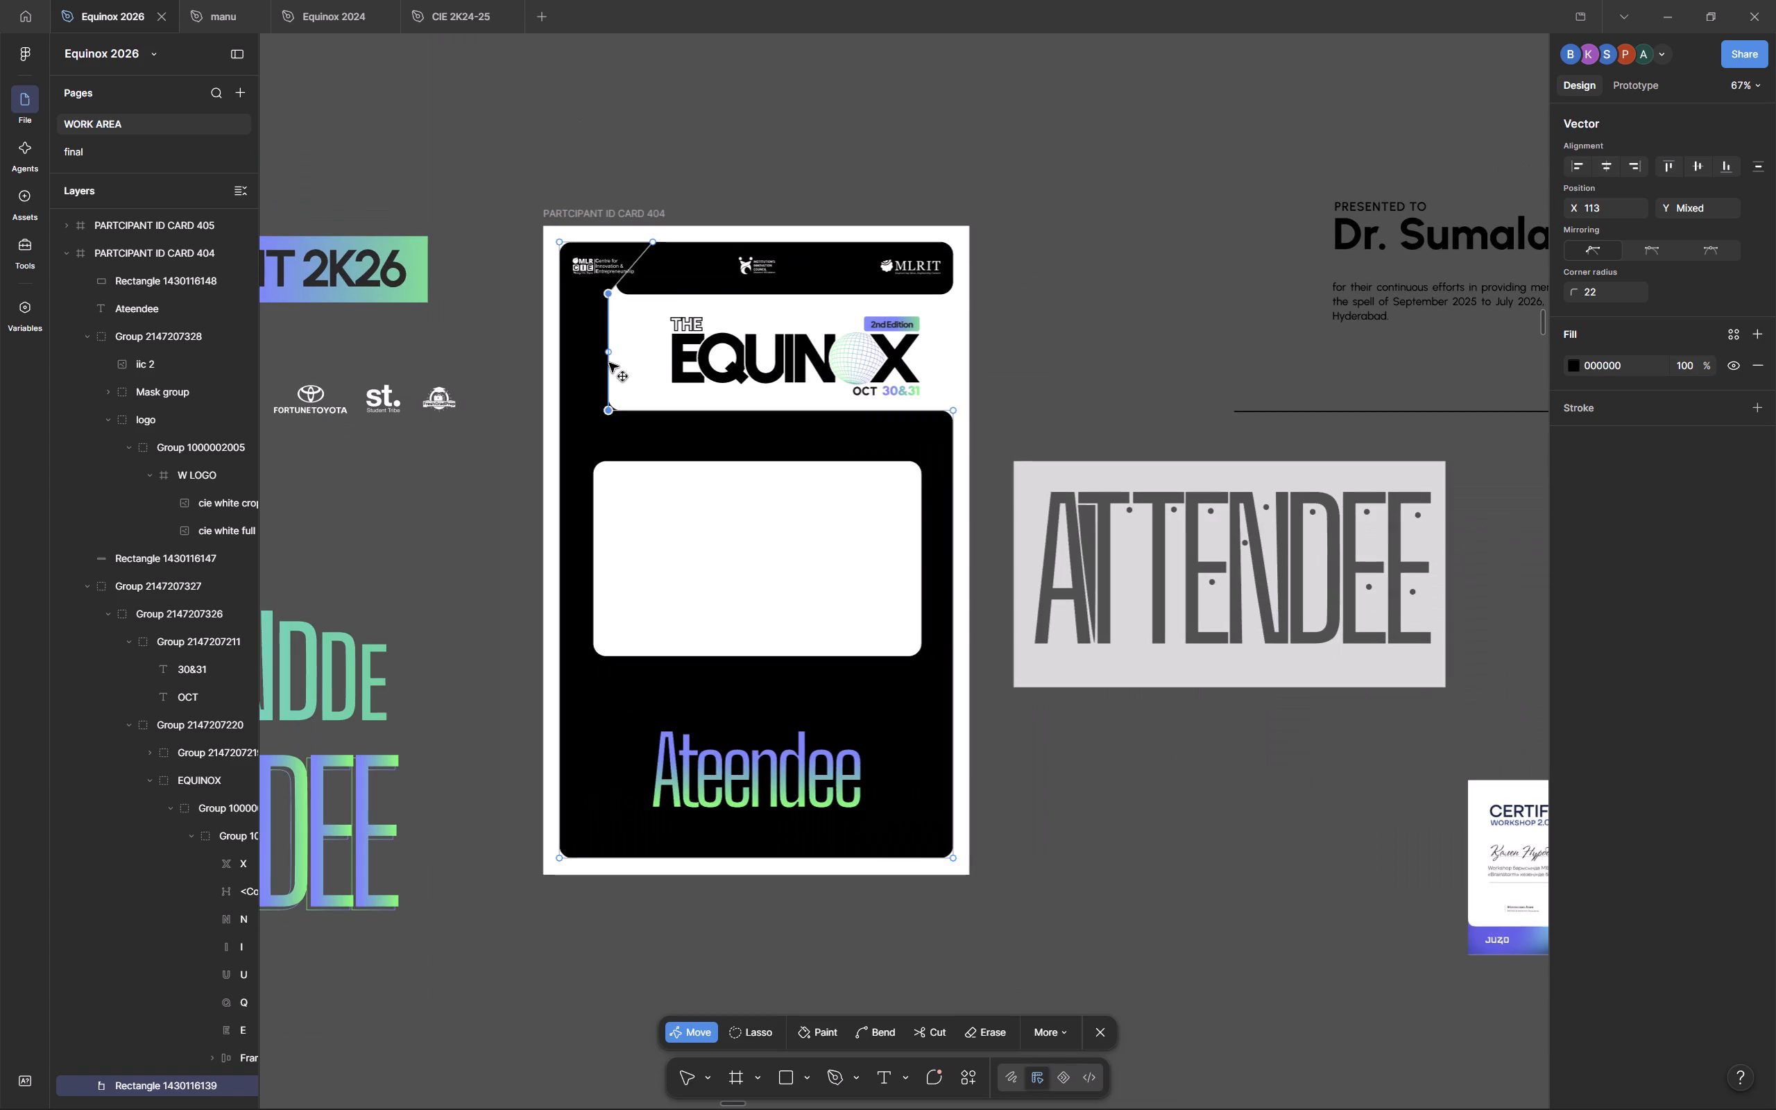
click(669, 280)
click(669, 280)
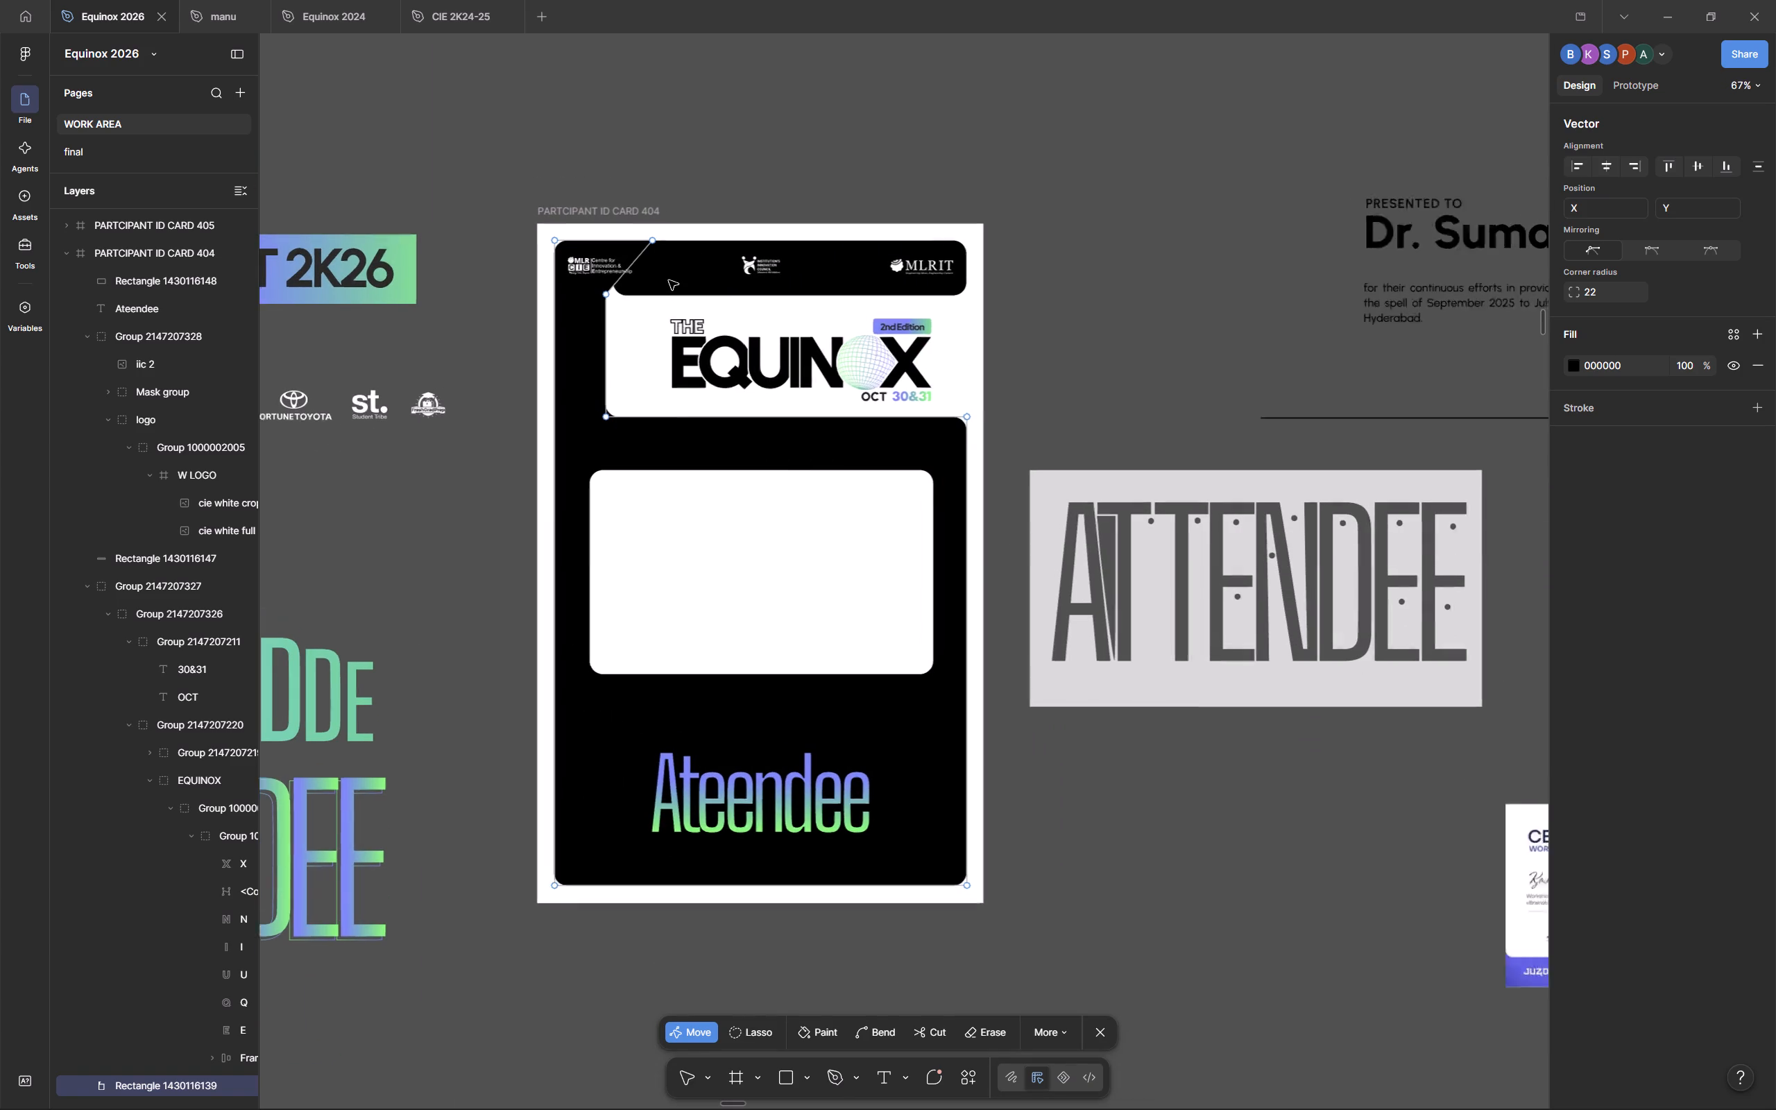
double_click(669, 280)
Widen the black header rectangle behind the institution logos to about 683 × 91 so it starts at X 28.
click(665, 283)
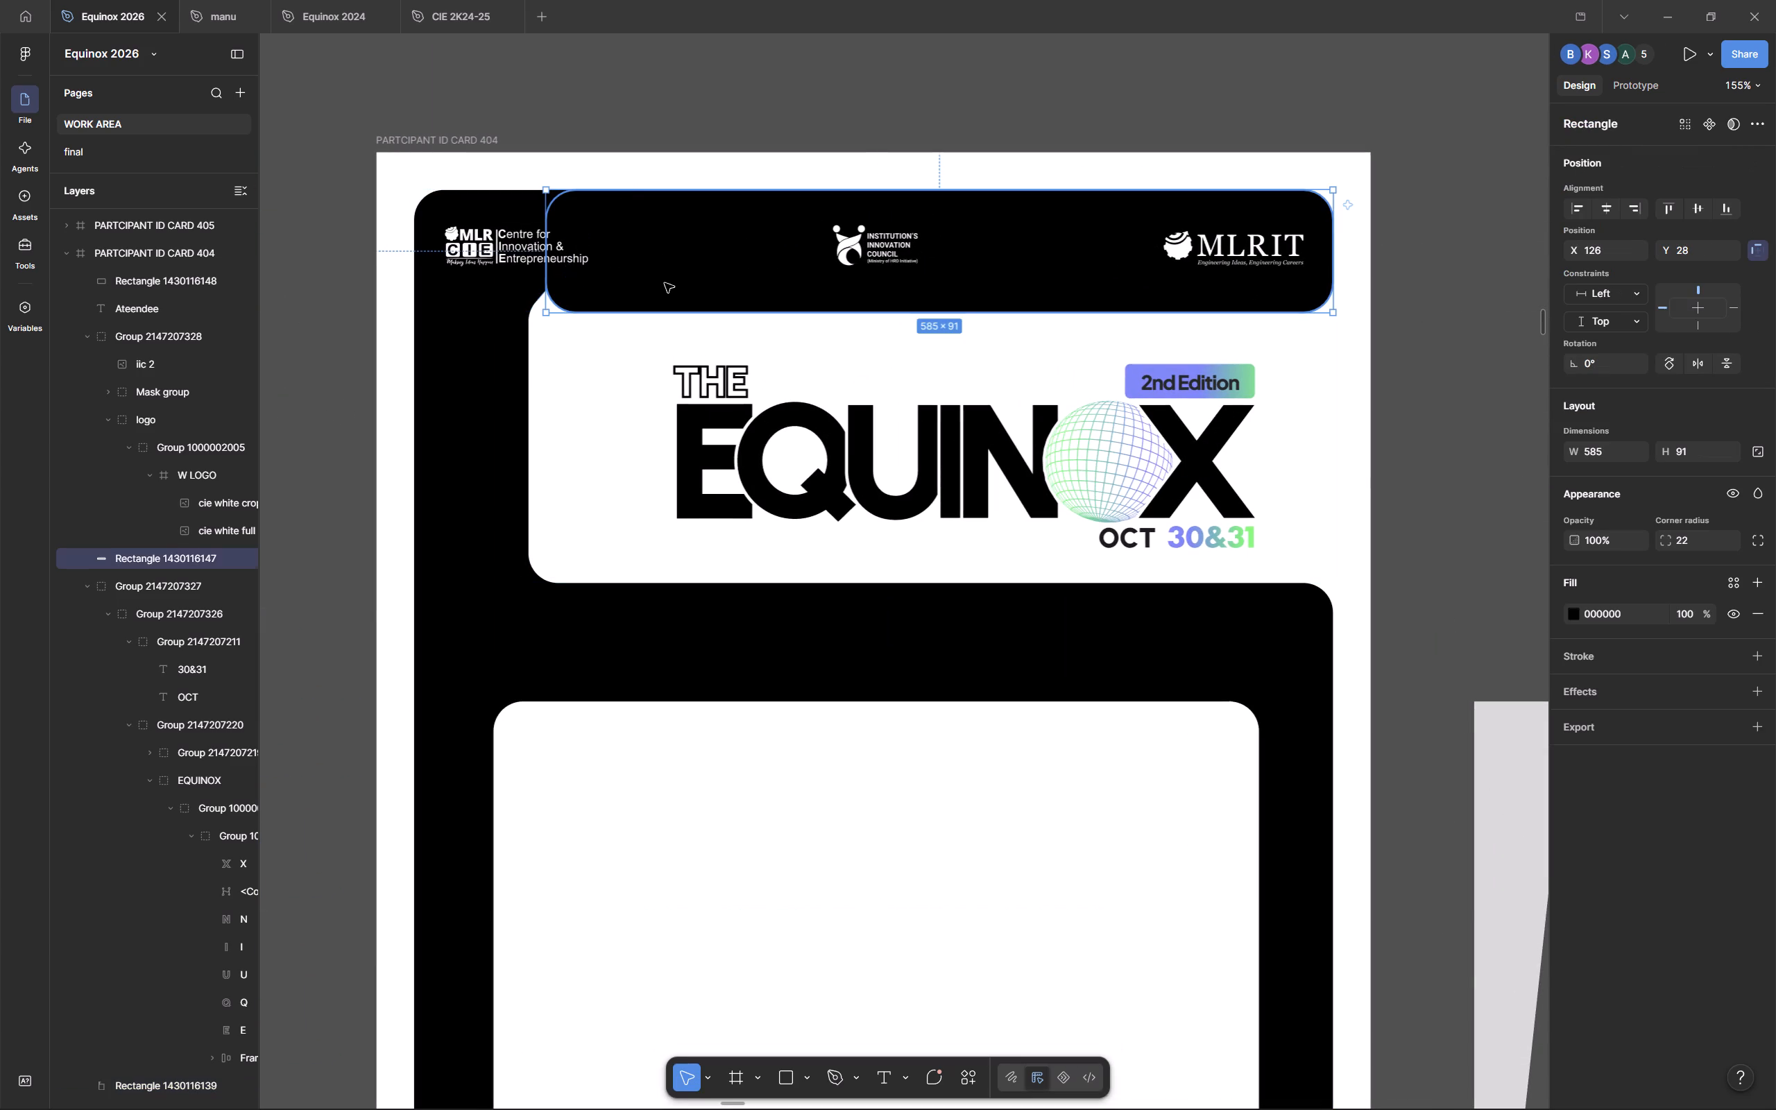
drag(543, 269, 463, 271)
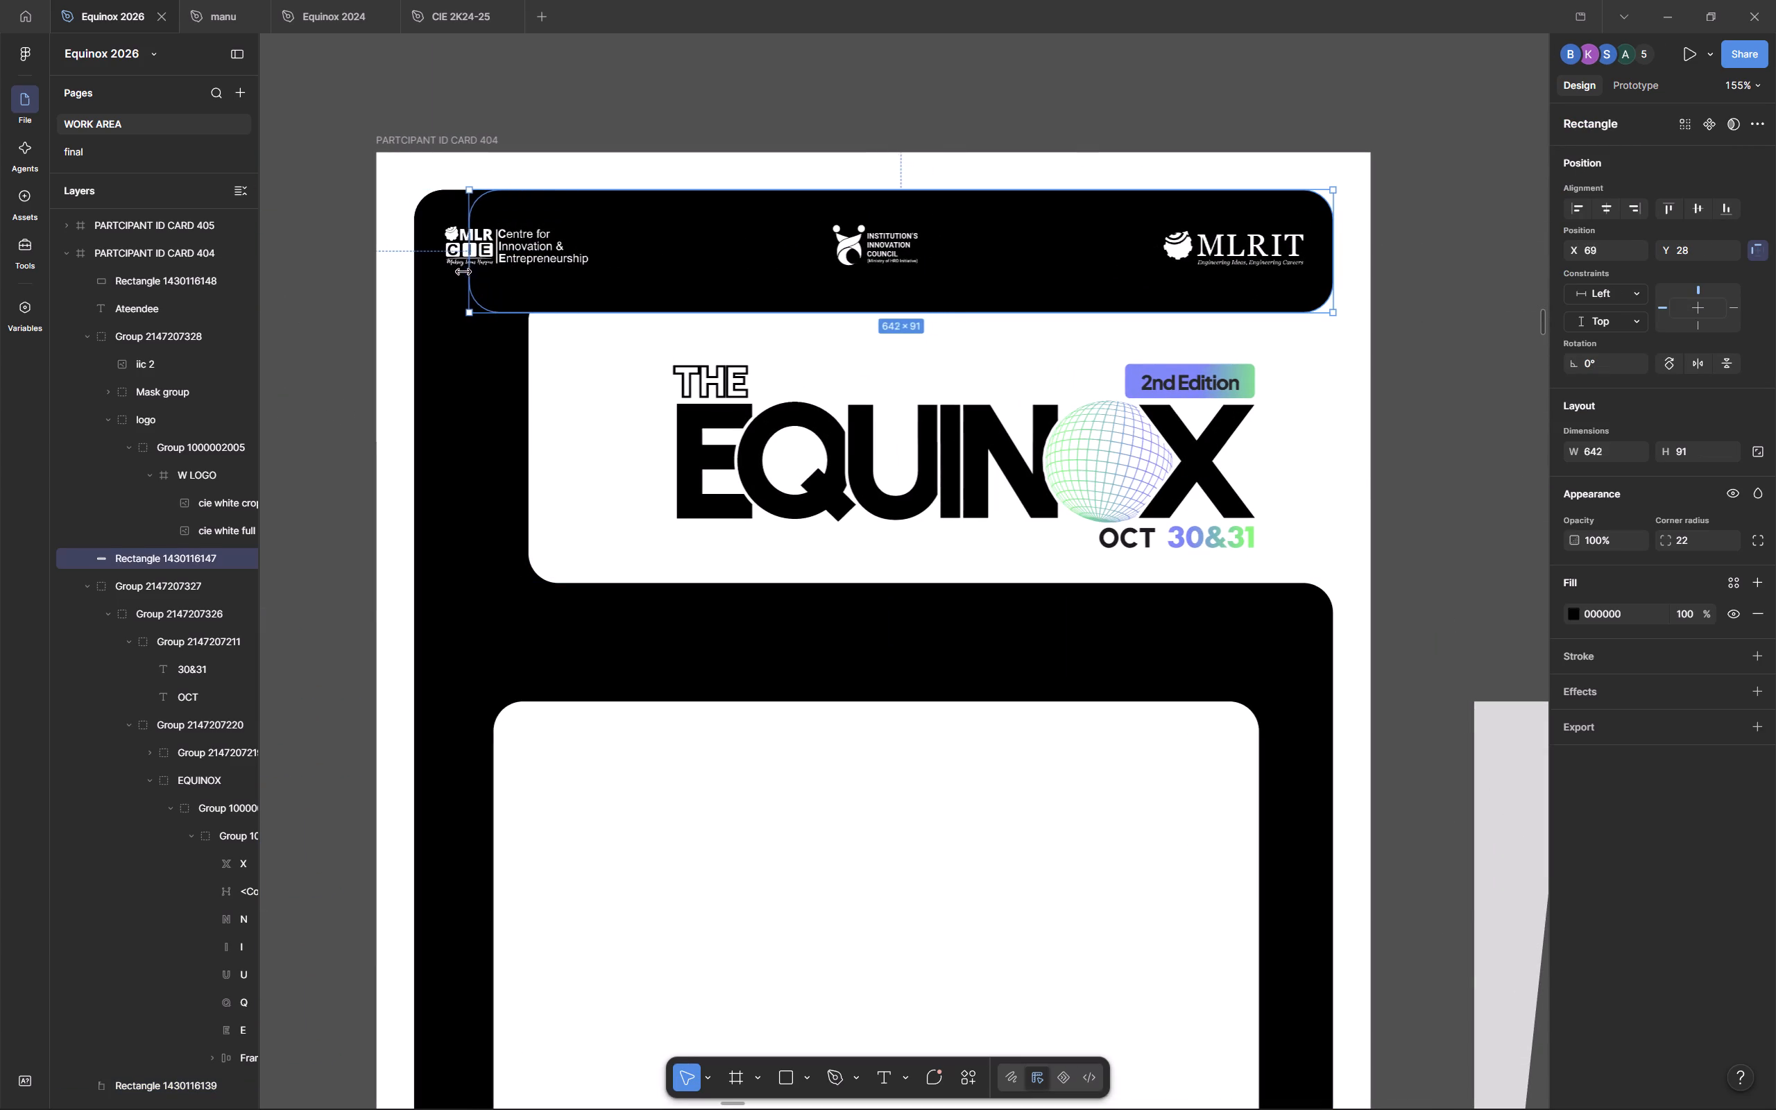
drag(463, 271, 414, 273)
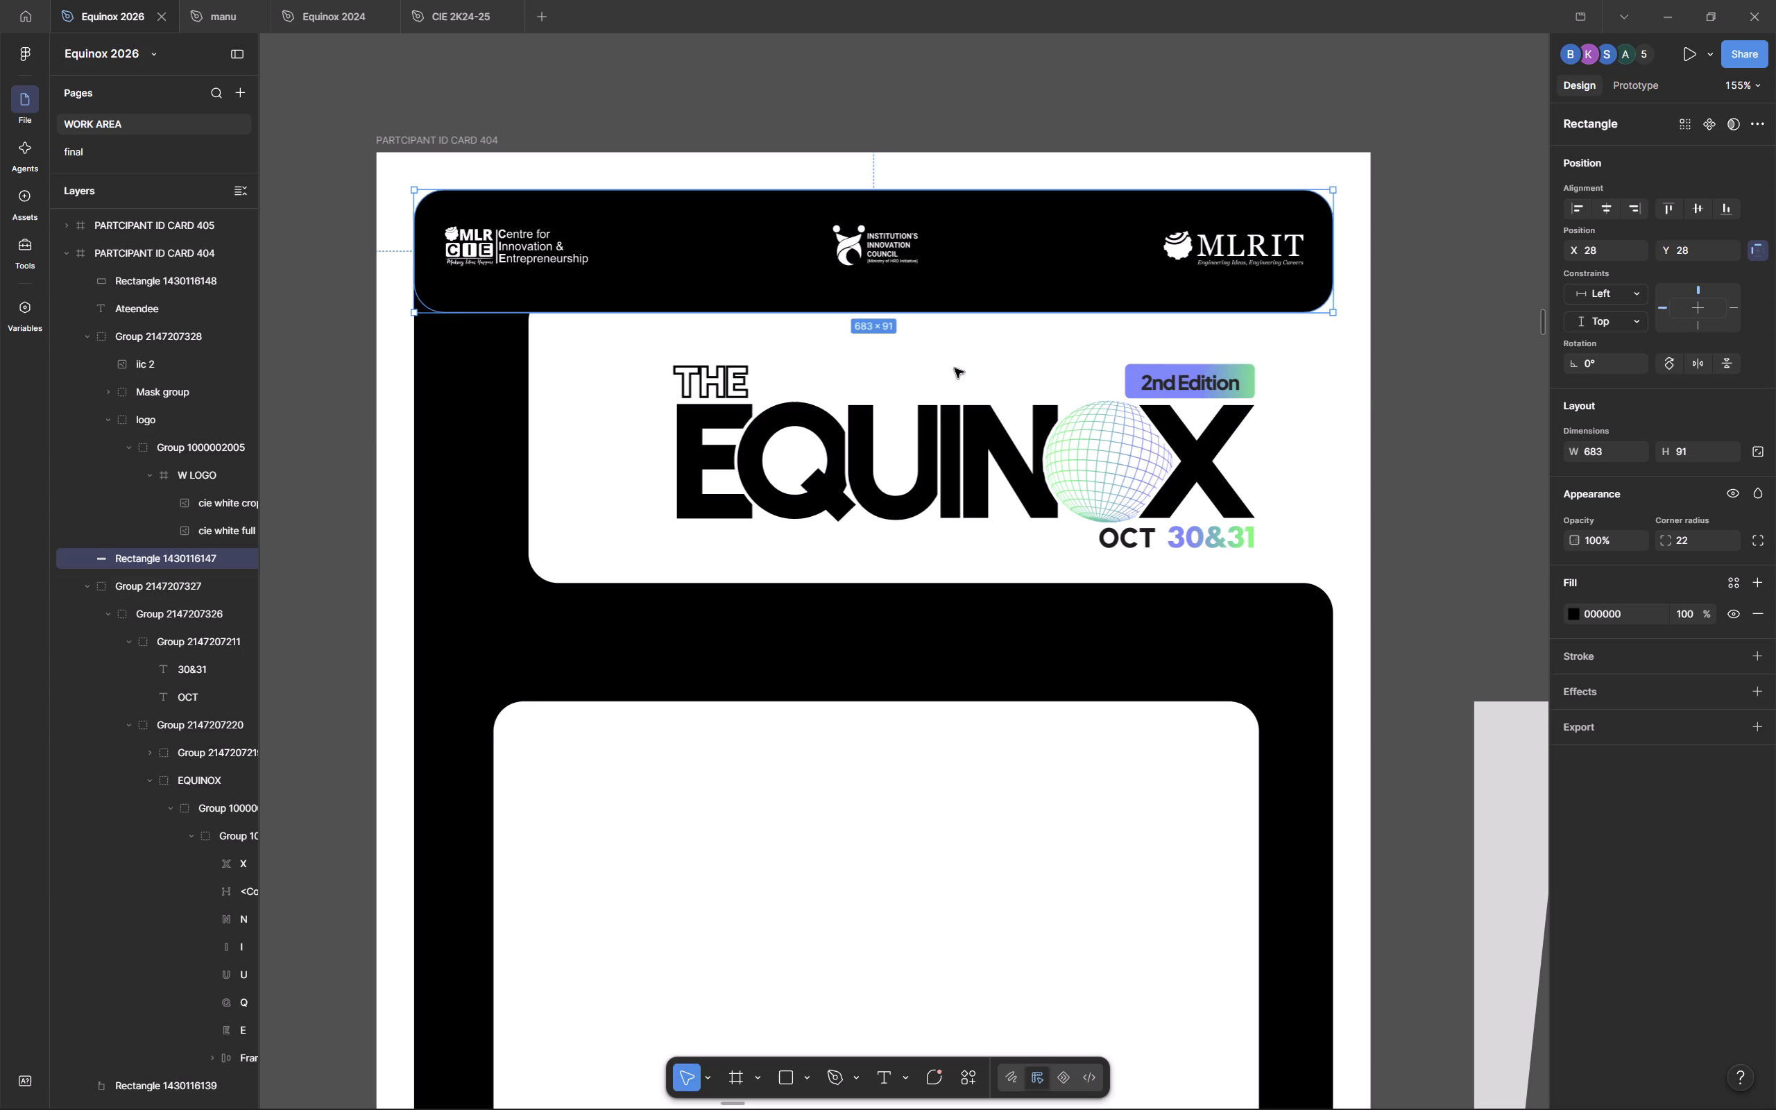
click(1446, 409)
Move the EQUINOX logo group up within the white notch to Y 144 and centre it horizontally on the card.
drag(860, 496, 785, 486)
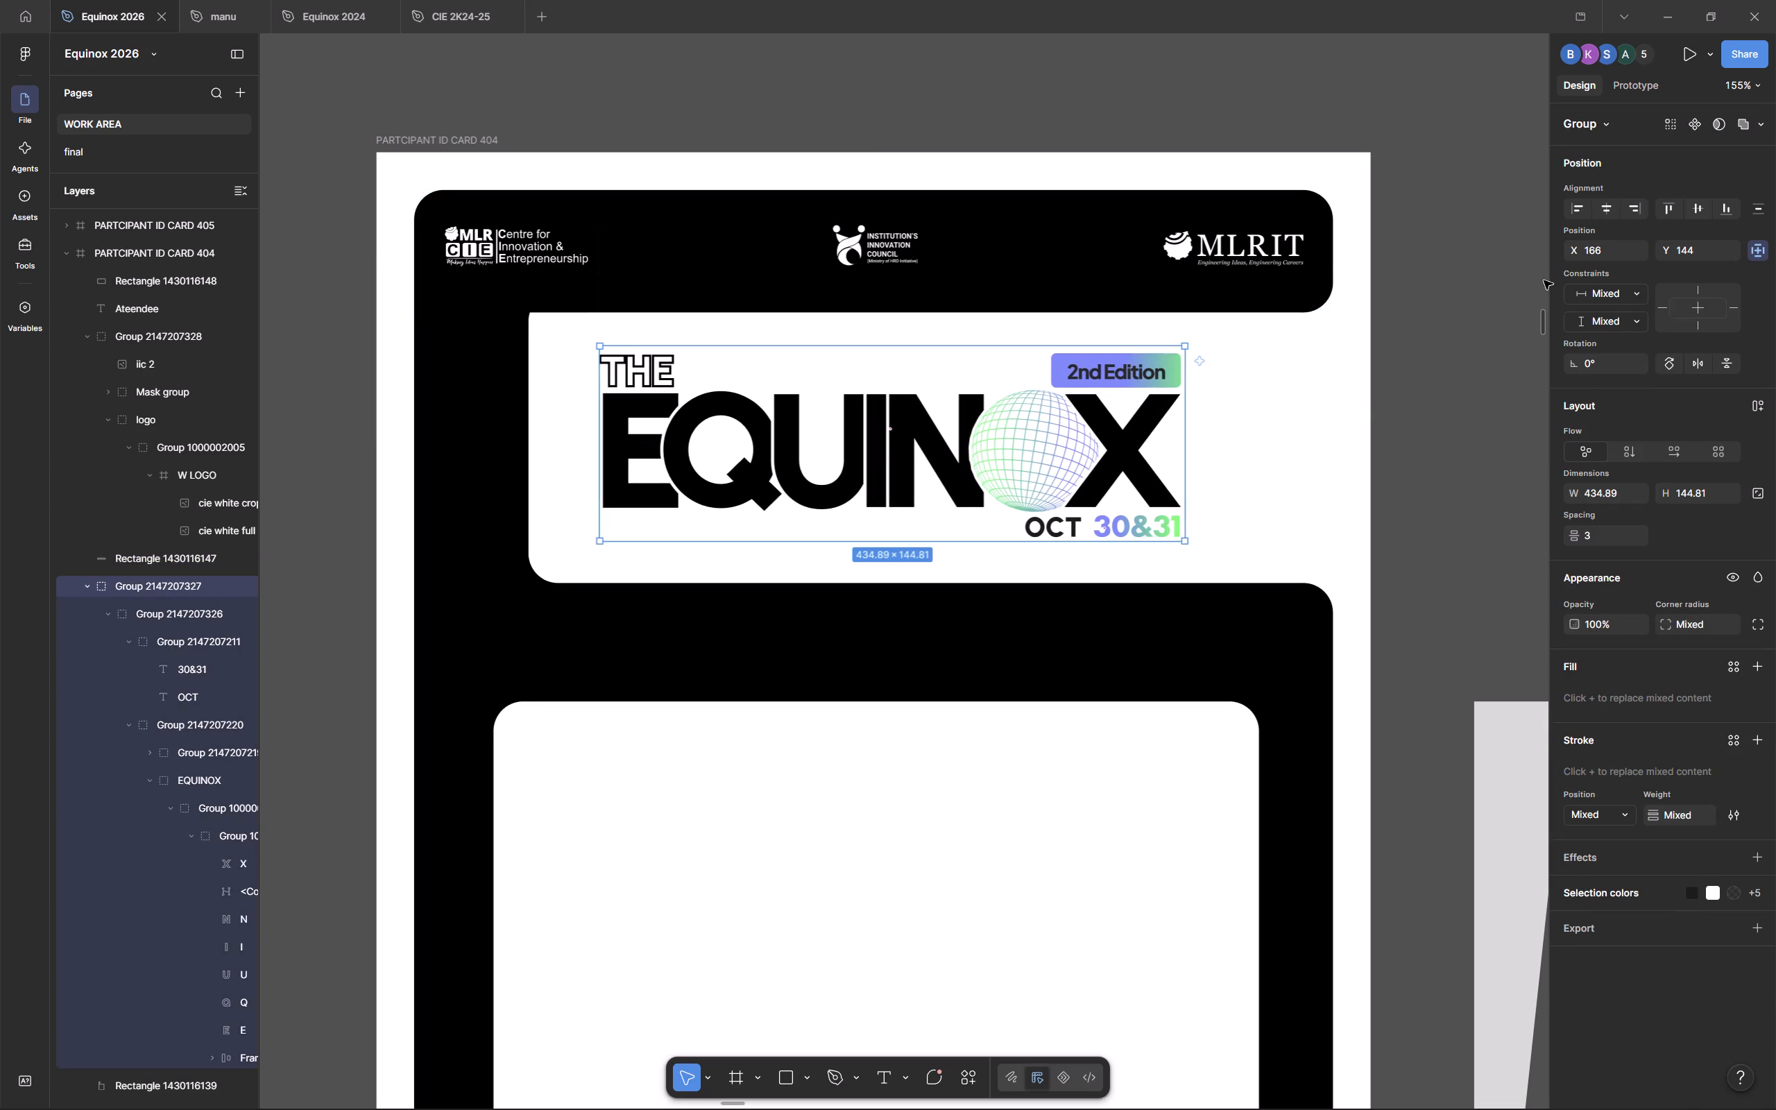
click(1603, 206)
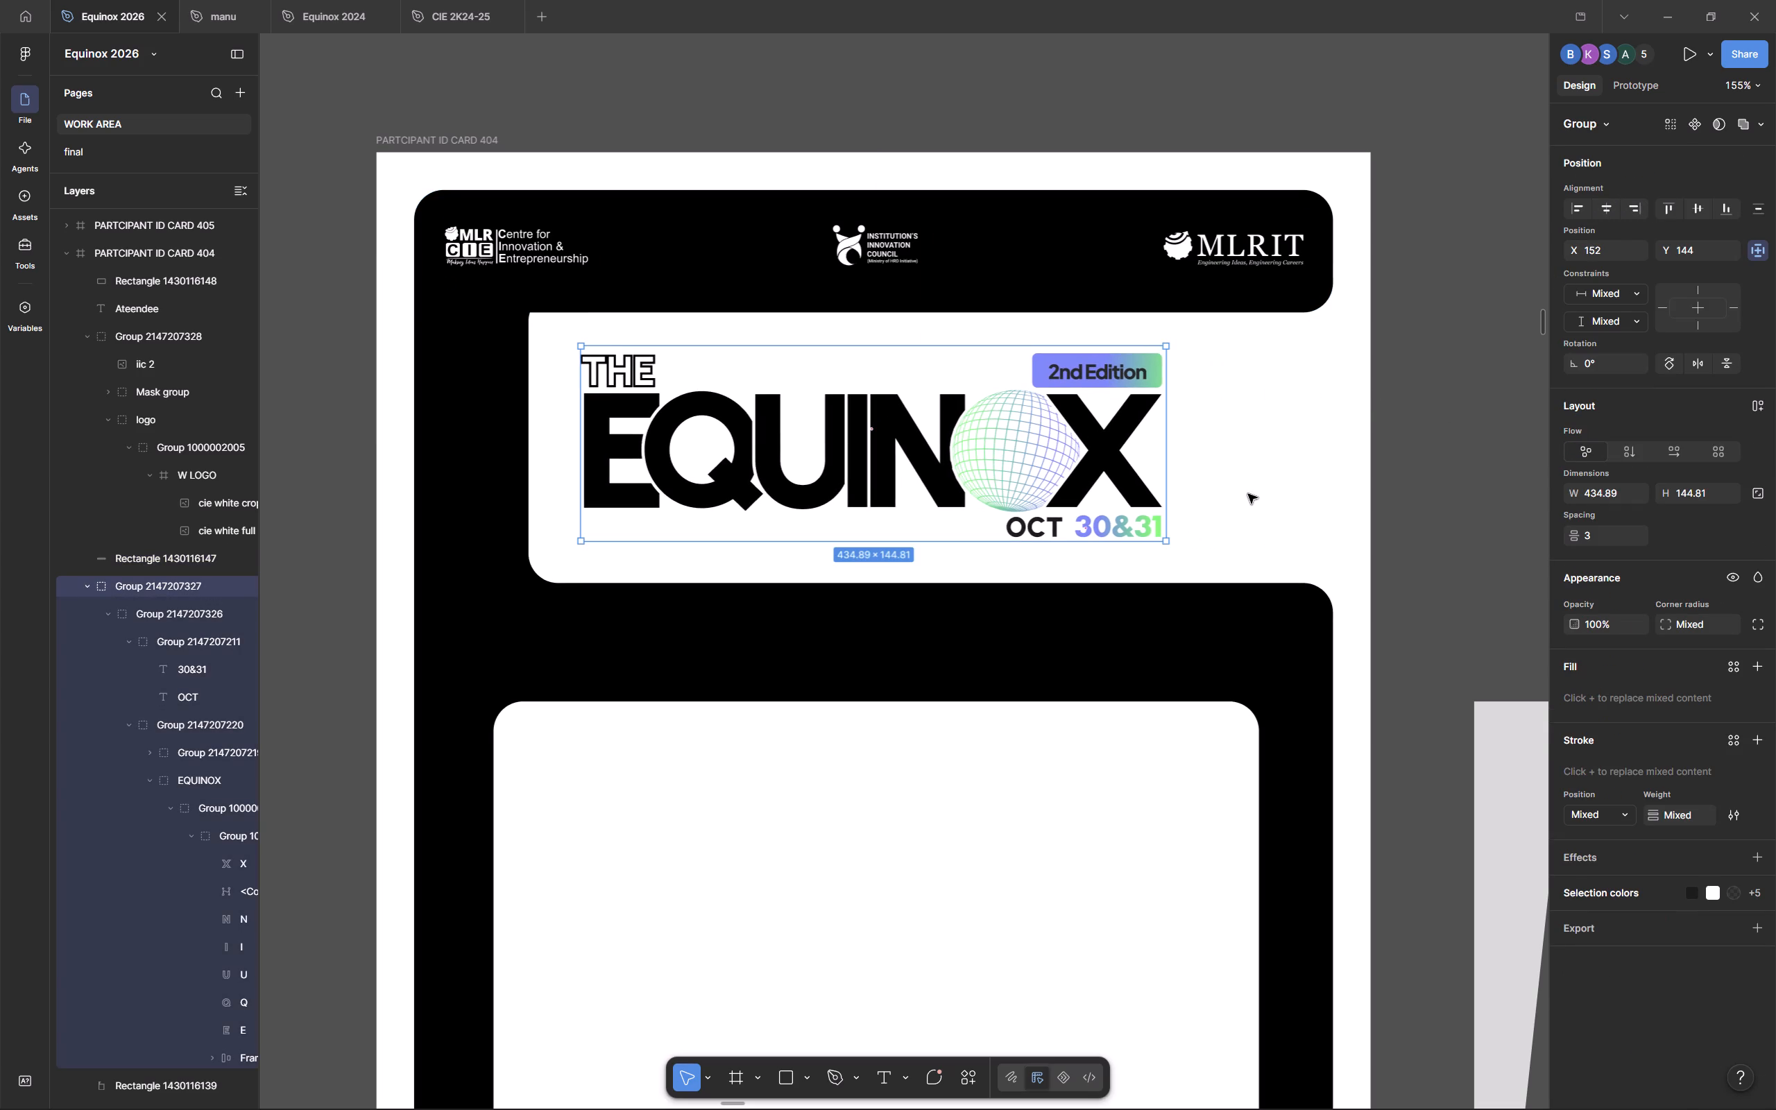
scroll(1248, 494, down, 1)
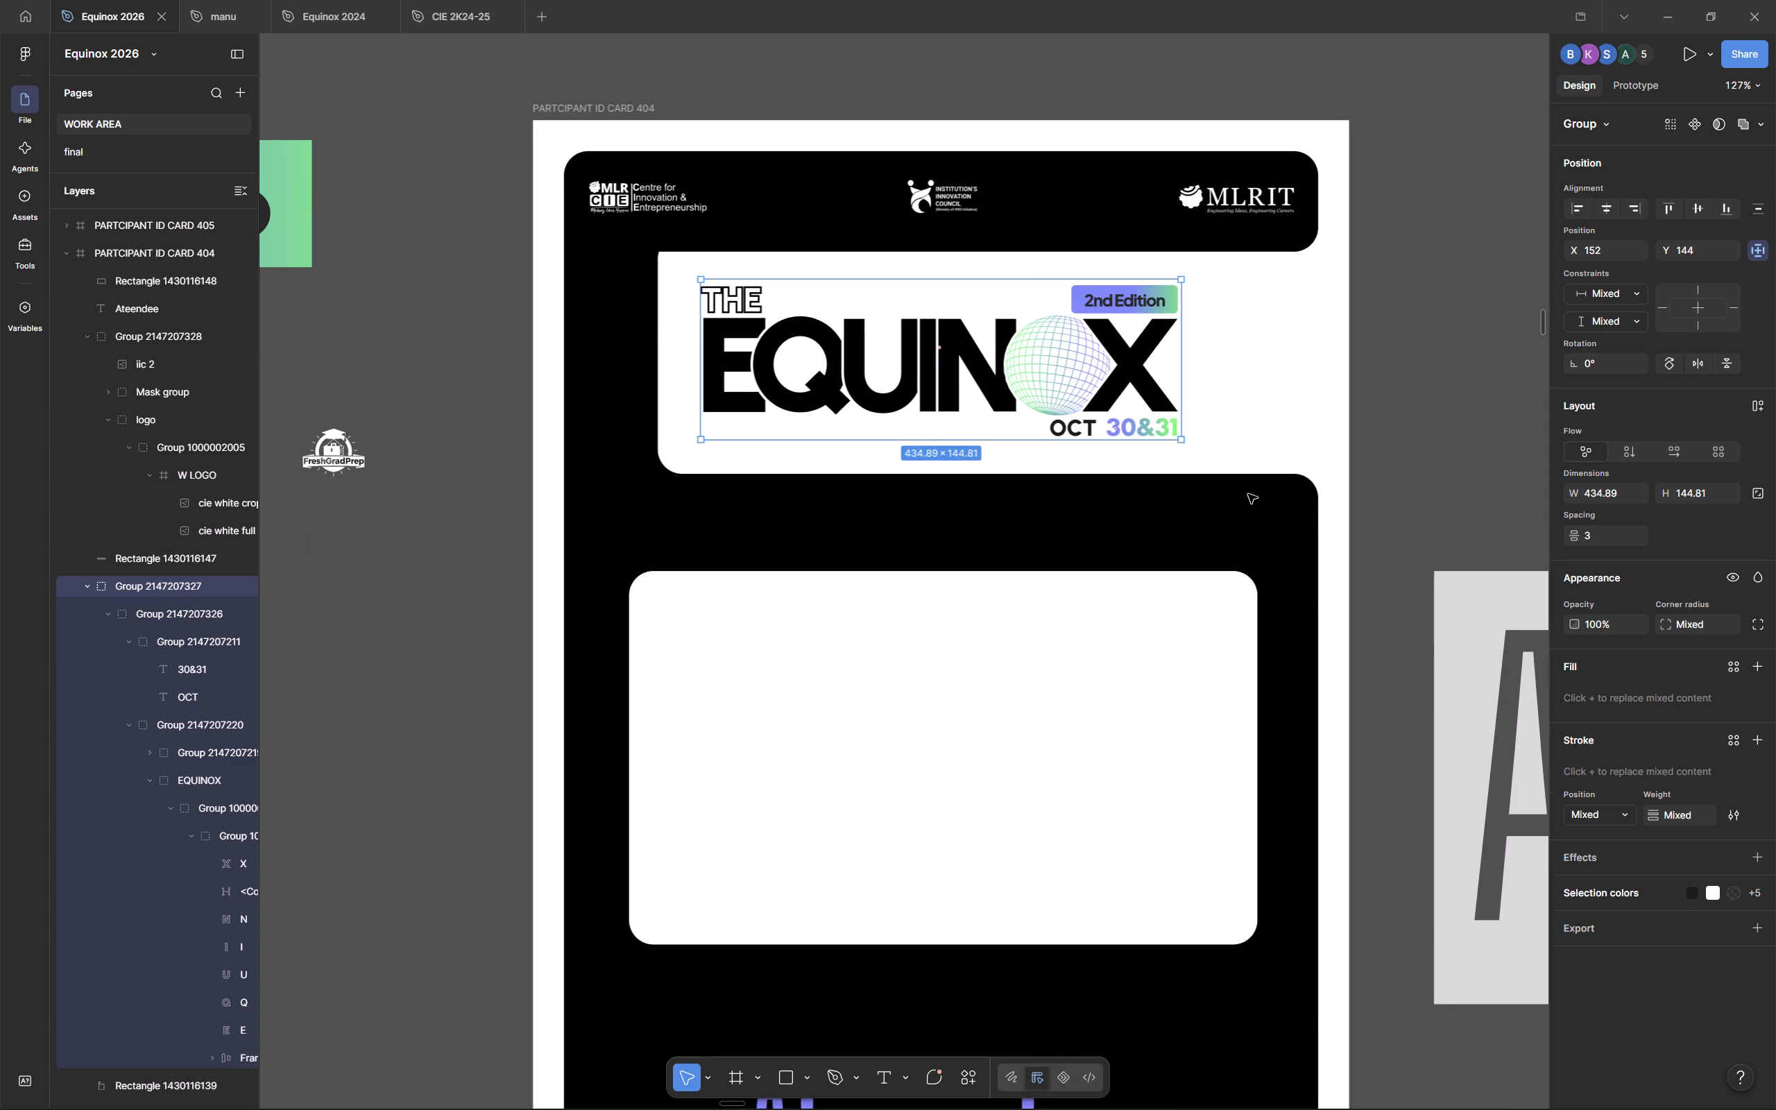
scroll(1248, 494, down, 1)
click(1329, 397)
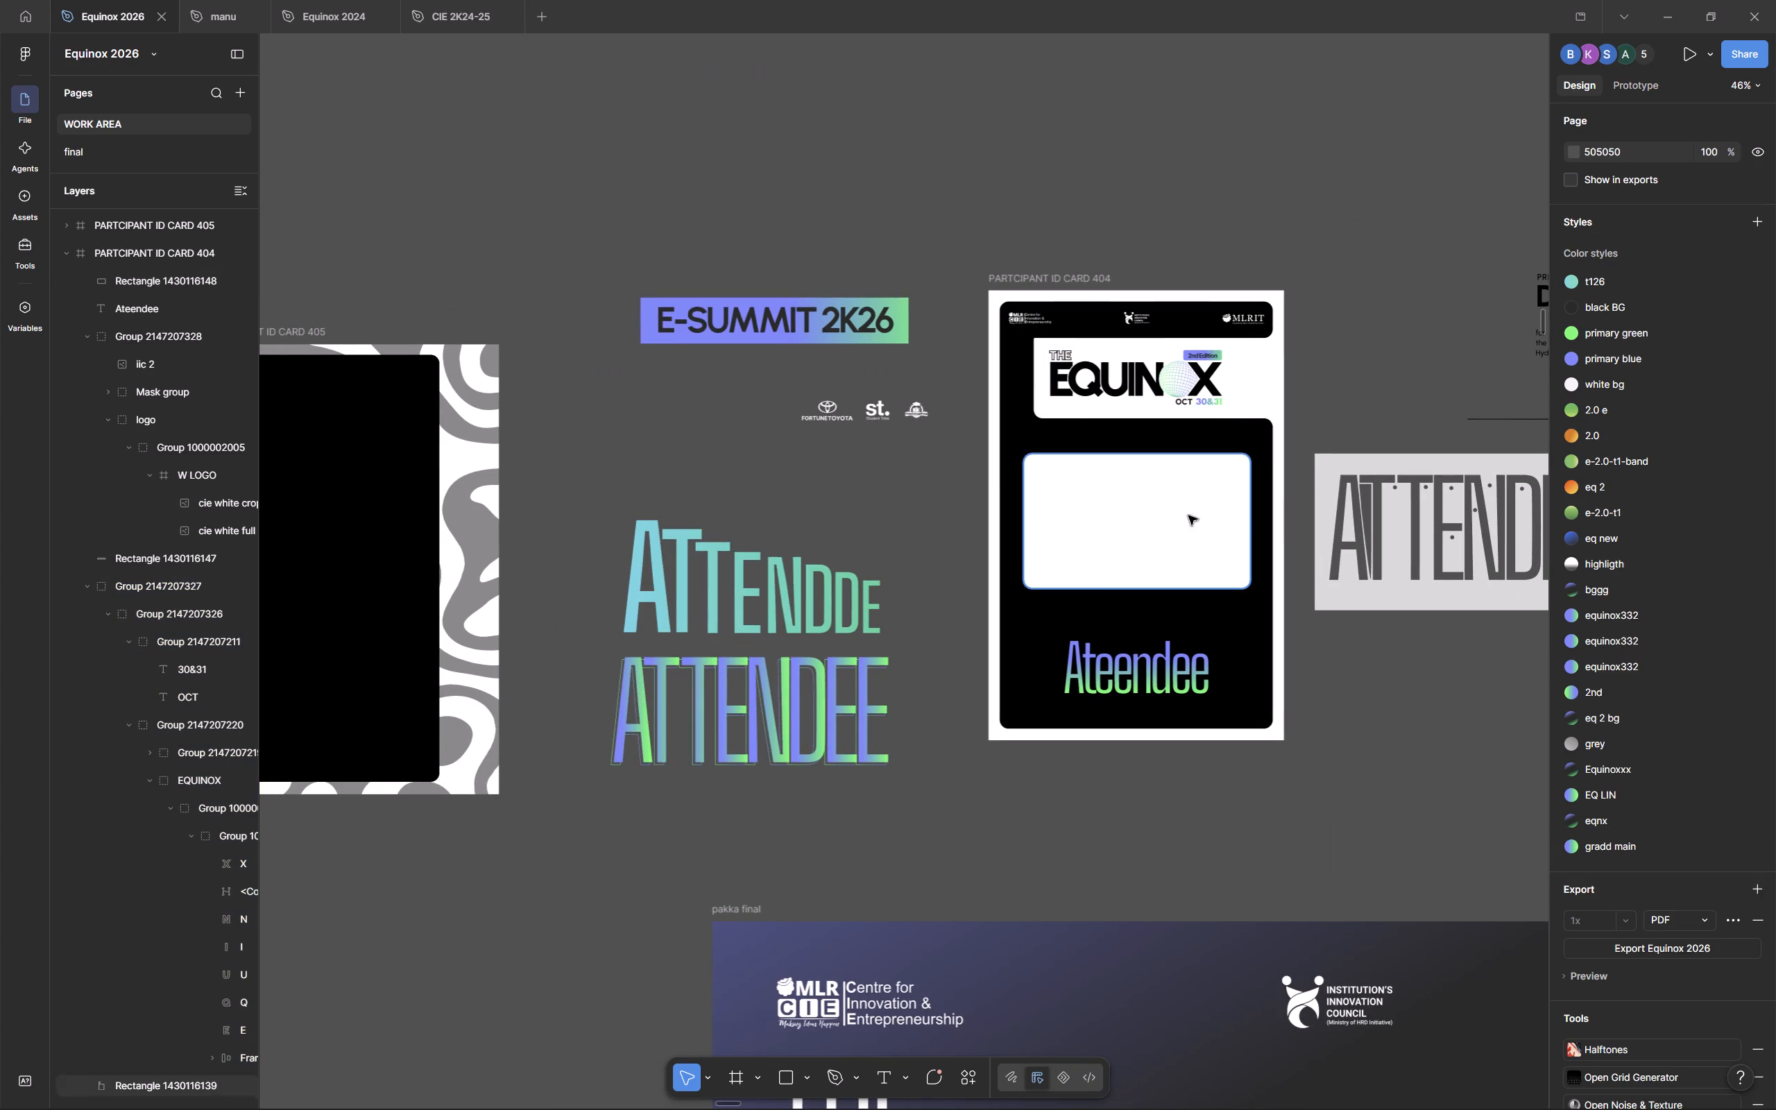
Scale the "Ateendee" text up to about 493 × 259 and centre it horizontally on the card at Y 784.
scroll(1119, 565, up, 1)
scroll(1119, 565, down, 1)
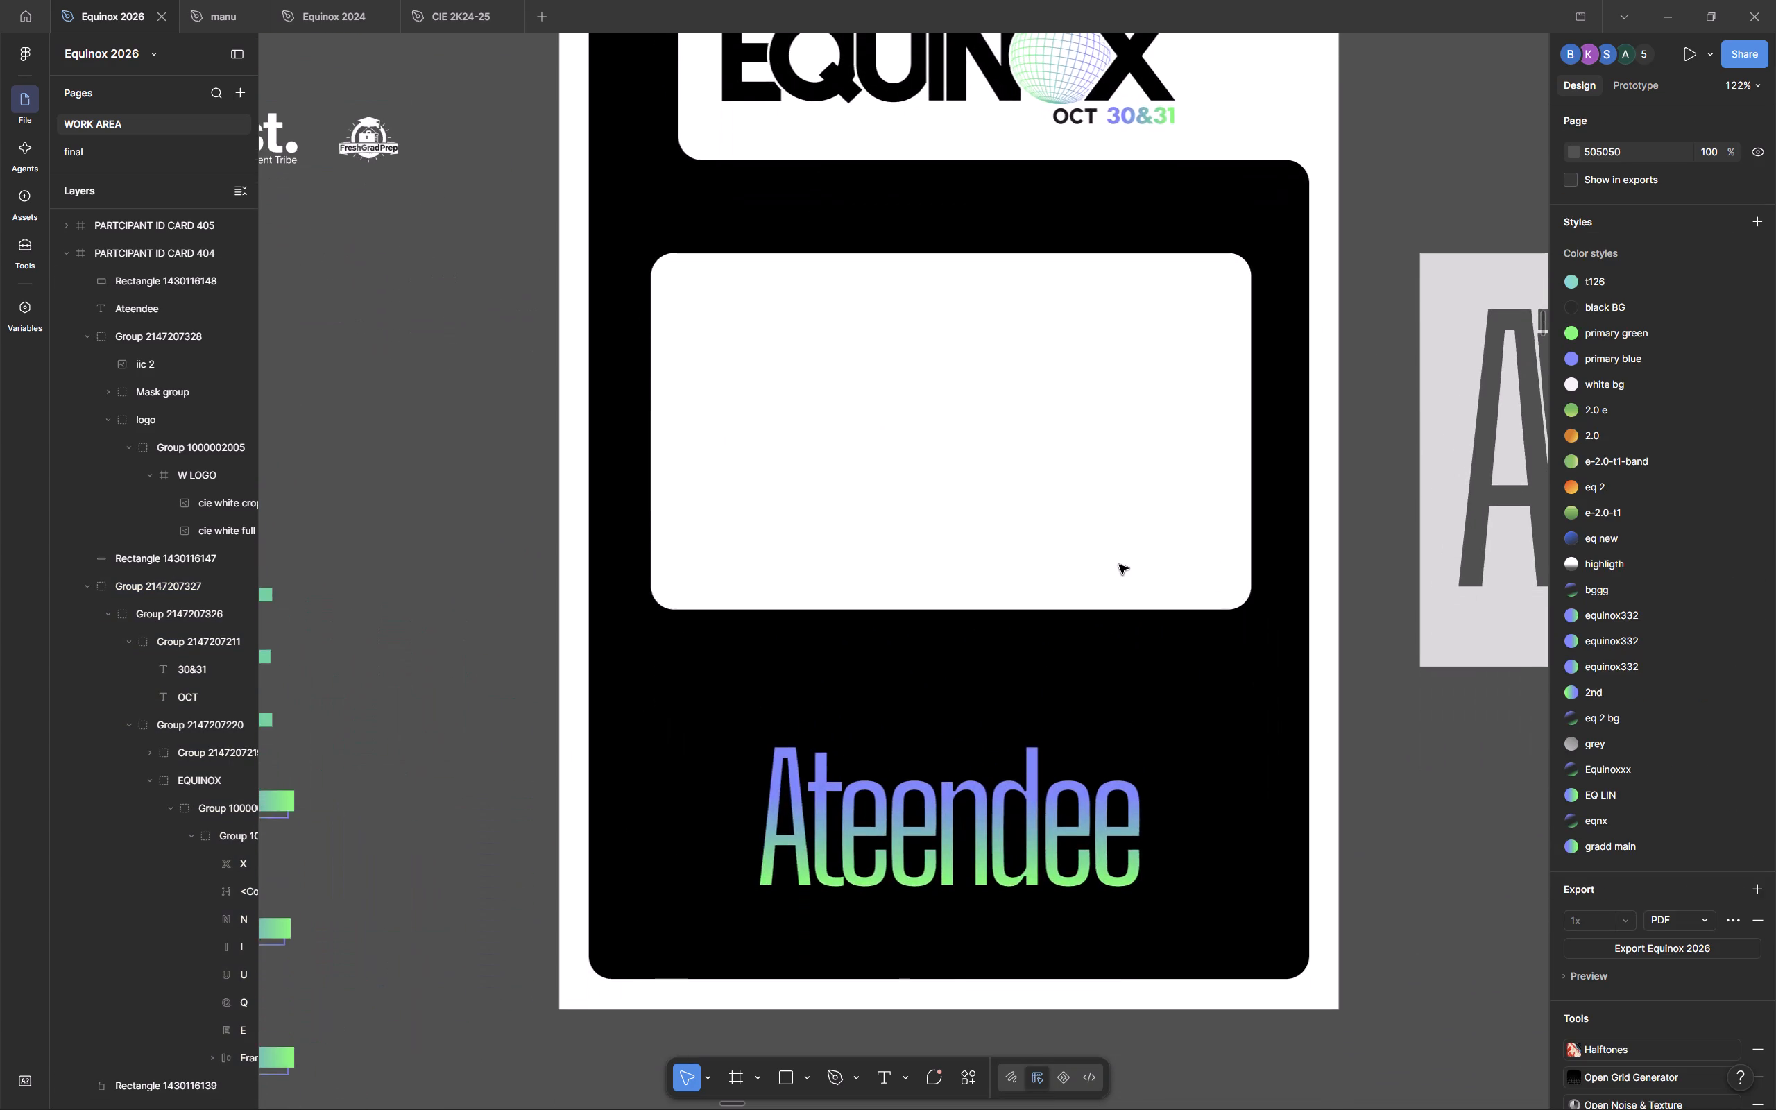
scroll(1119, 565, down, 1)
scroll(1119, 565, up, 1)
click(971, 869)
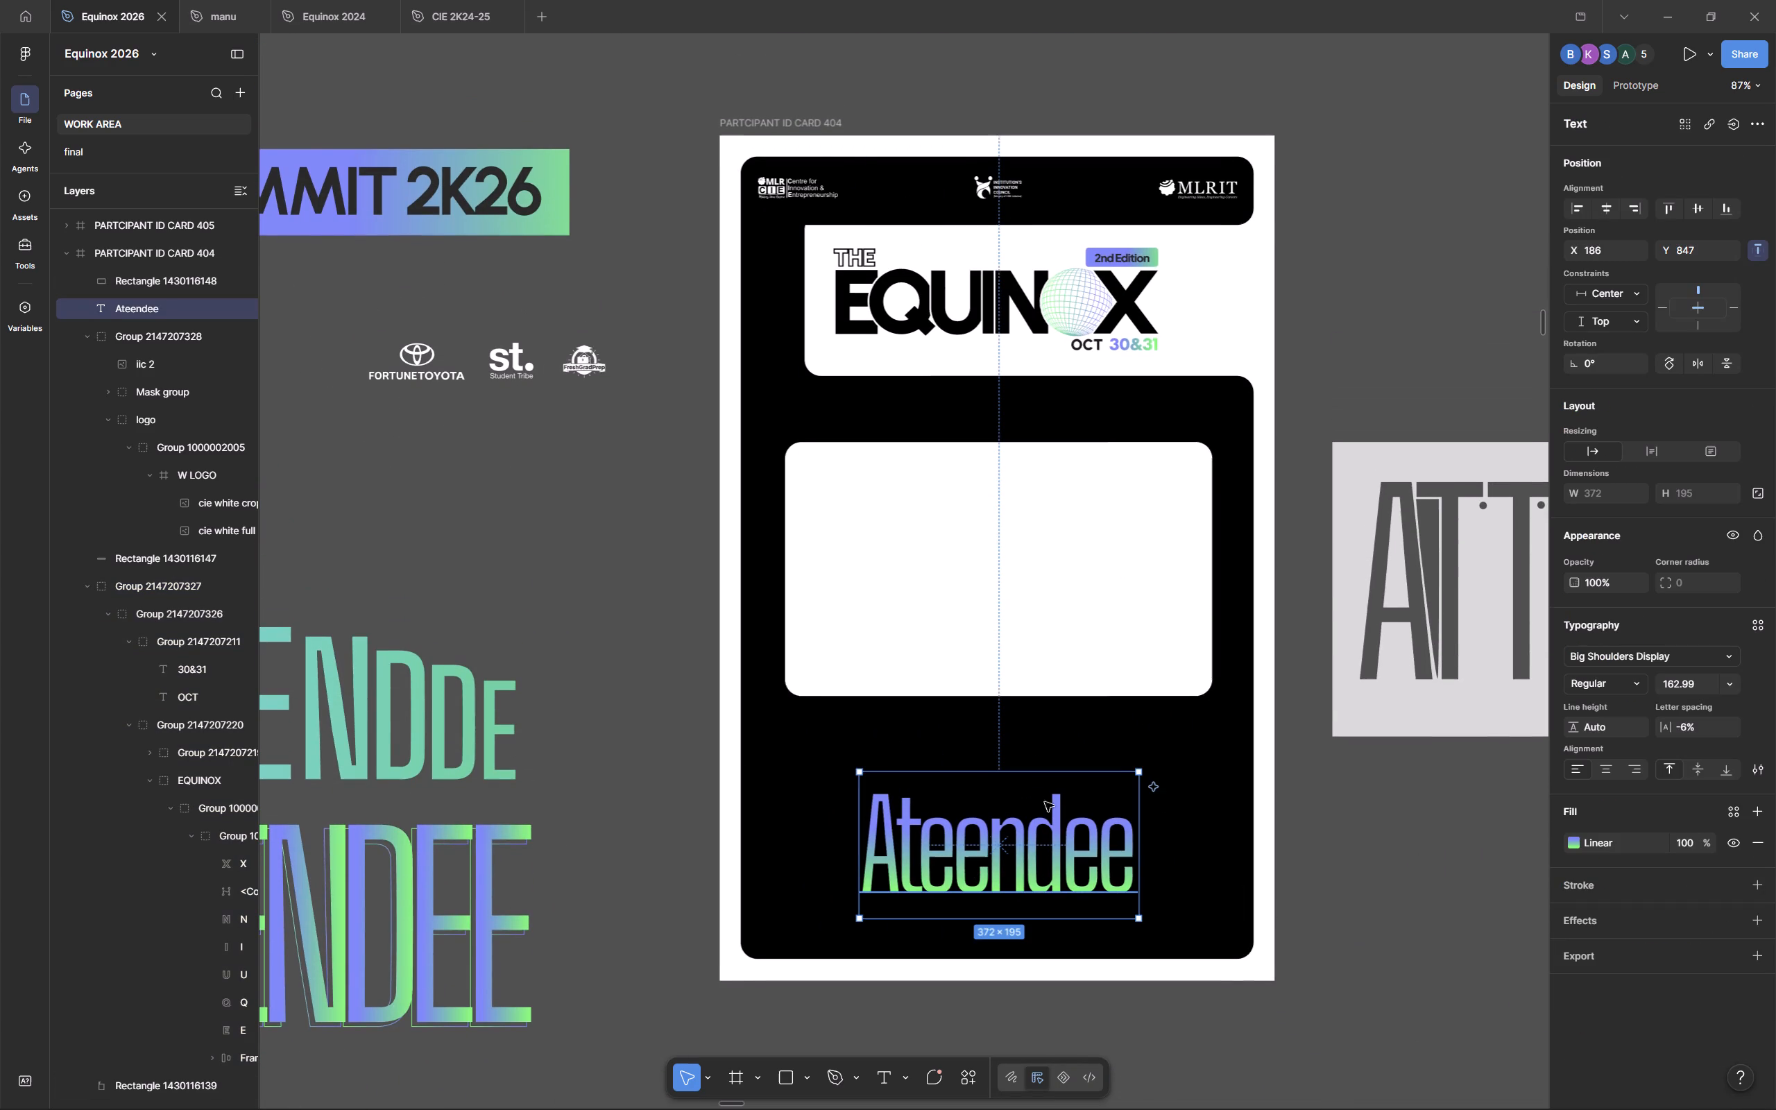
key(k)
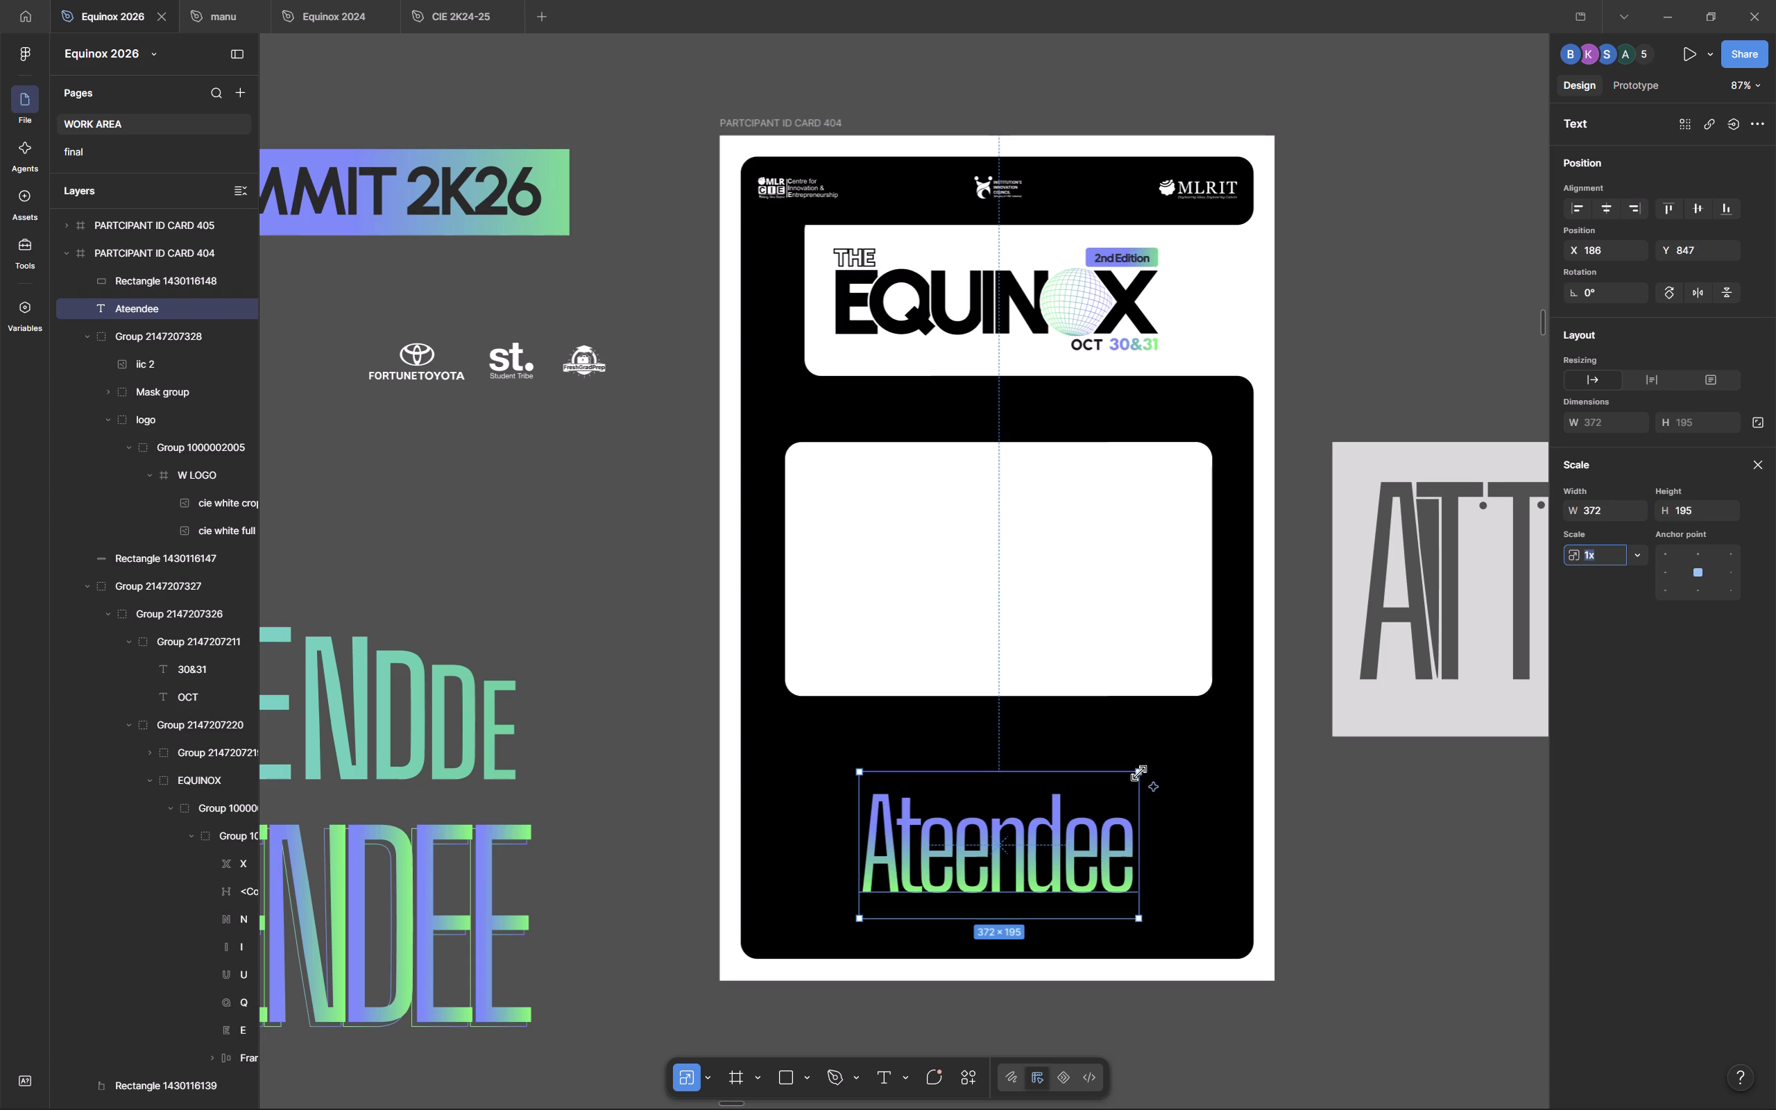
drag(1138, 772, 1199, 723)
drag(1049, 826, 1004, 827)
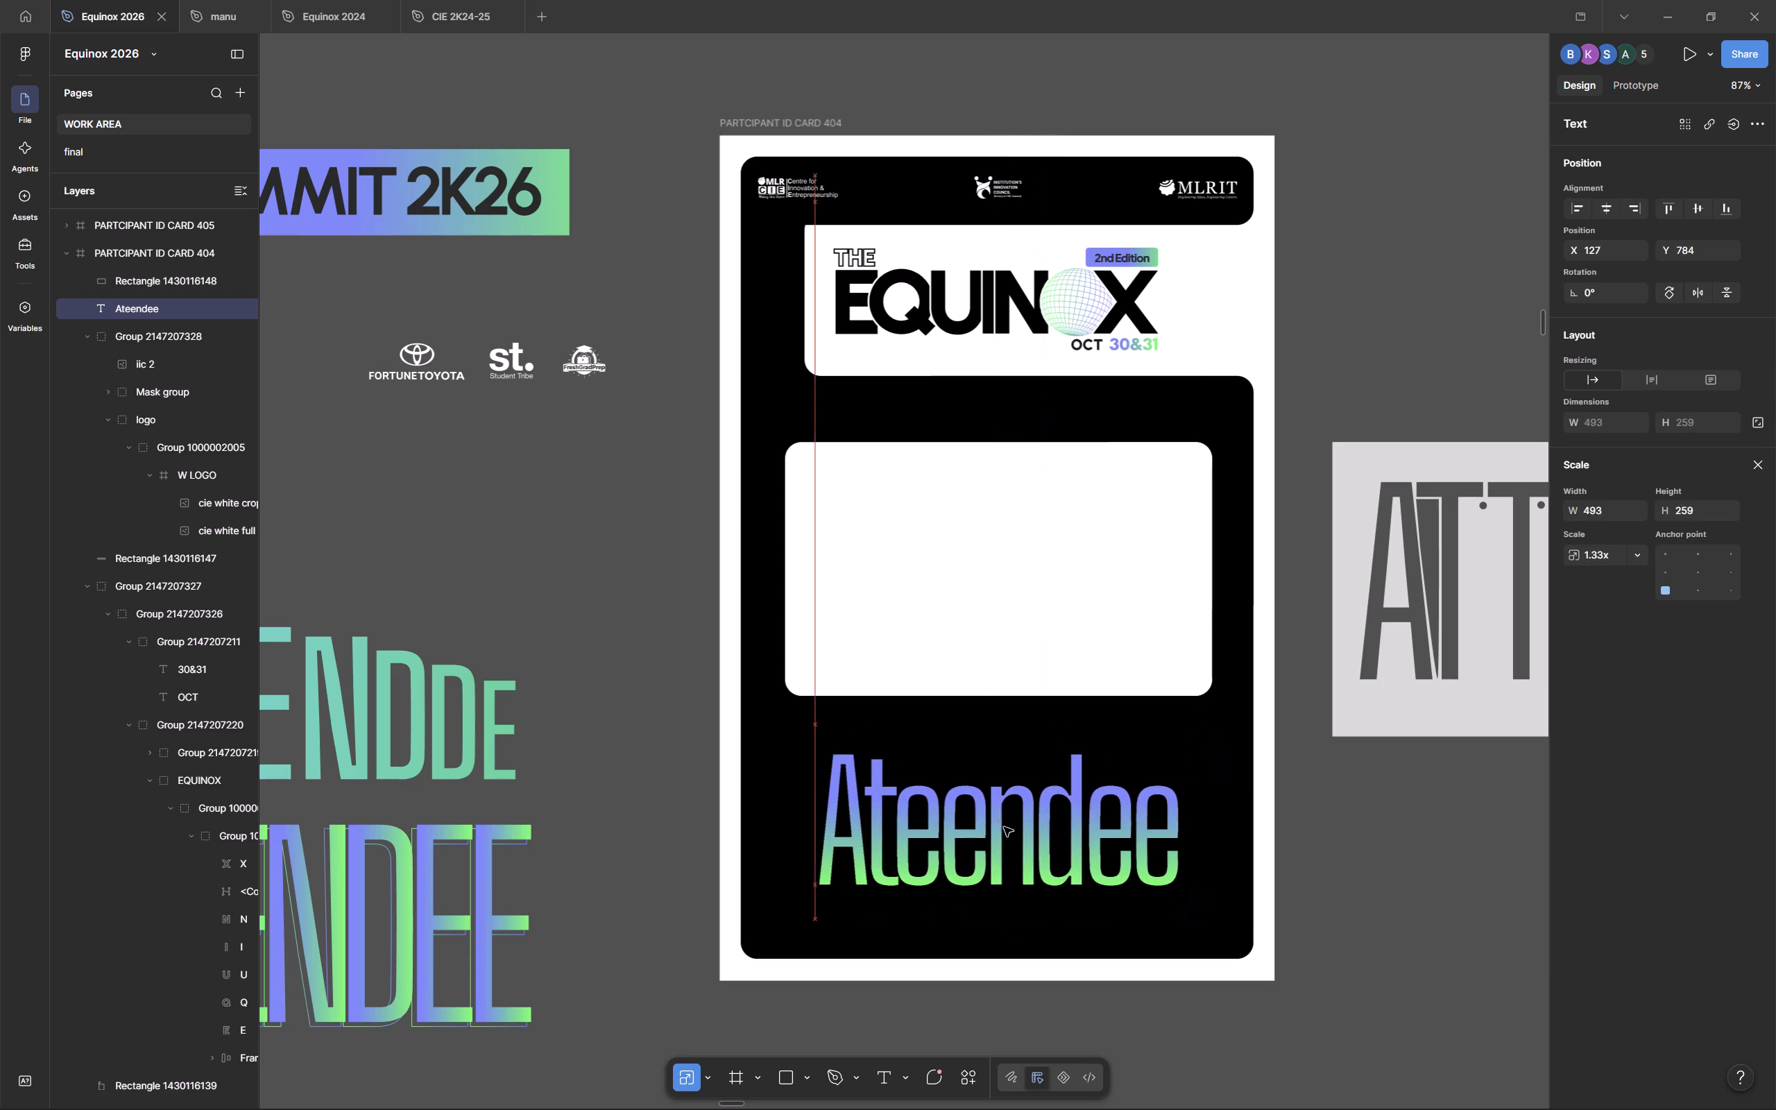
drag(1004, 827, 998, 827)
click(1610, 214)
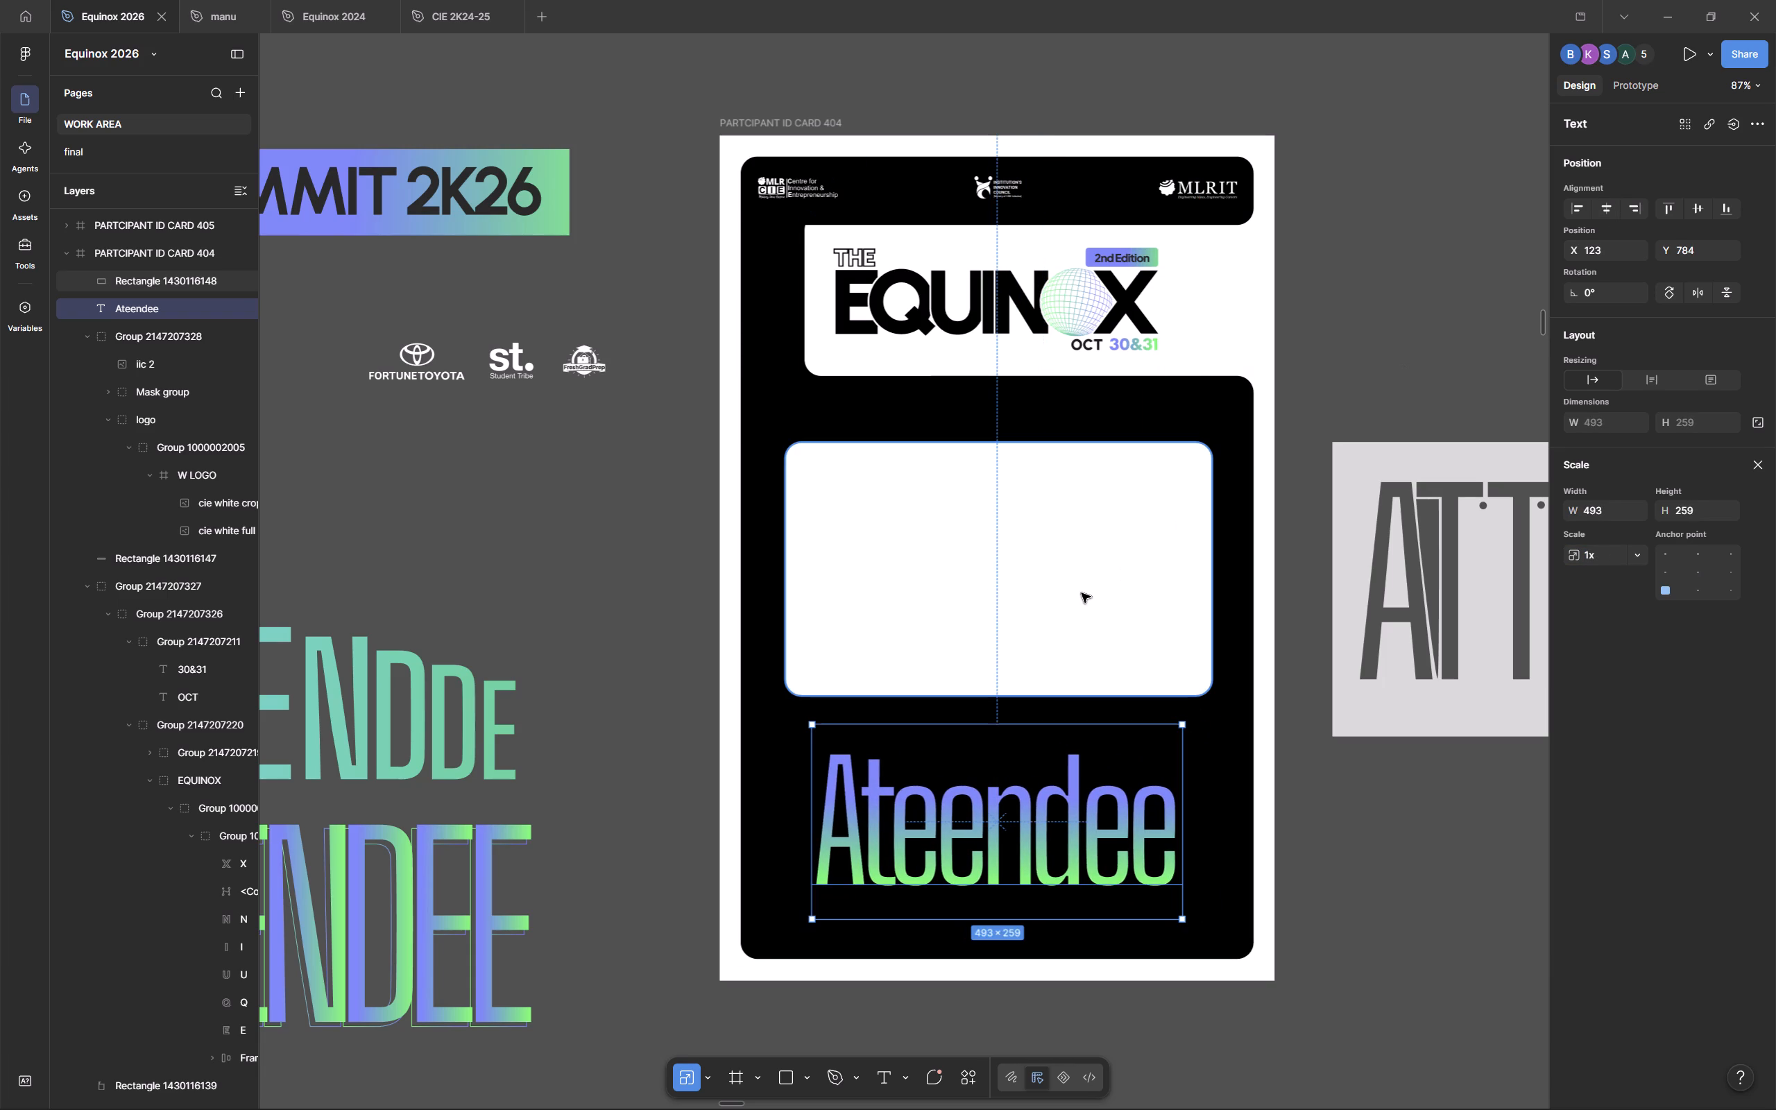
scroll(1082, 593, up, 1)
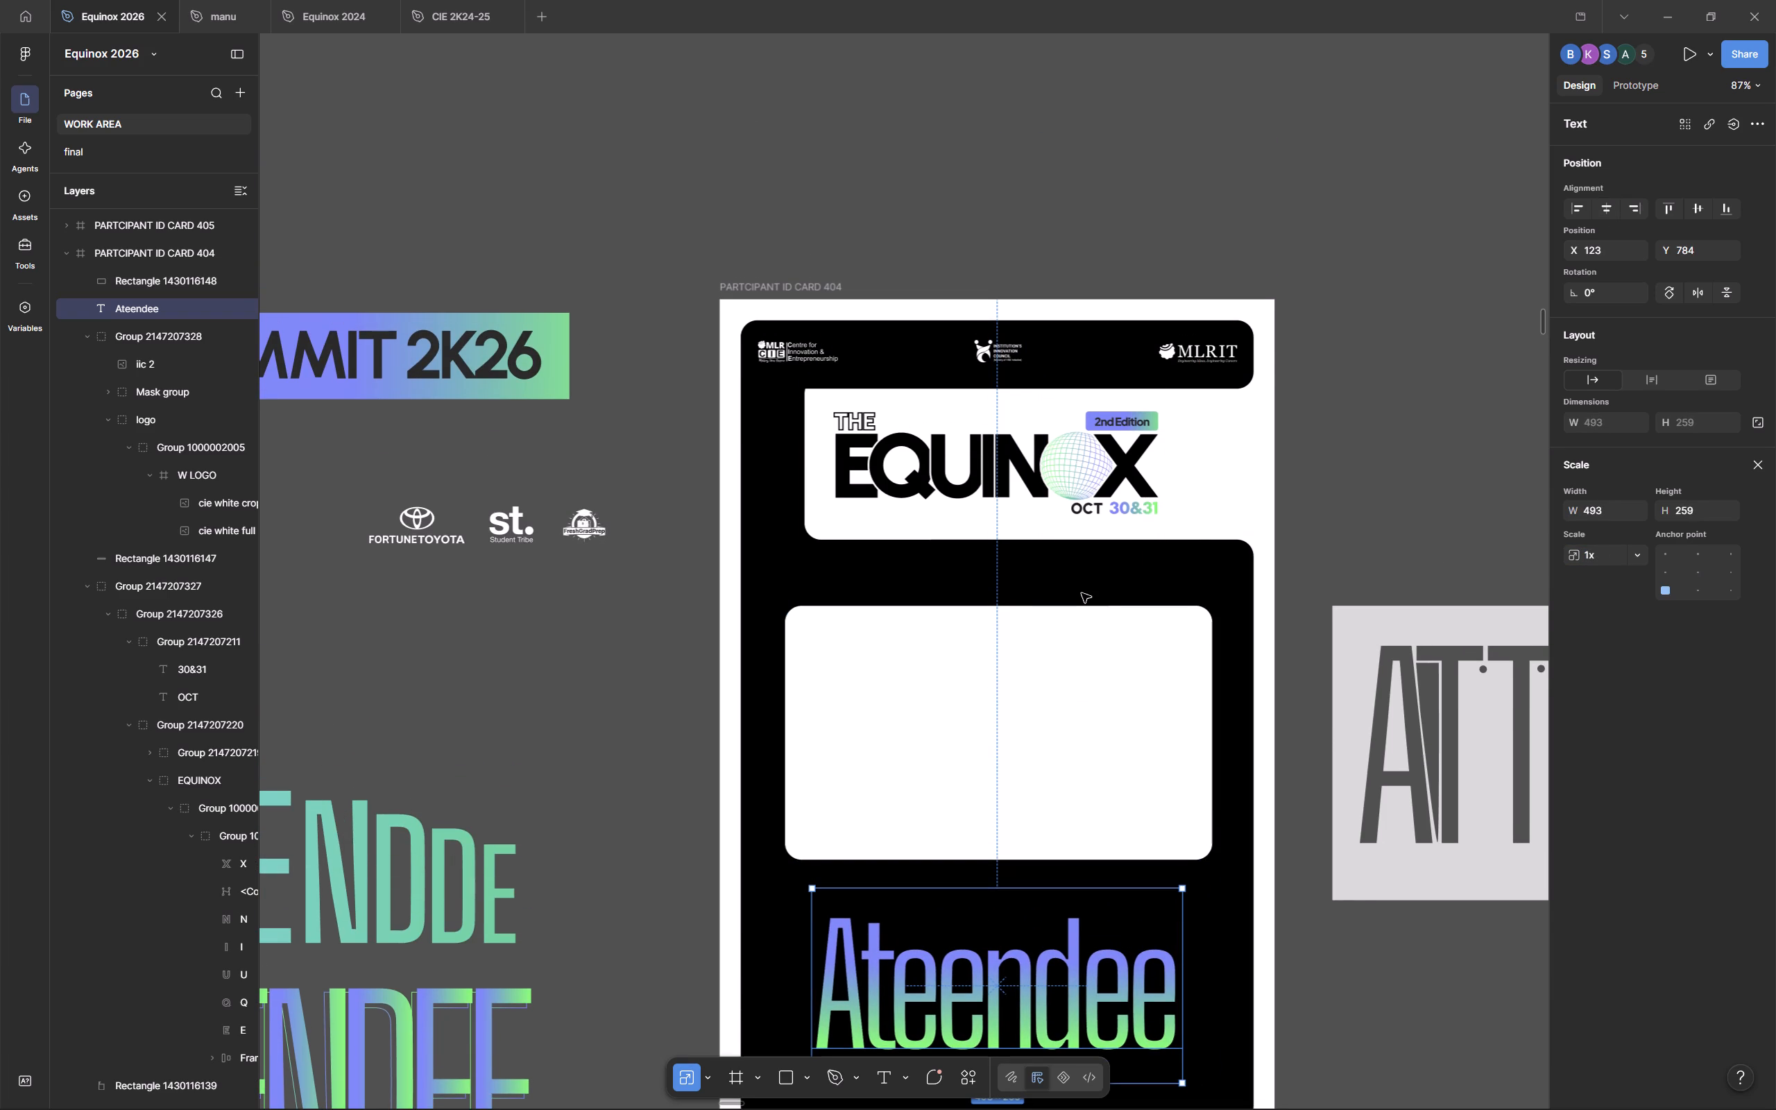
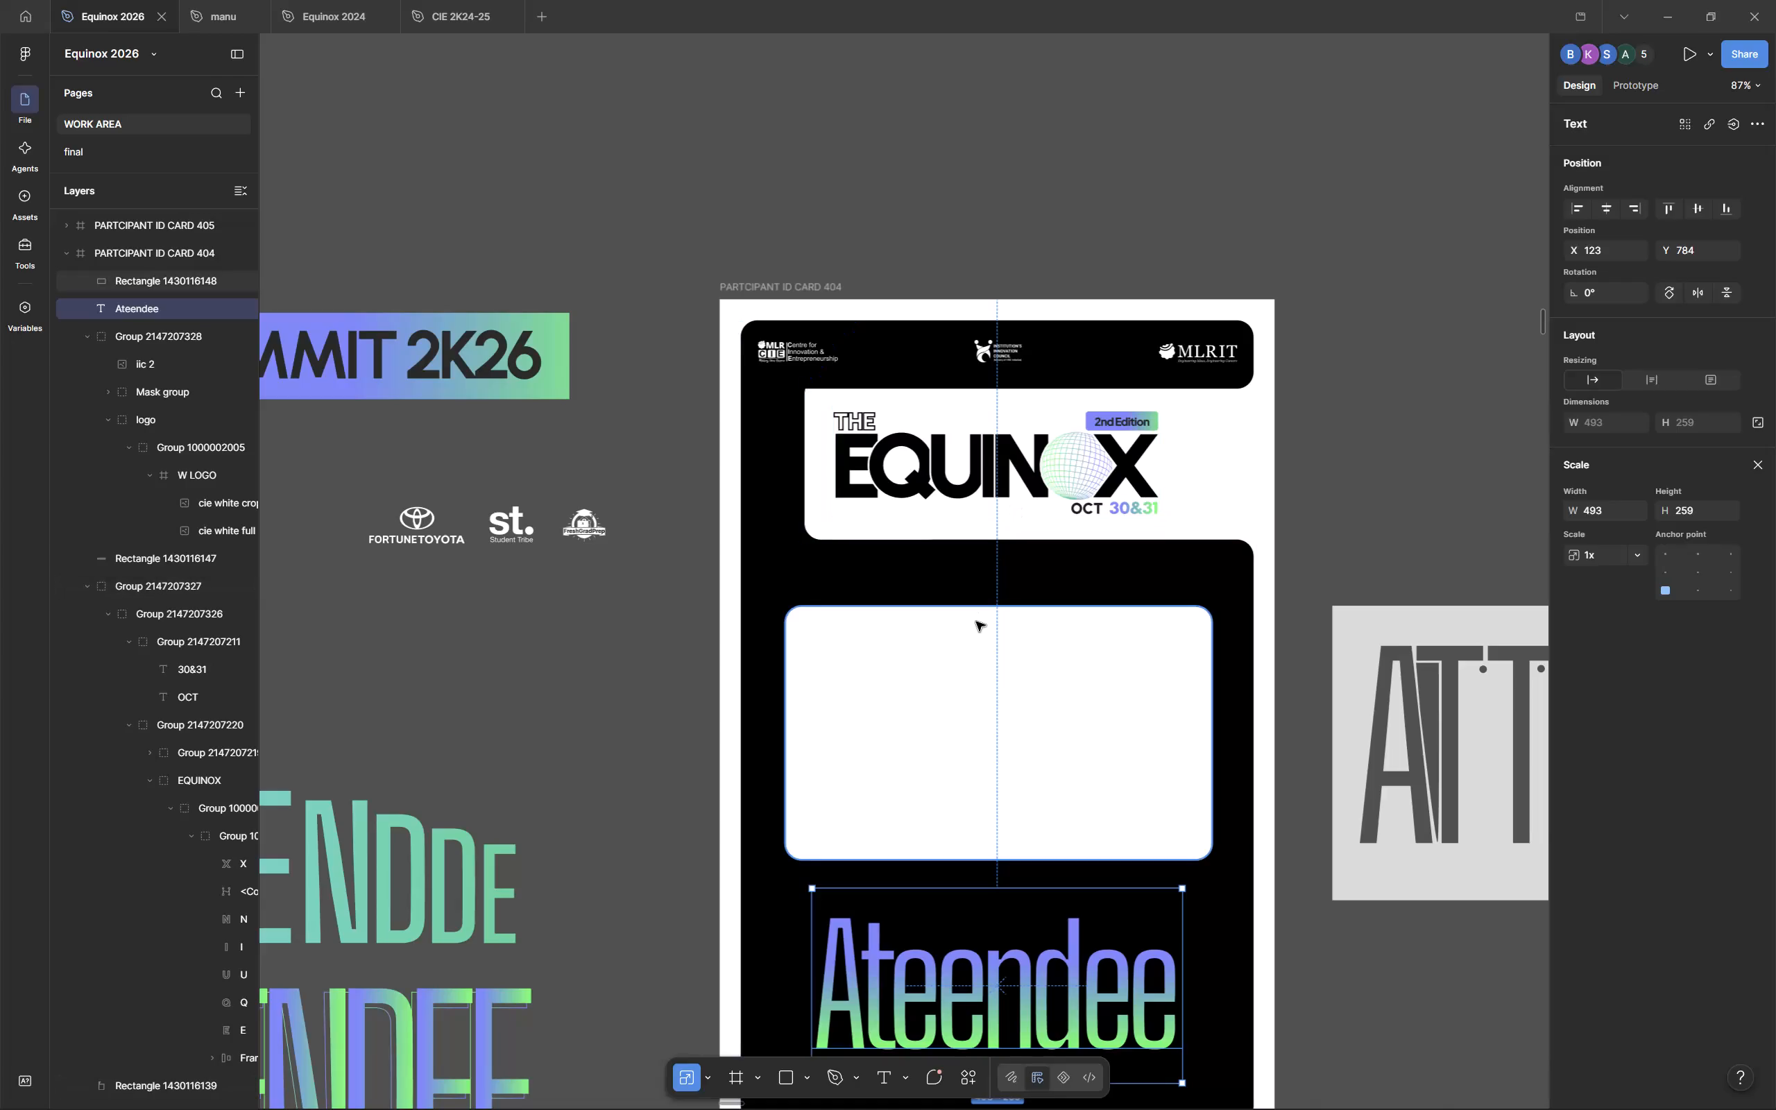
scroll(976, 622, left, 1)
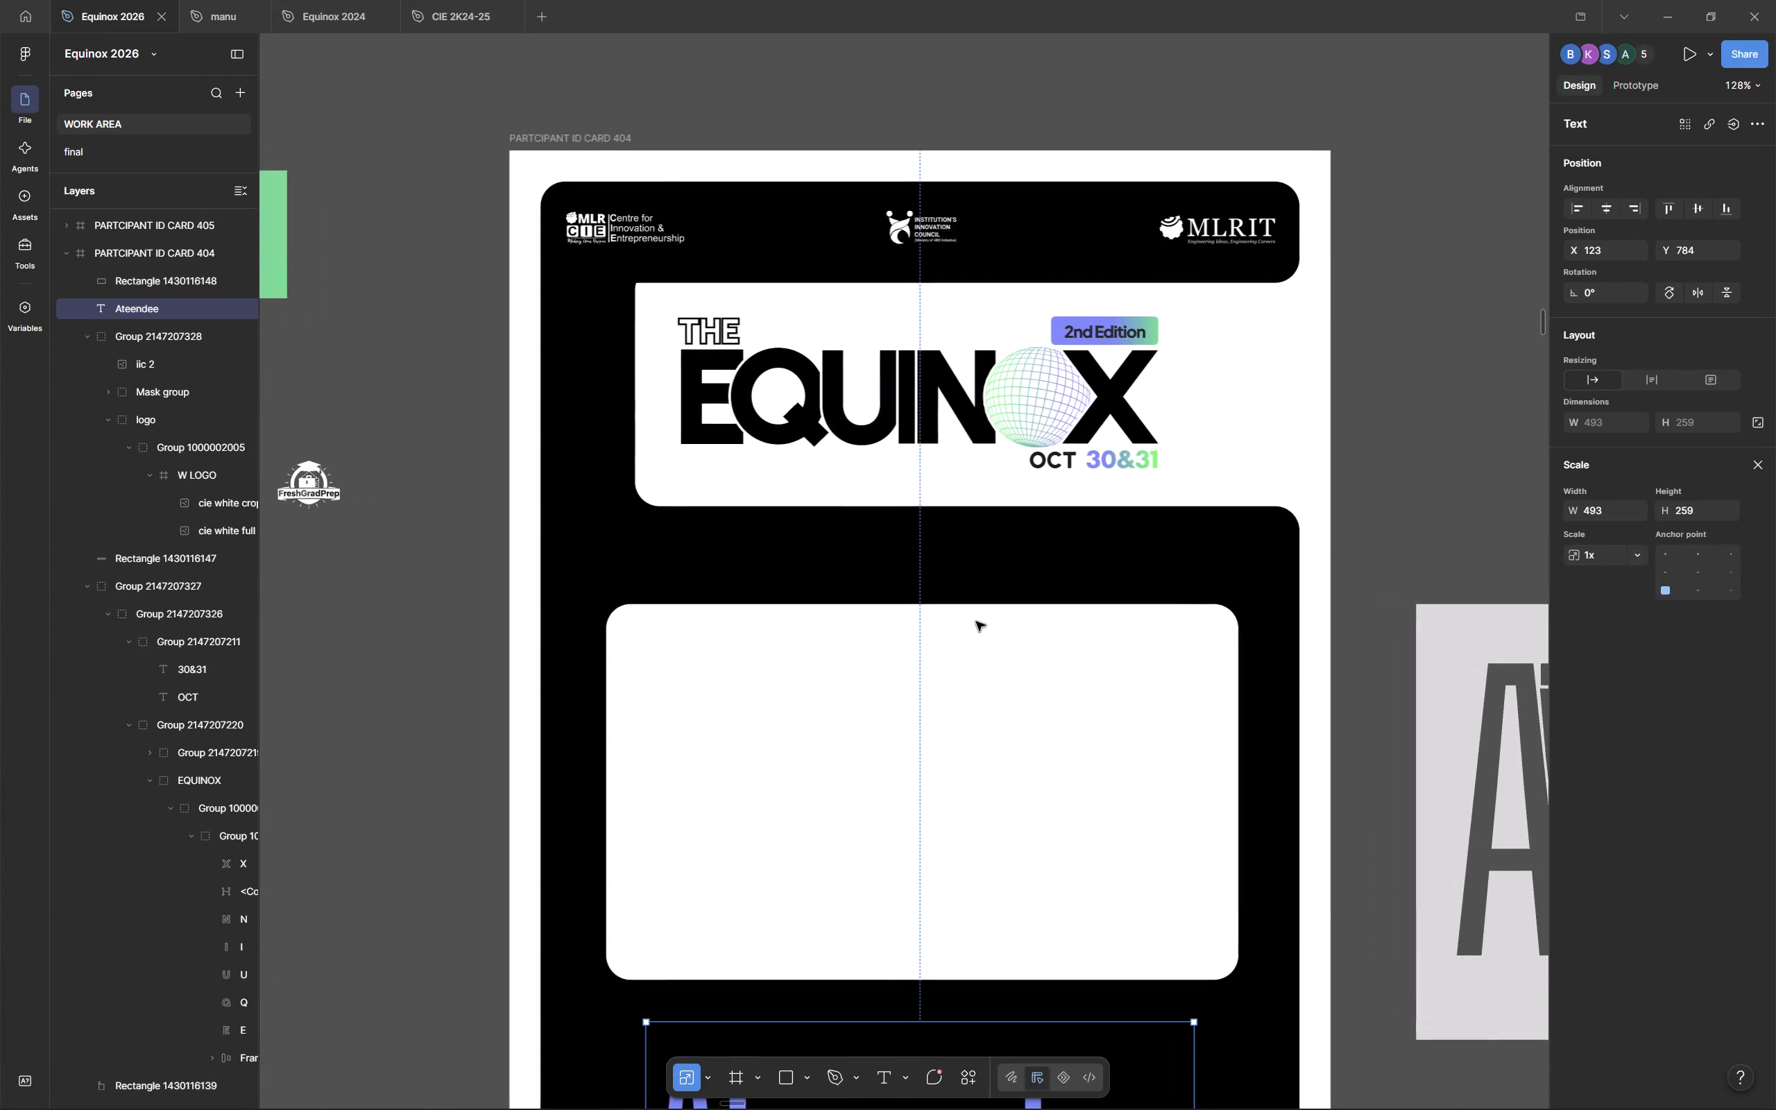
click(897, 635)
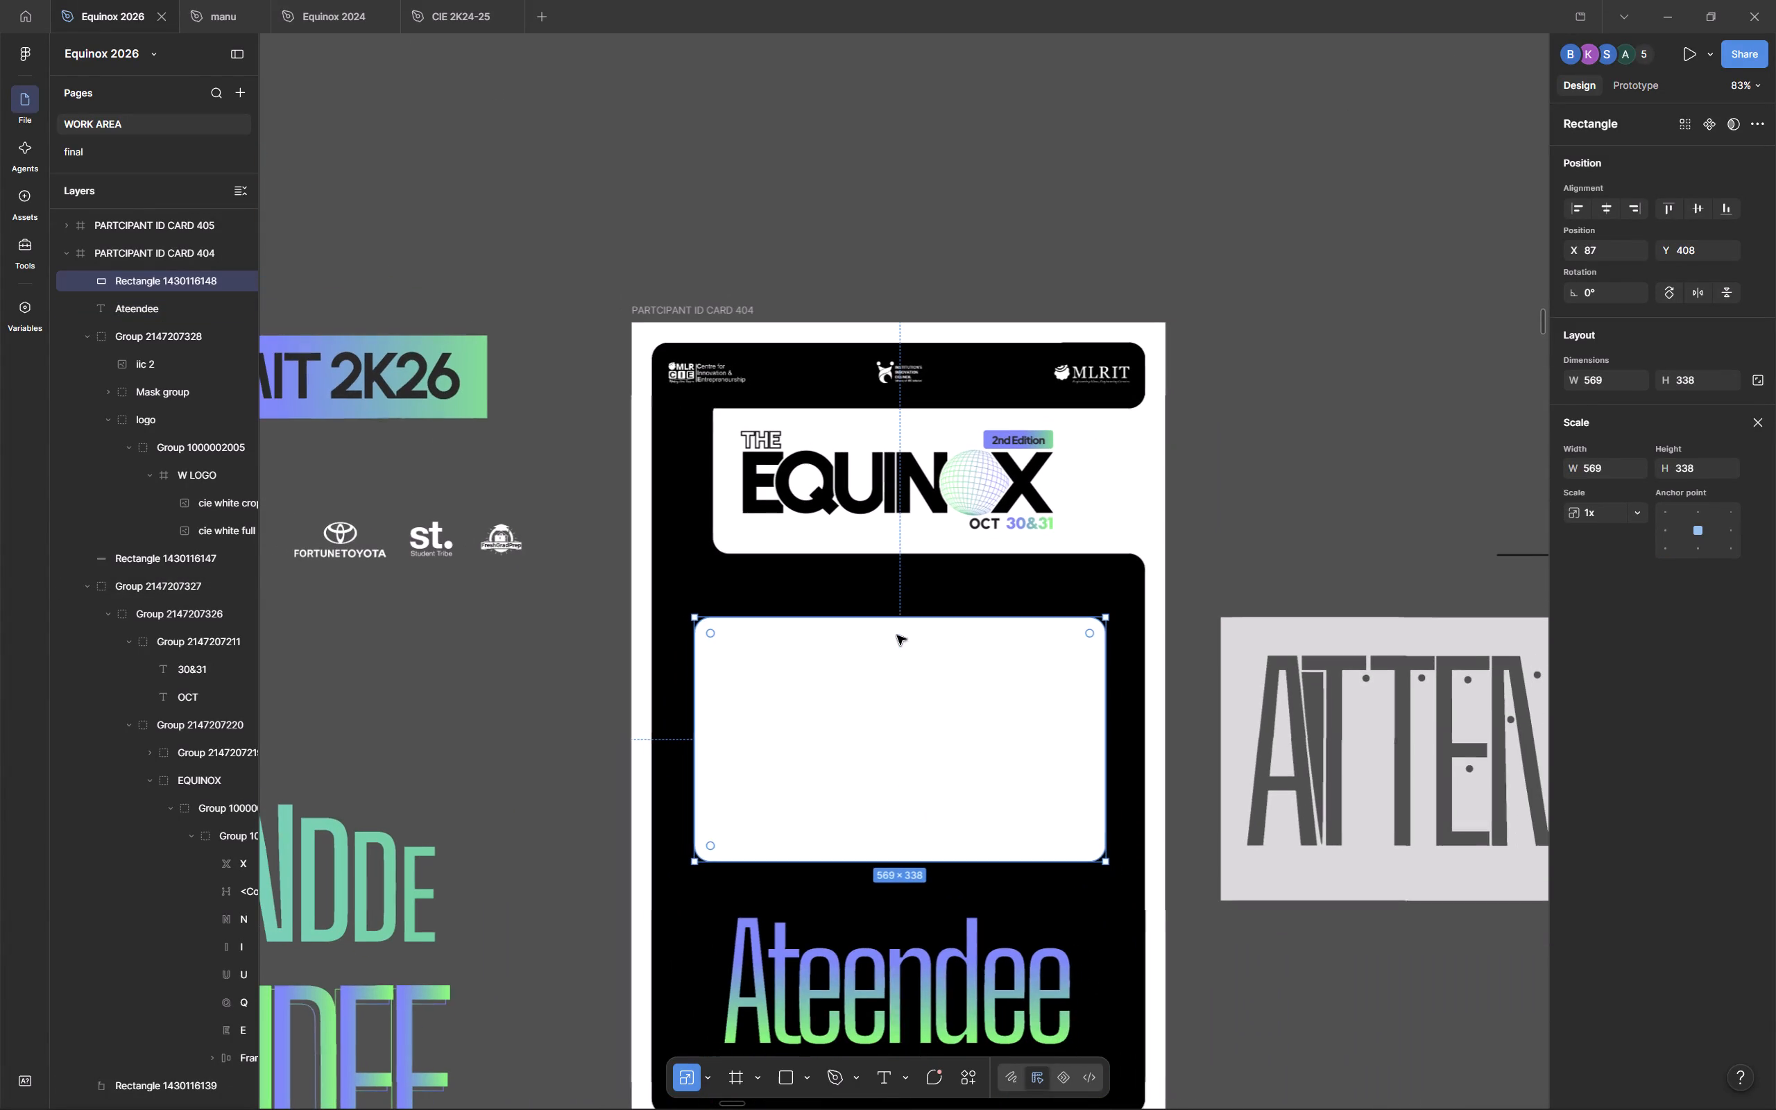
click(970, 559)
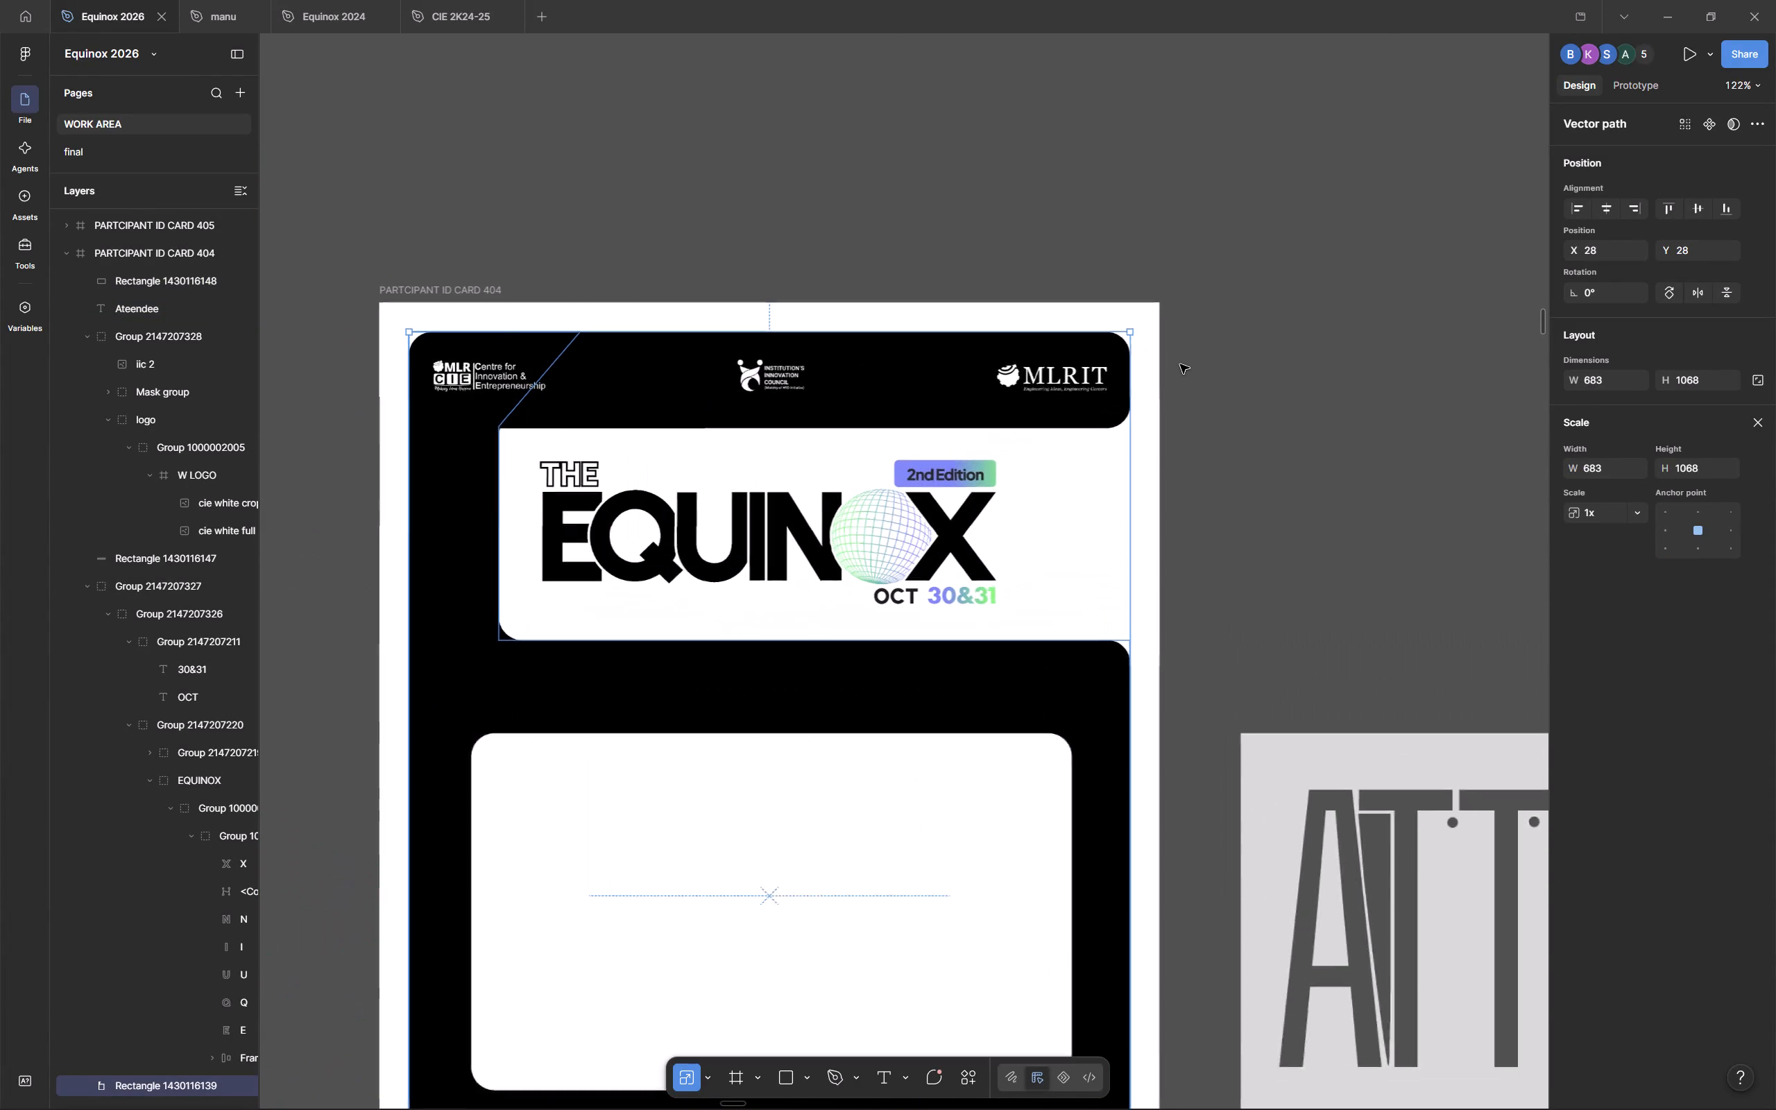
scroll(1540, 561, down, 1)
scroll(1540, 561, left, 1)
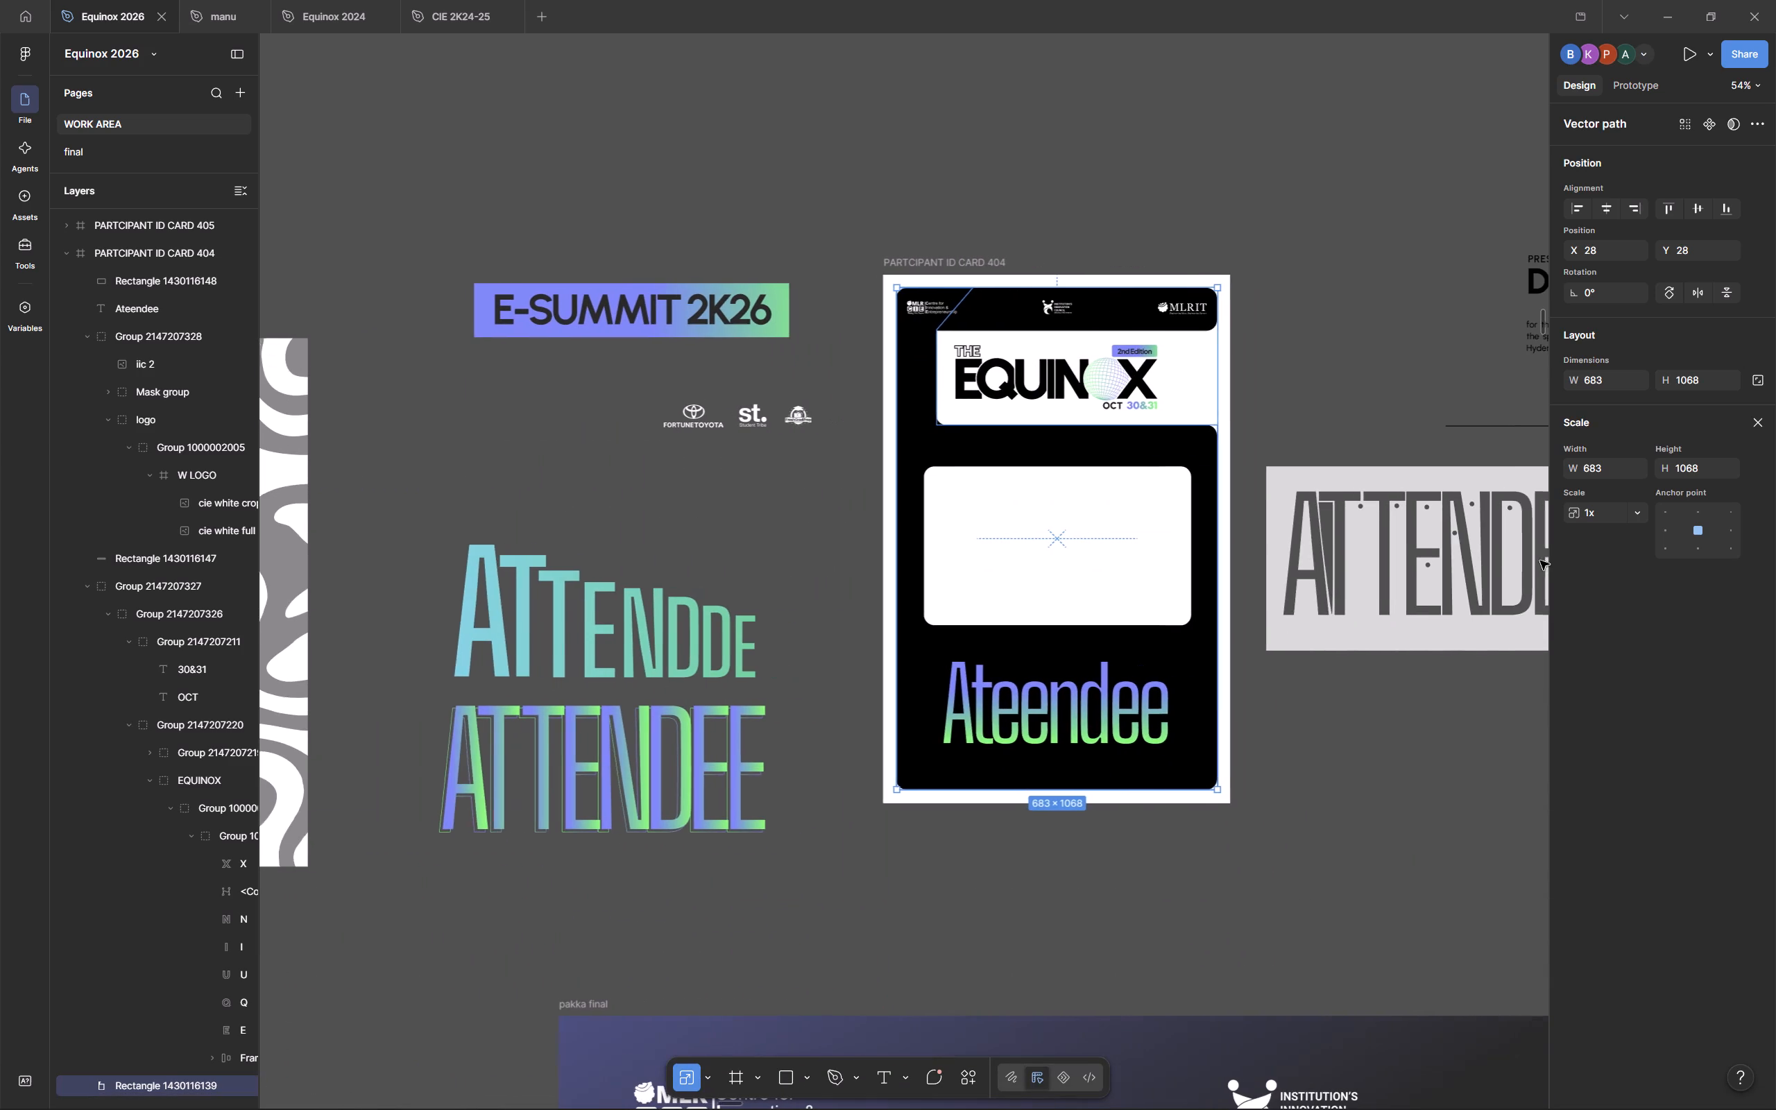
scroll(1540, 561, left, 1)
Scale the "Ateendee" text up to about 533 × 280 and centre it horizontally on the card at X 103, Y 771.
click(1131, 720)
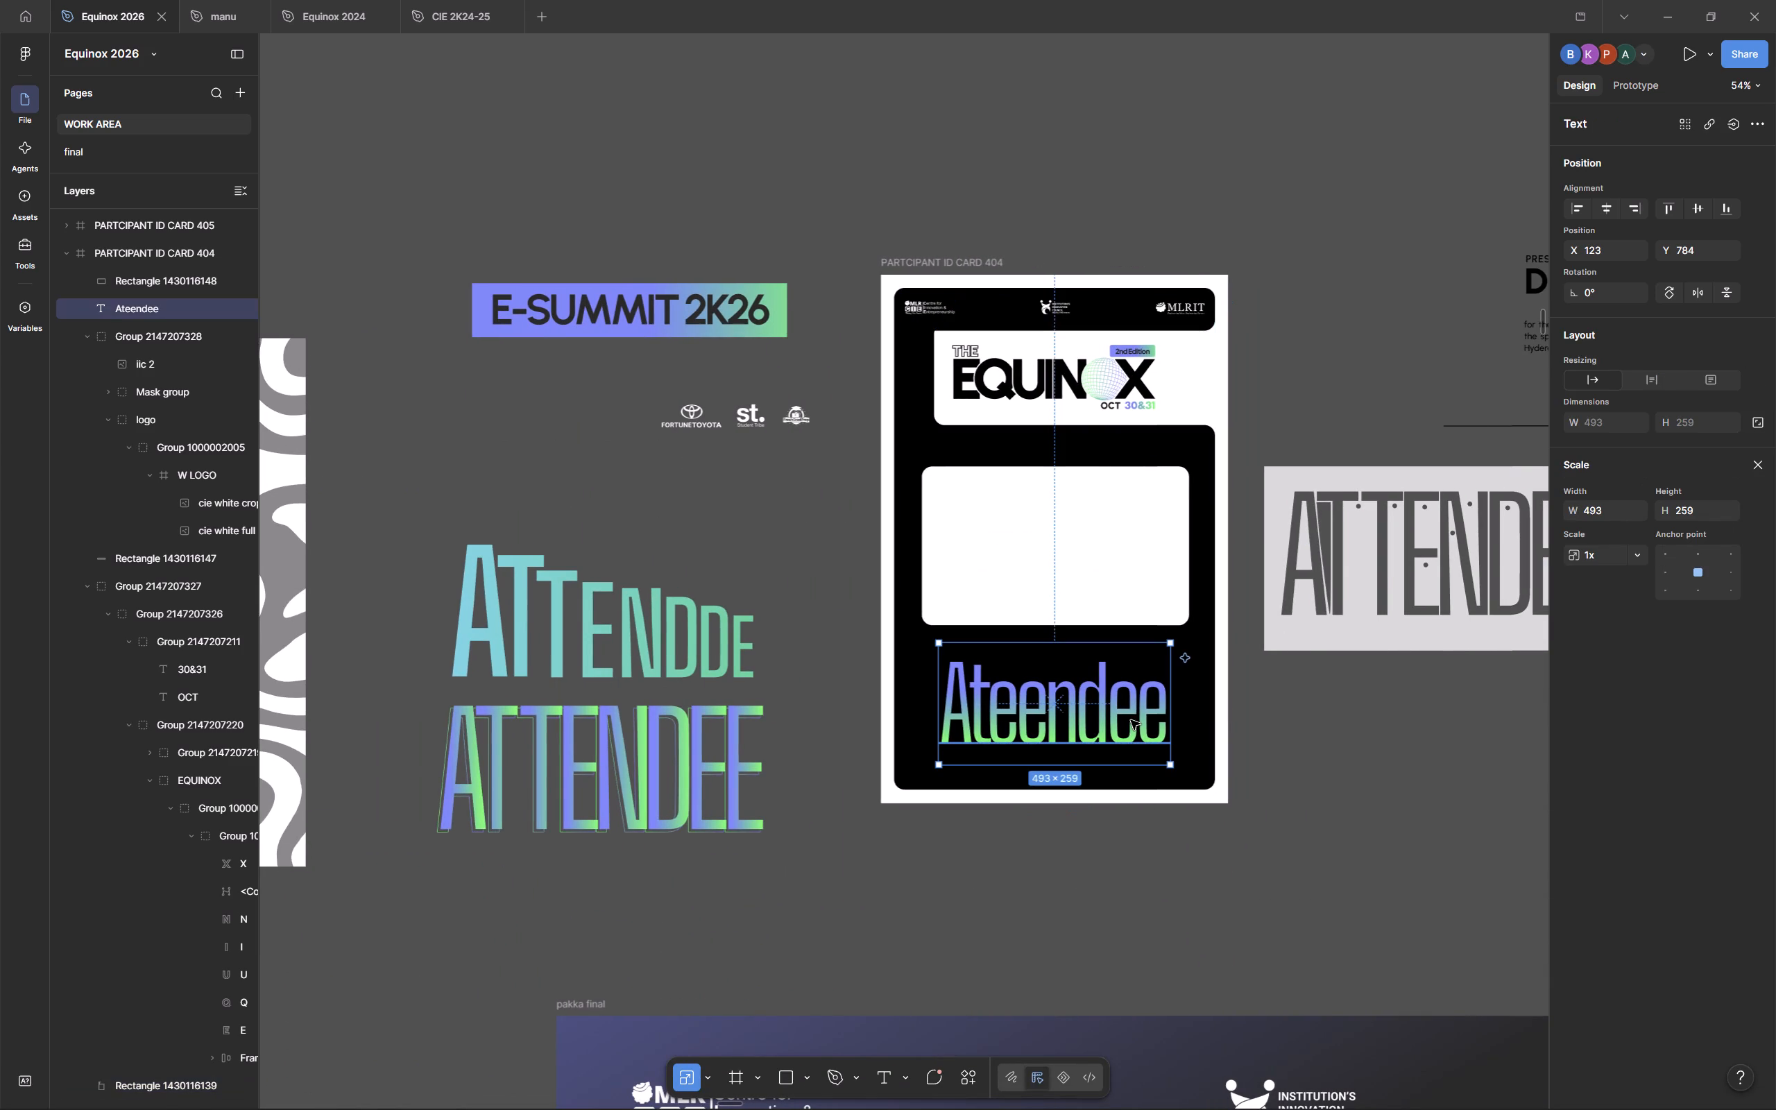
drag(1167, 646, 1172, 644)
drag(1172, 644, 1191, 640)
drag(1090, 716, 1082, 716)
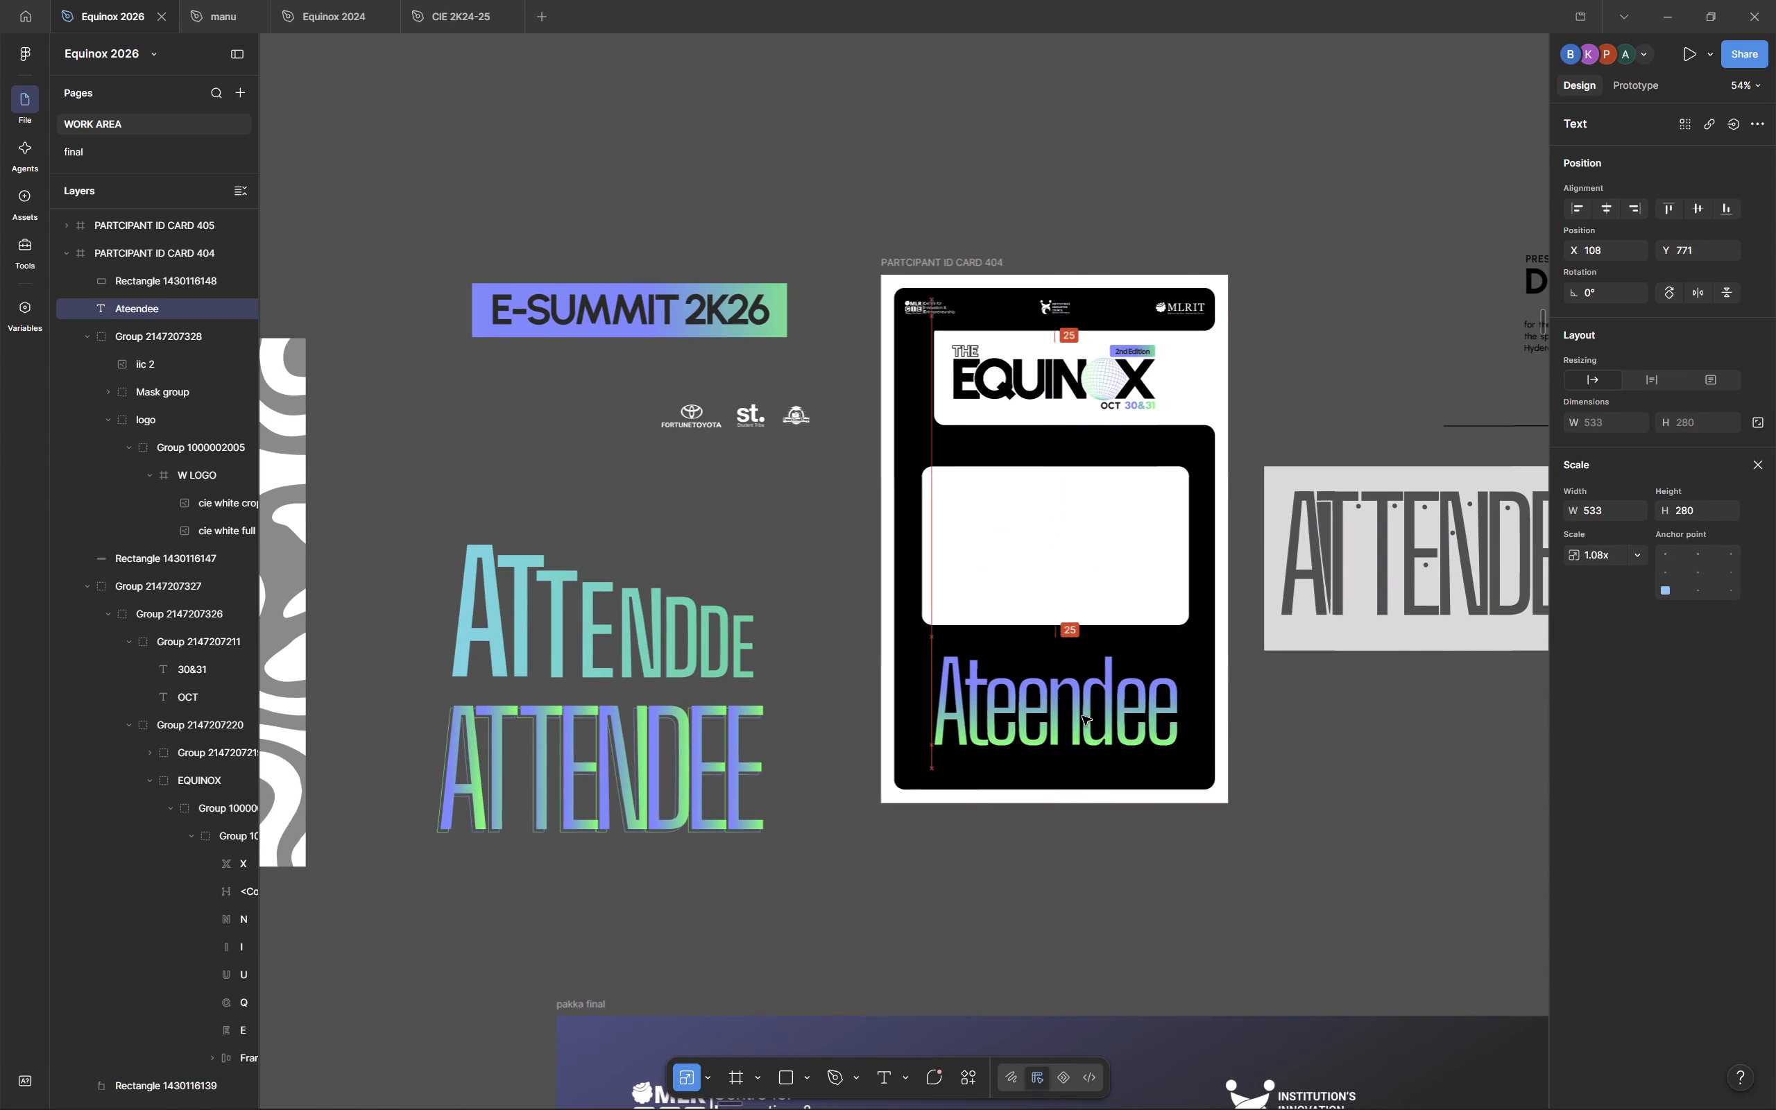
drag(1082, 716, 1081, 716)
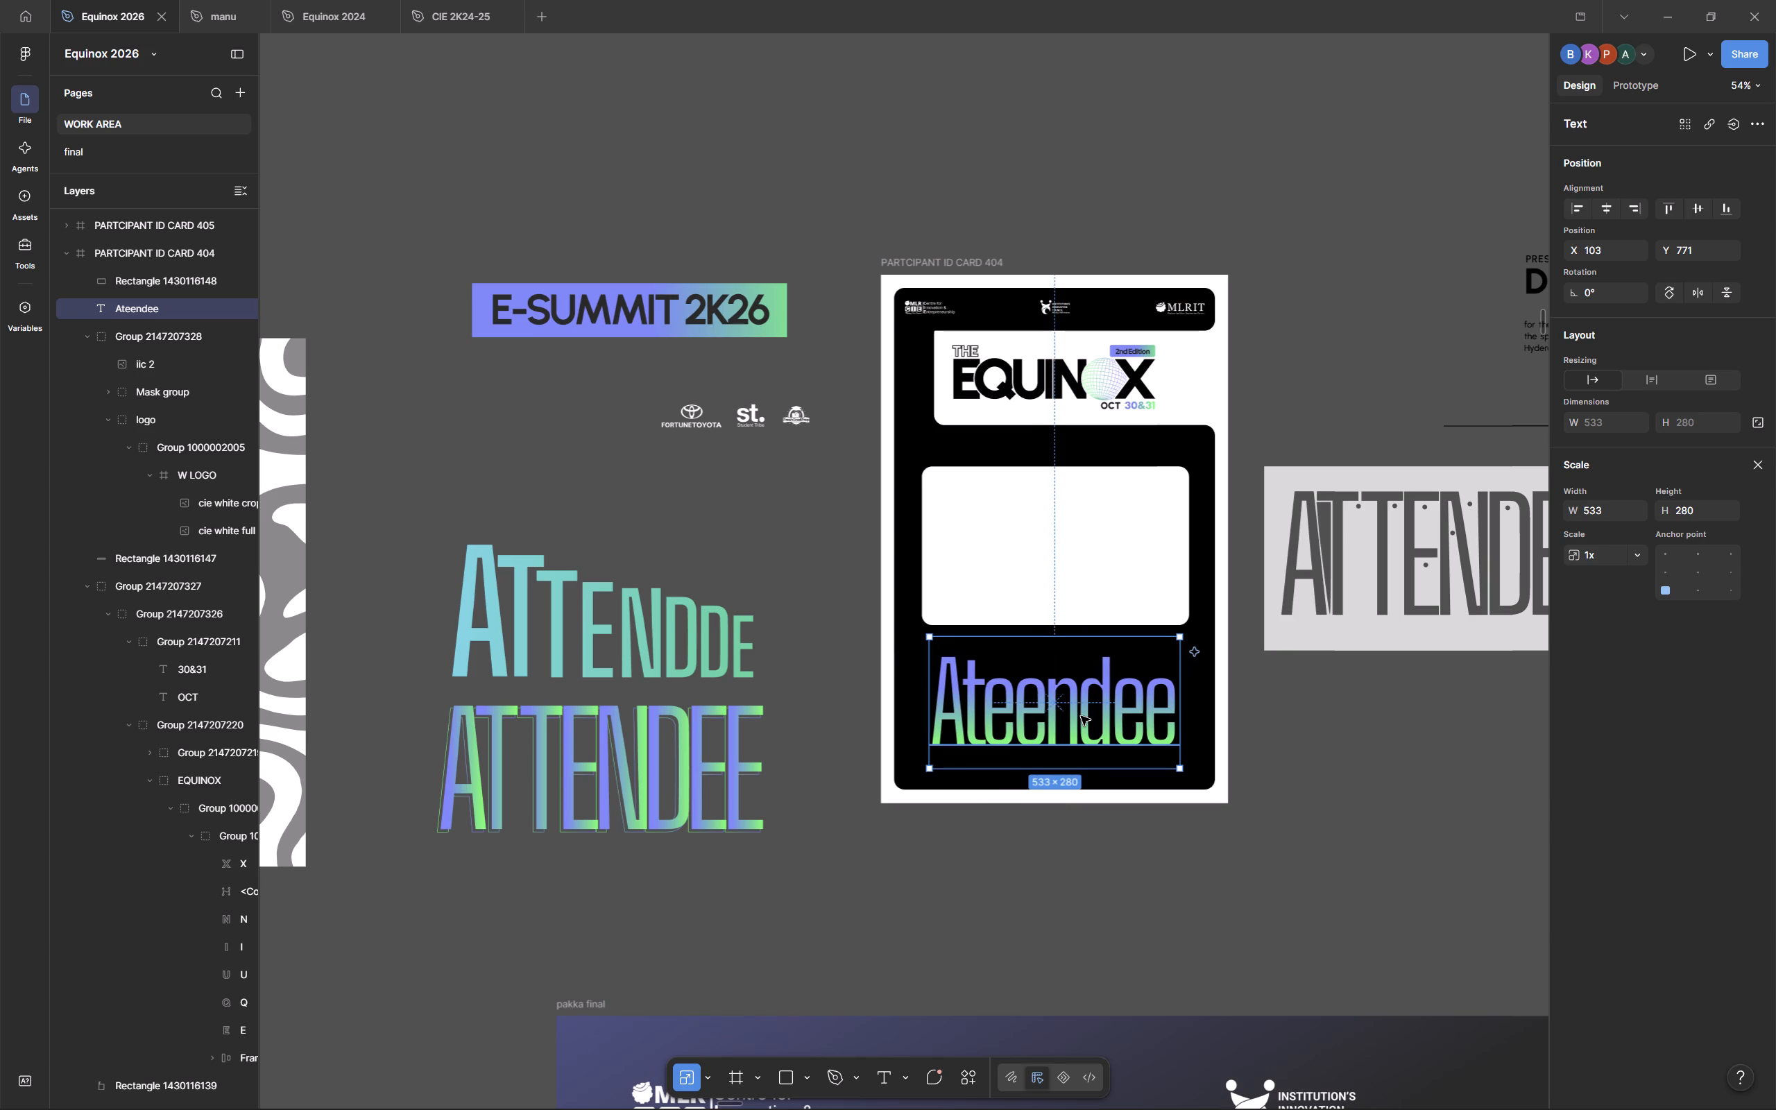
click(1108, 873)
Examine the Fortune Toyota, Student Tribe and third sponsor logos beside the card.
scroll(1108, 873, up, 2)
scroll(1115, 884, down, 1)
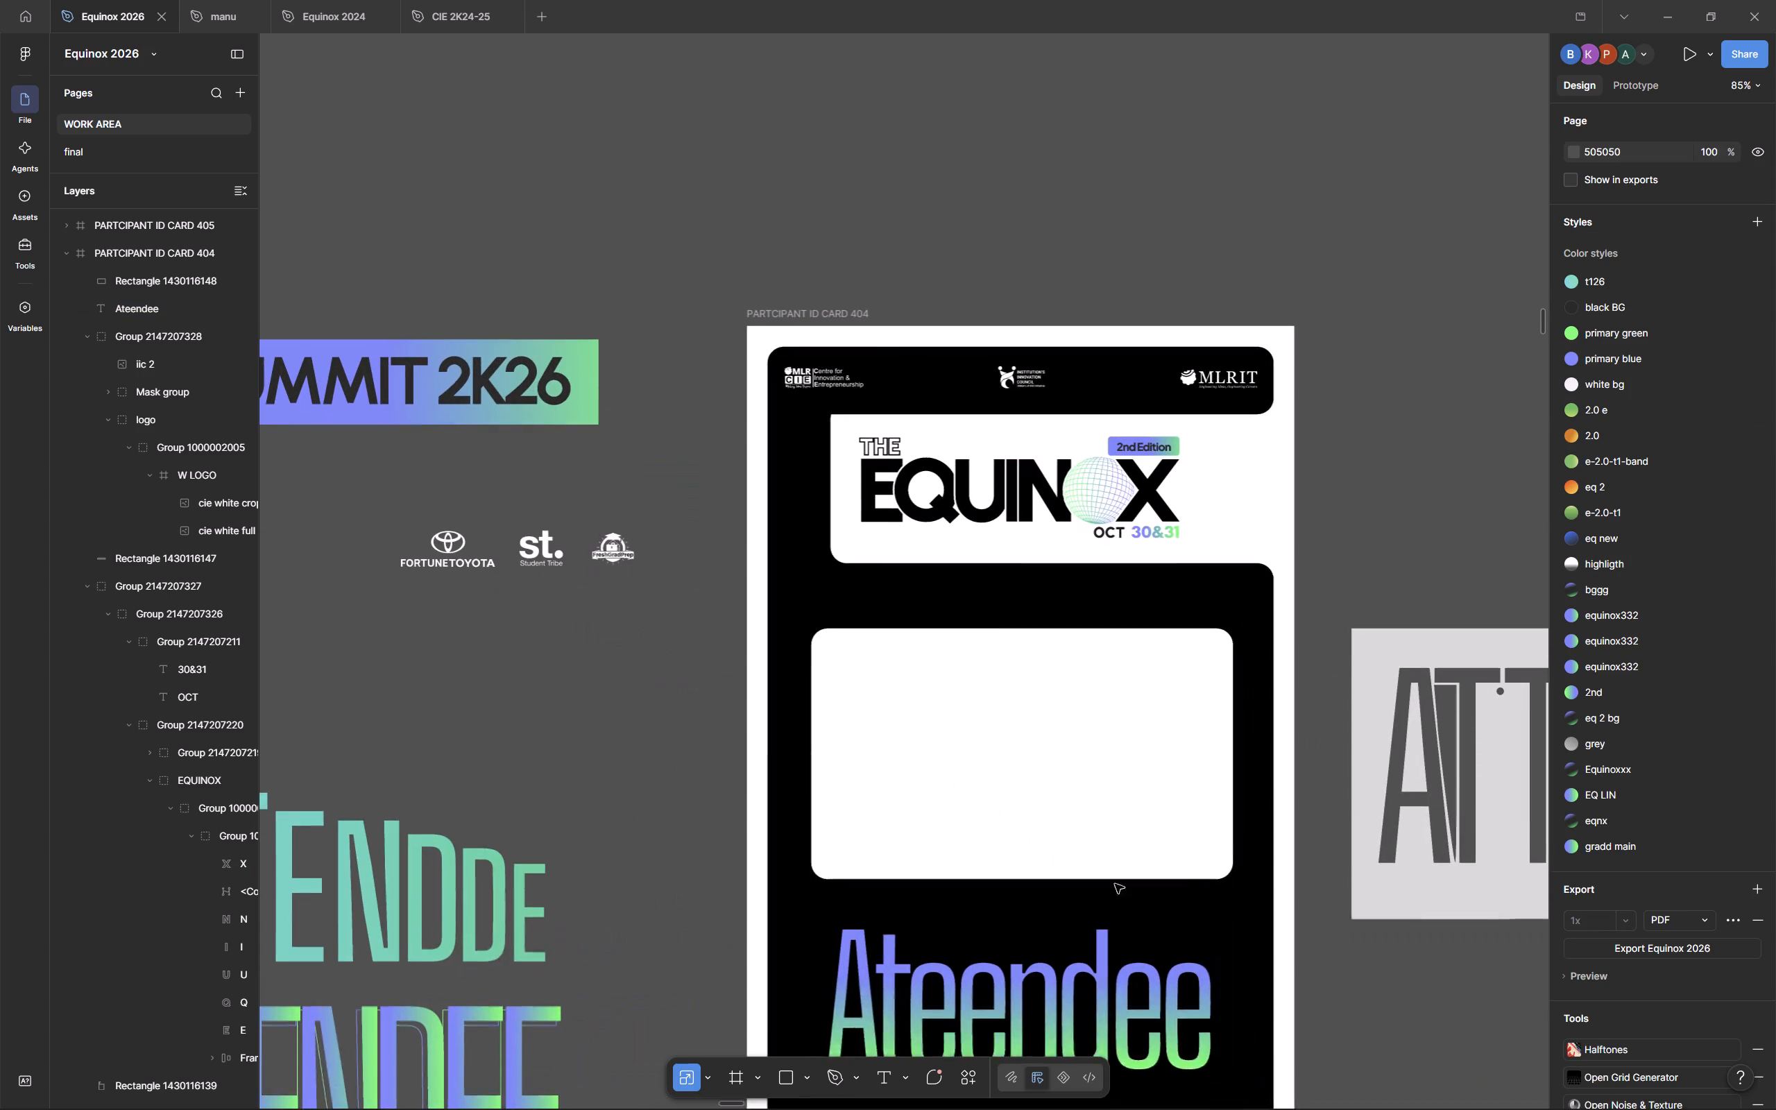
scroll(1115, 884, down, 1)
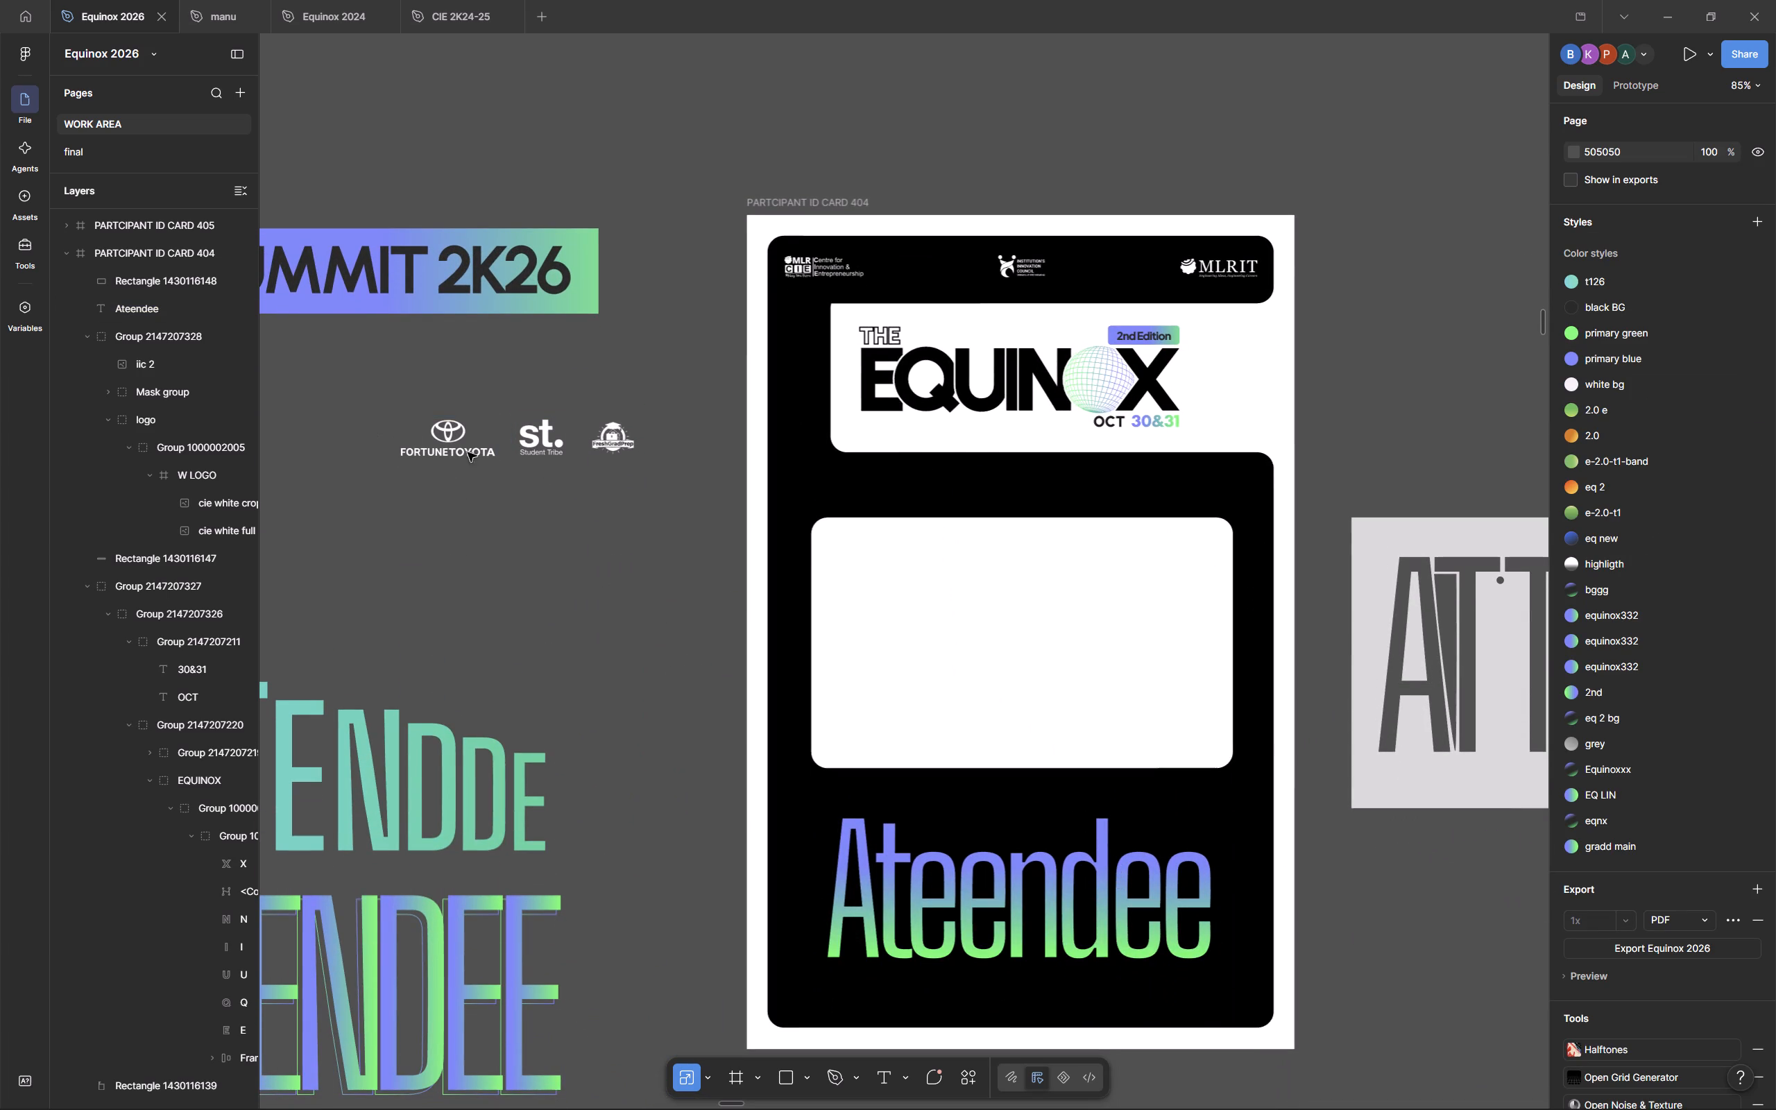
drag(411, 391, 649, 475)
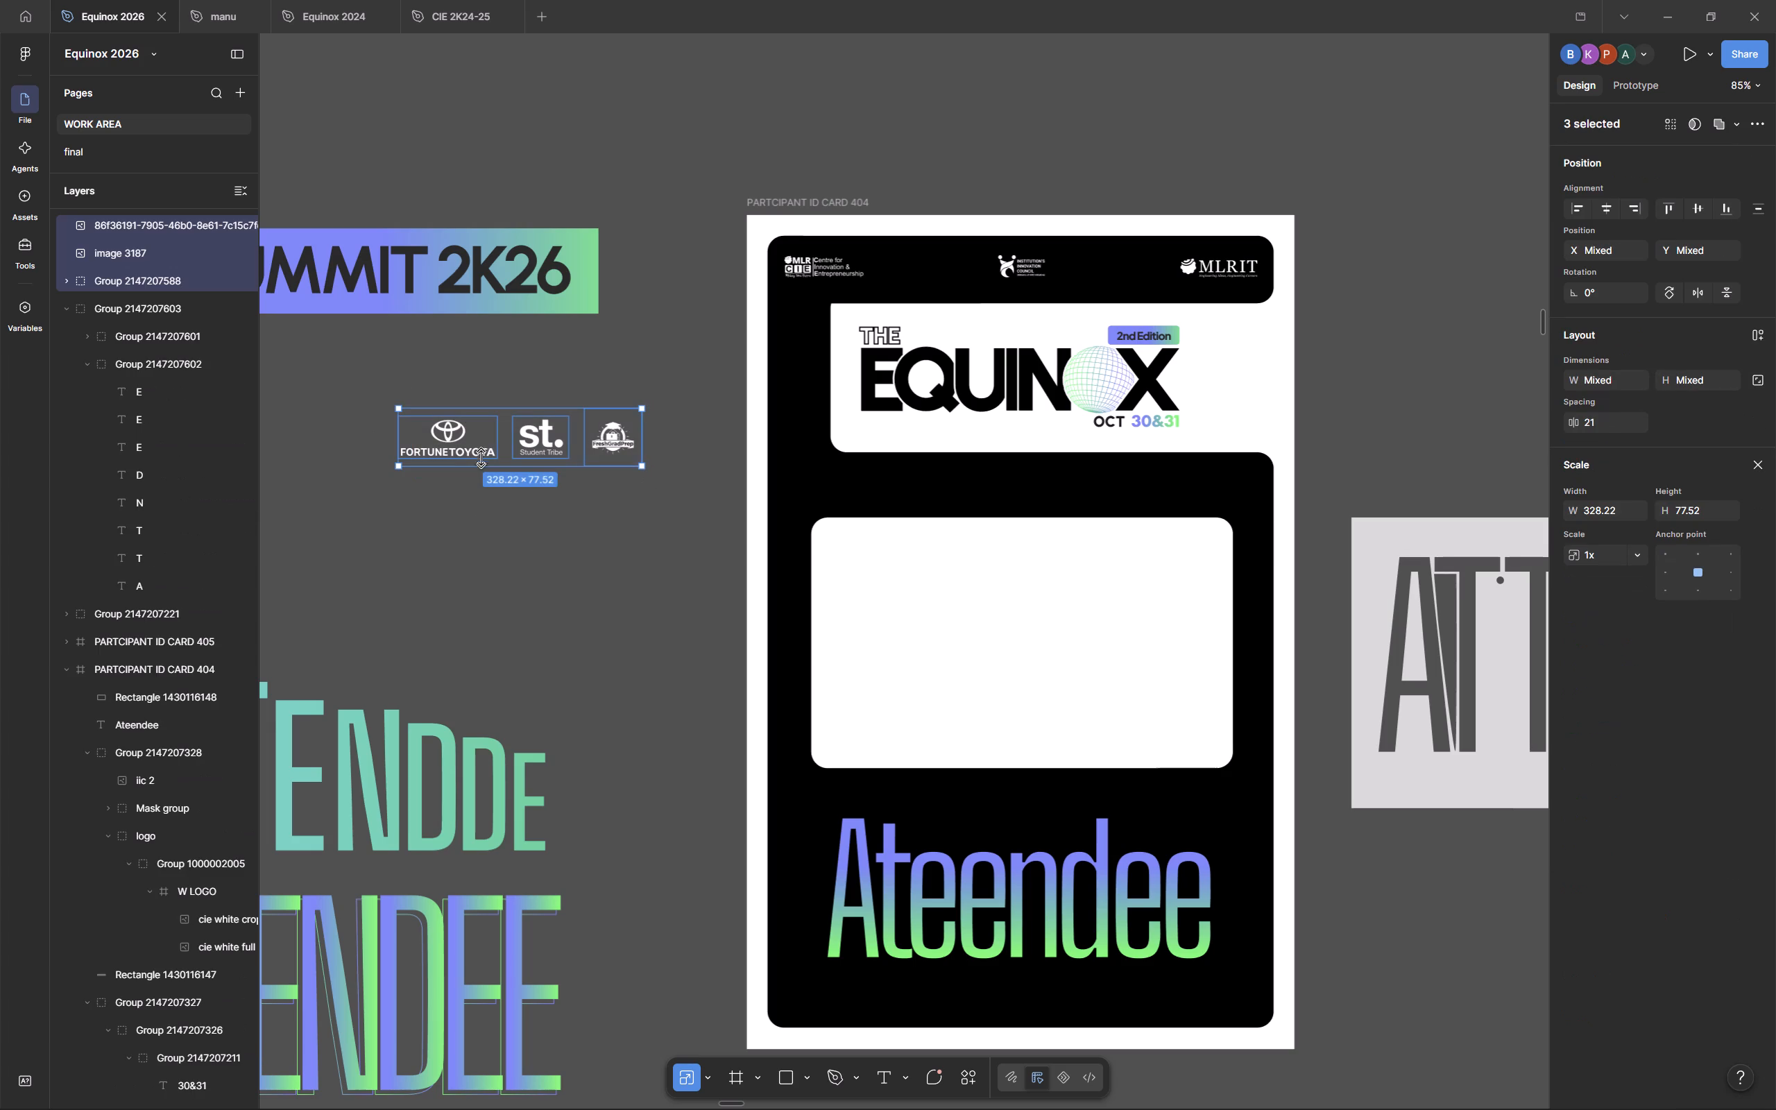
scroll(617, 448, right, 4)
scroll(617, 448, left, 2)
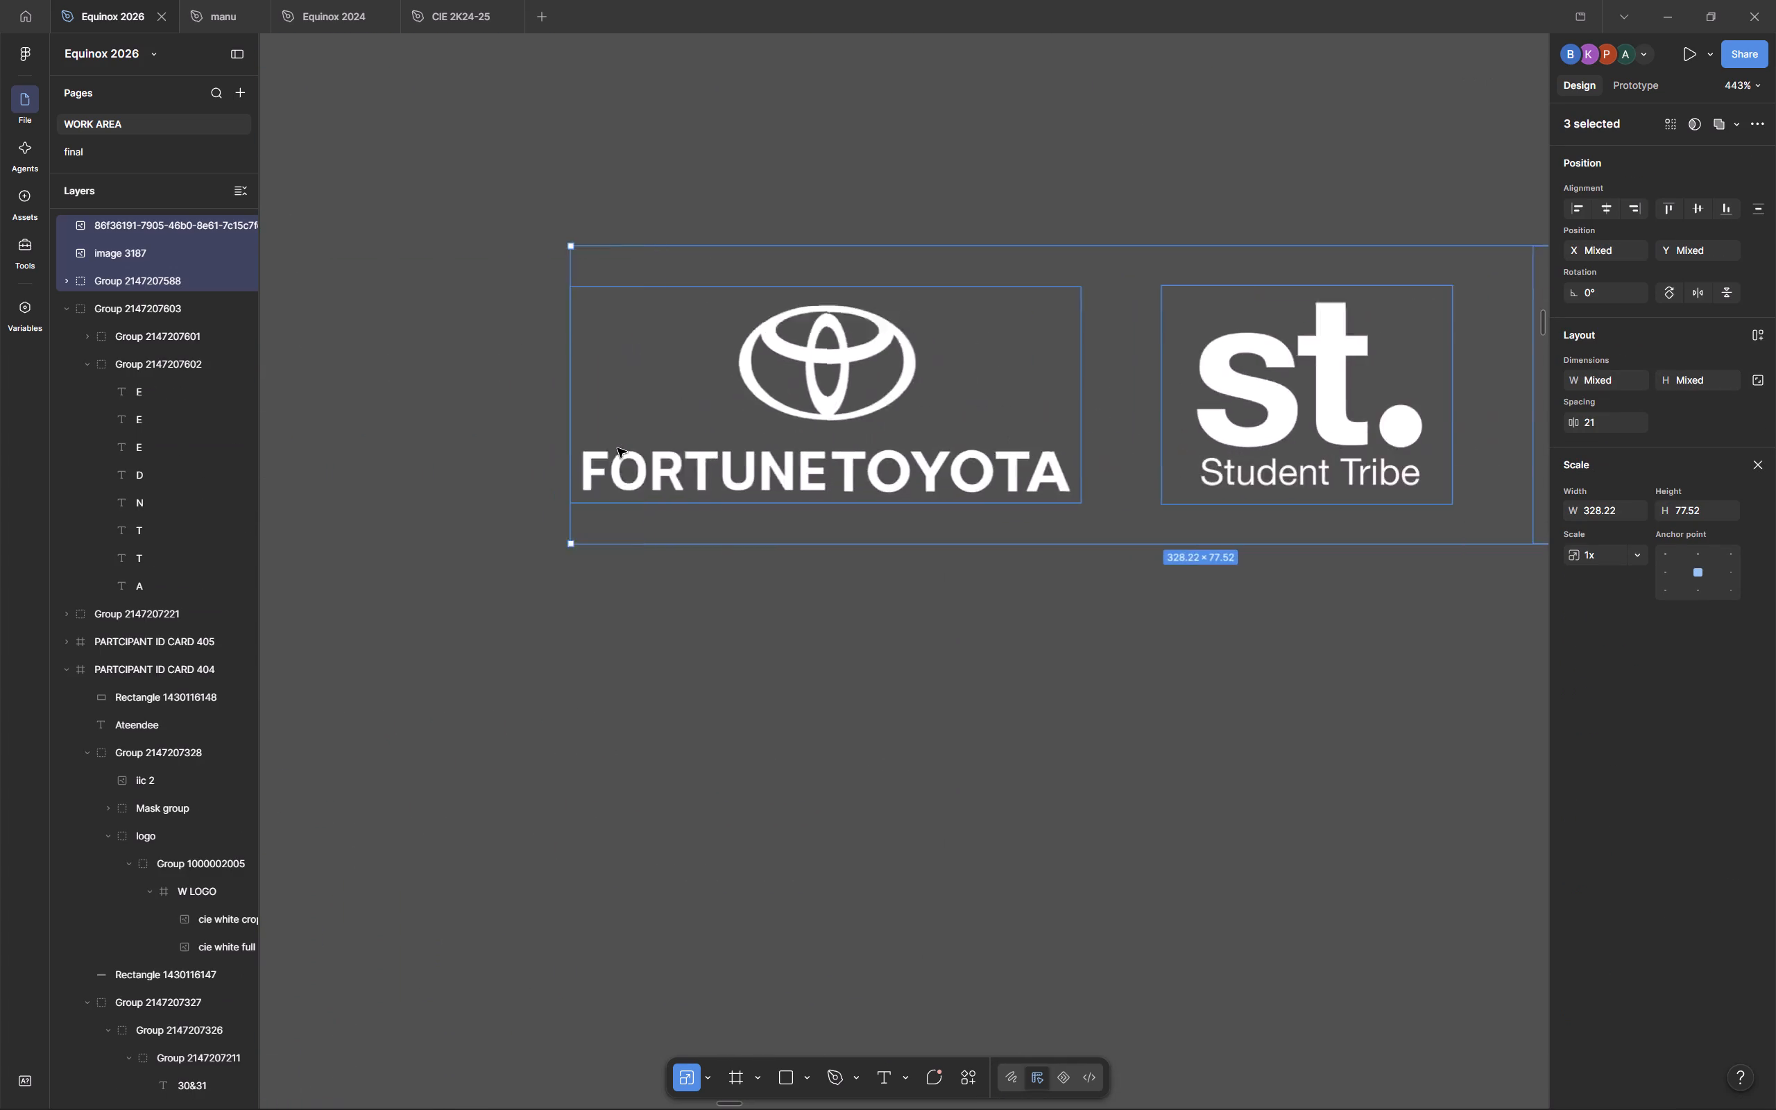
scroll(617, 448, left, 2)
scroll(617, 448, right, 1)
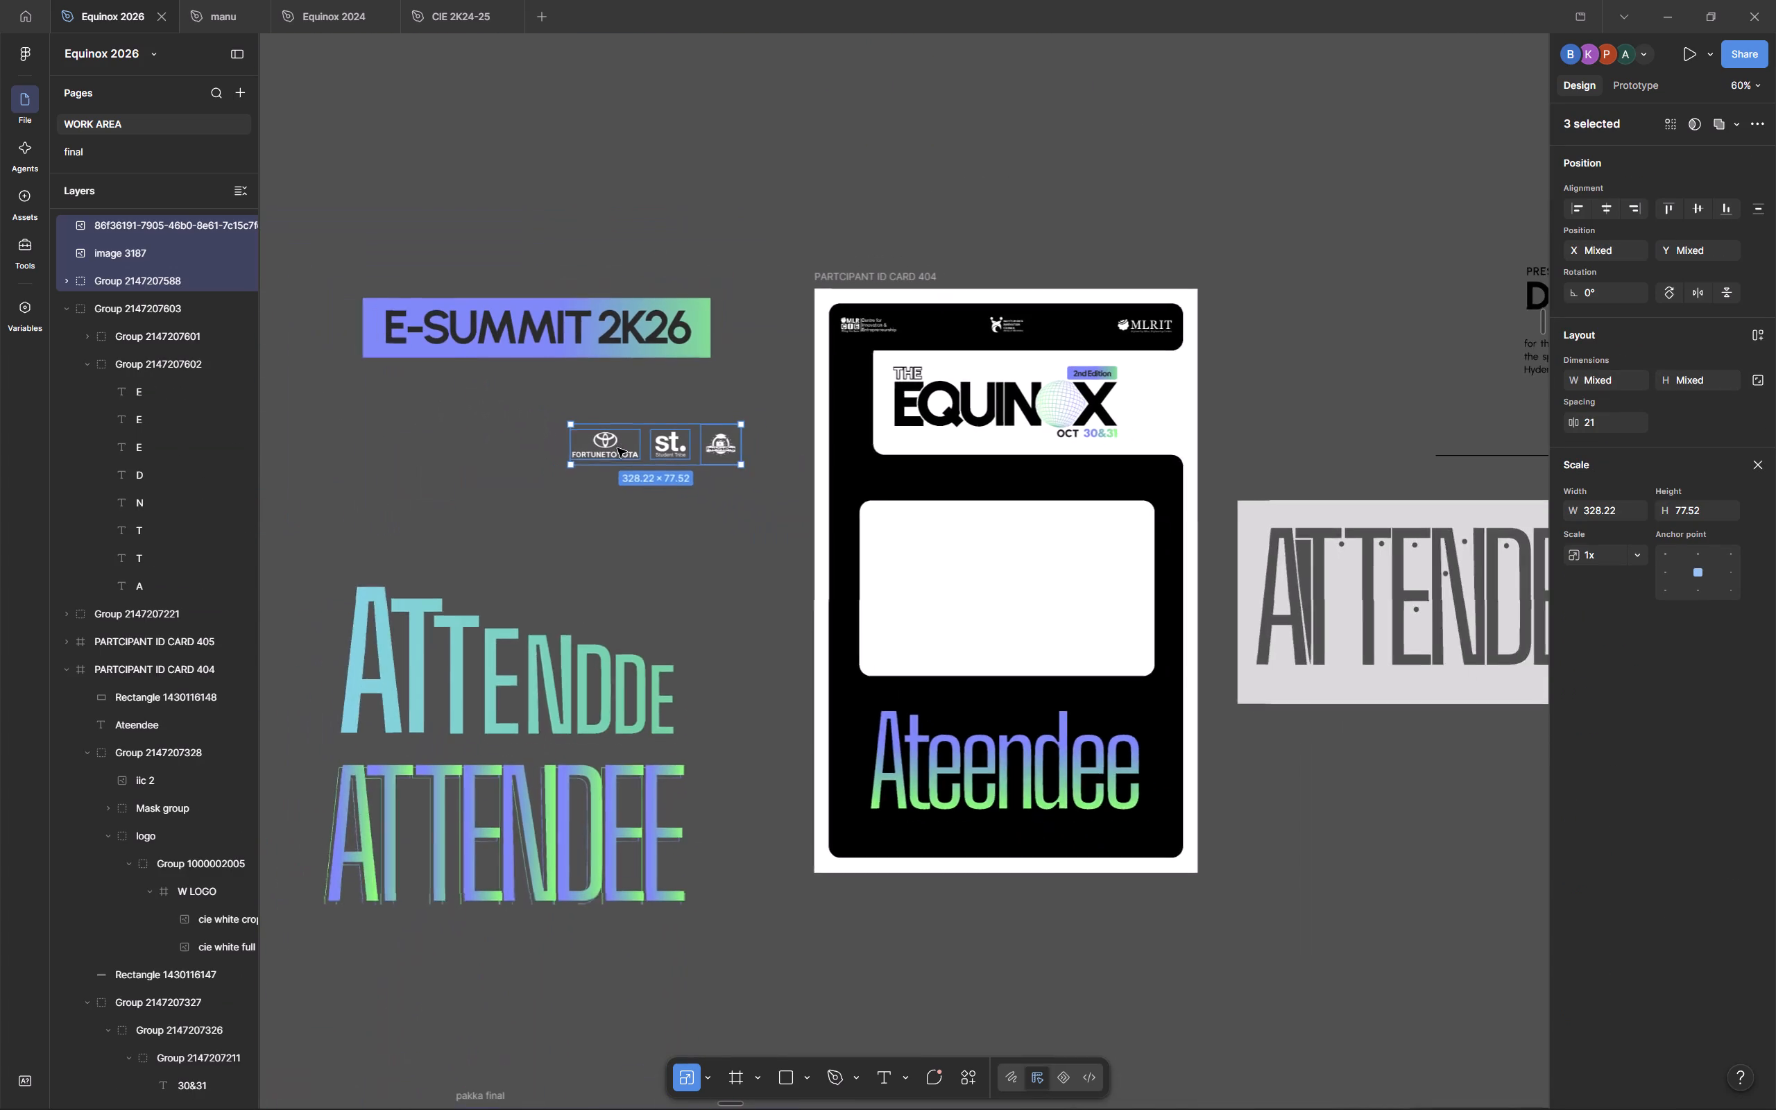
scroll(617, 448, left, 2)
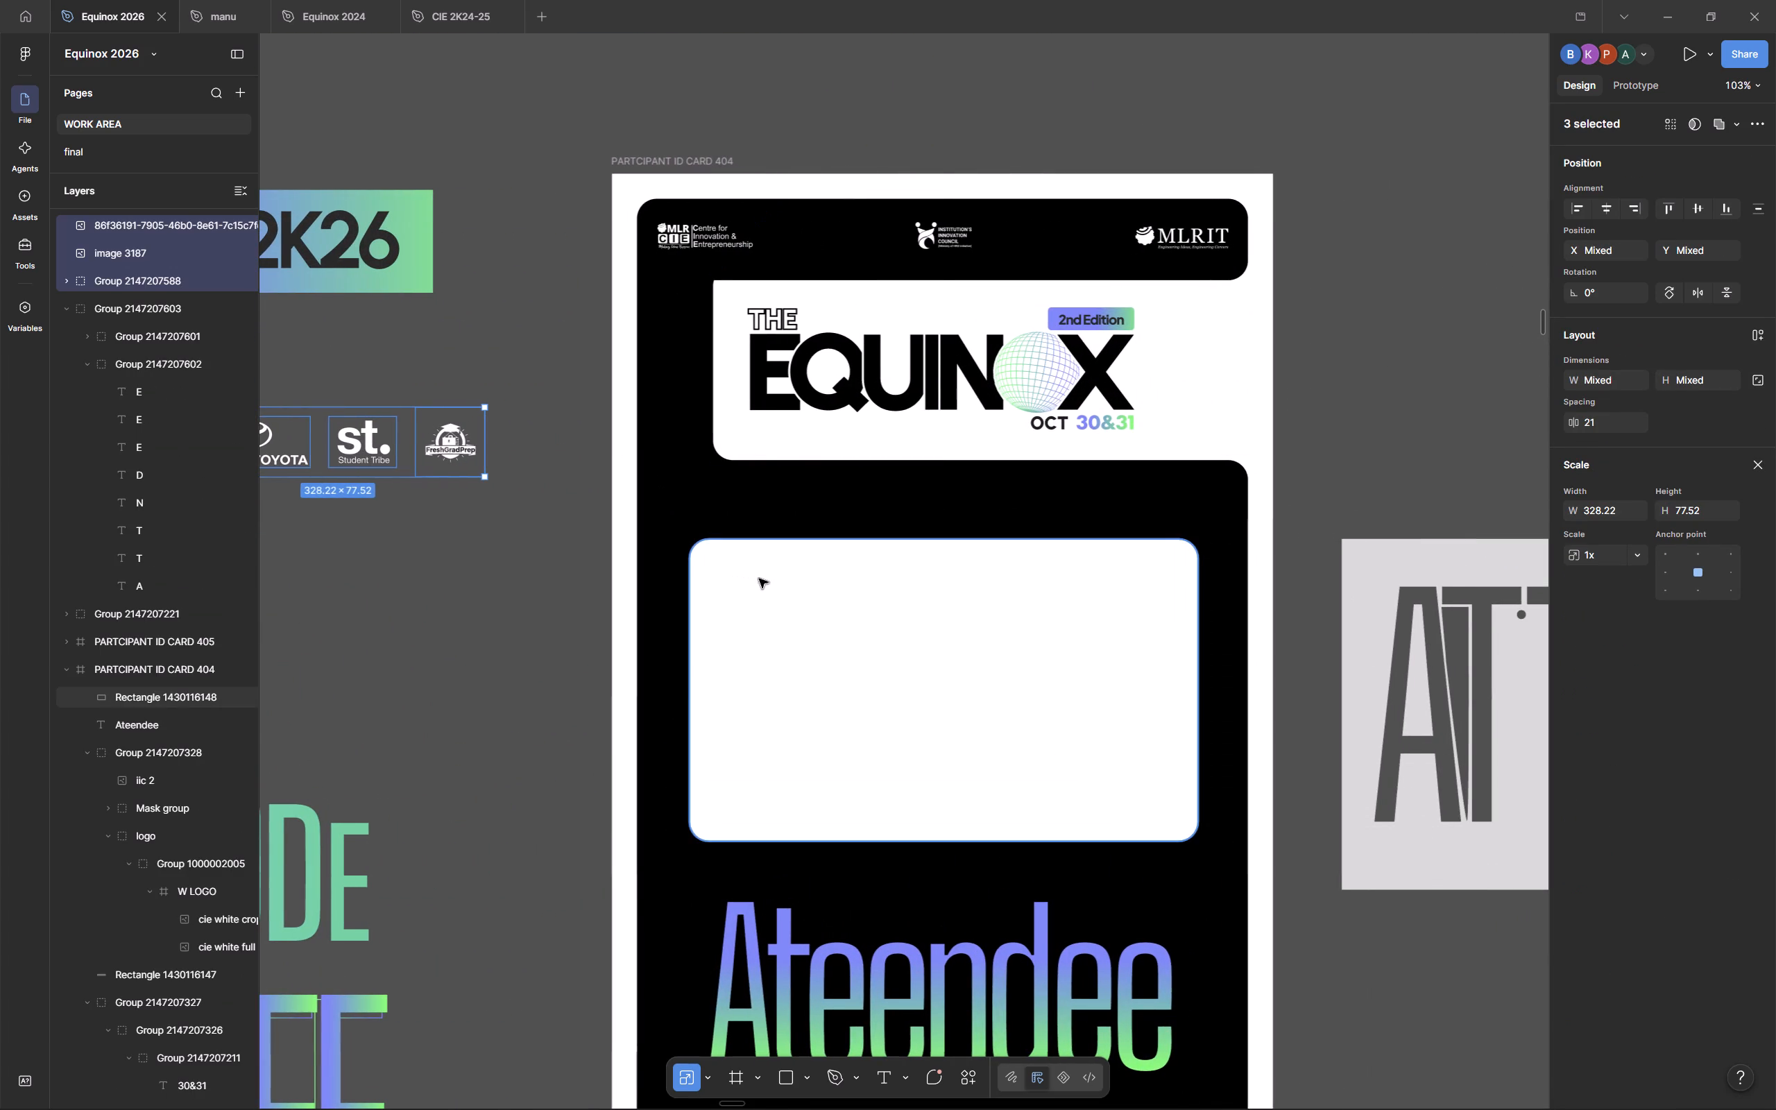
Scale the white name box to about 568 × 337 and centre it horizontally on the card.
click(759, 579)
drag(693, 604, 708, 603)
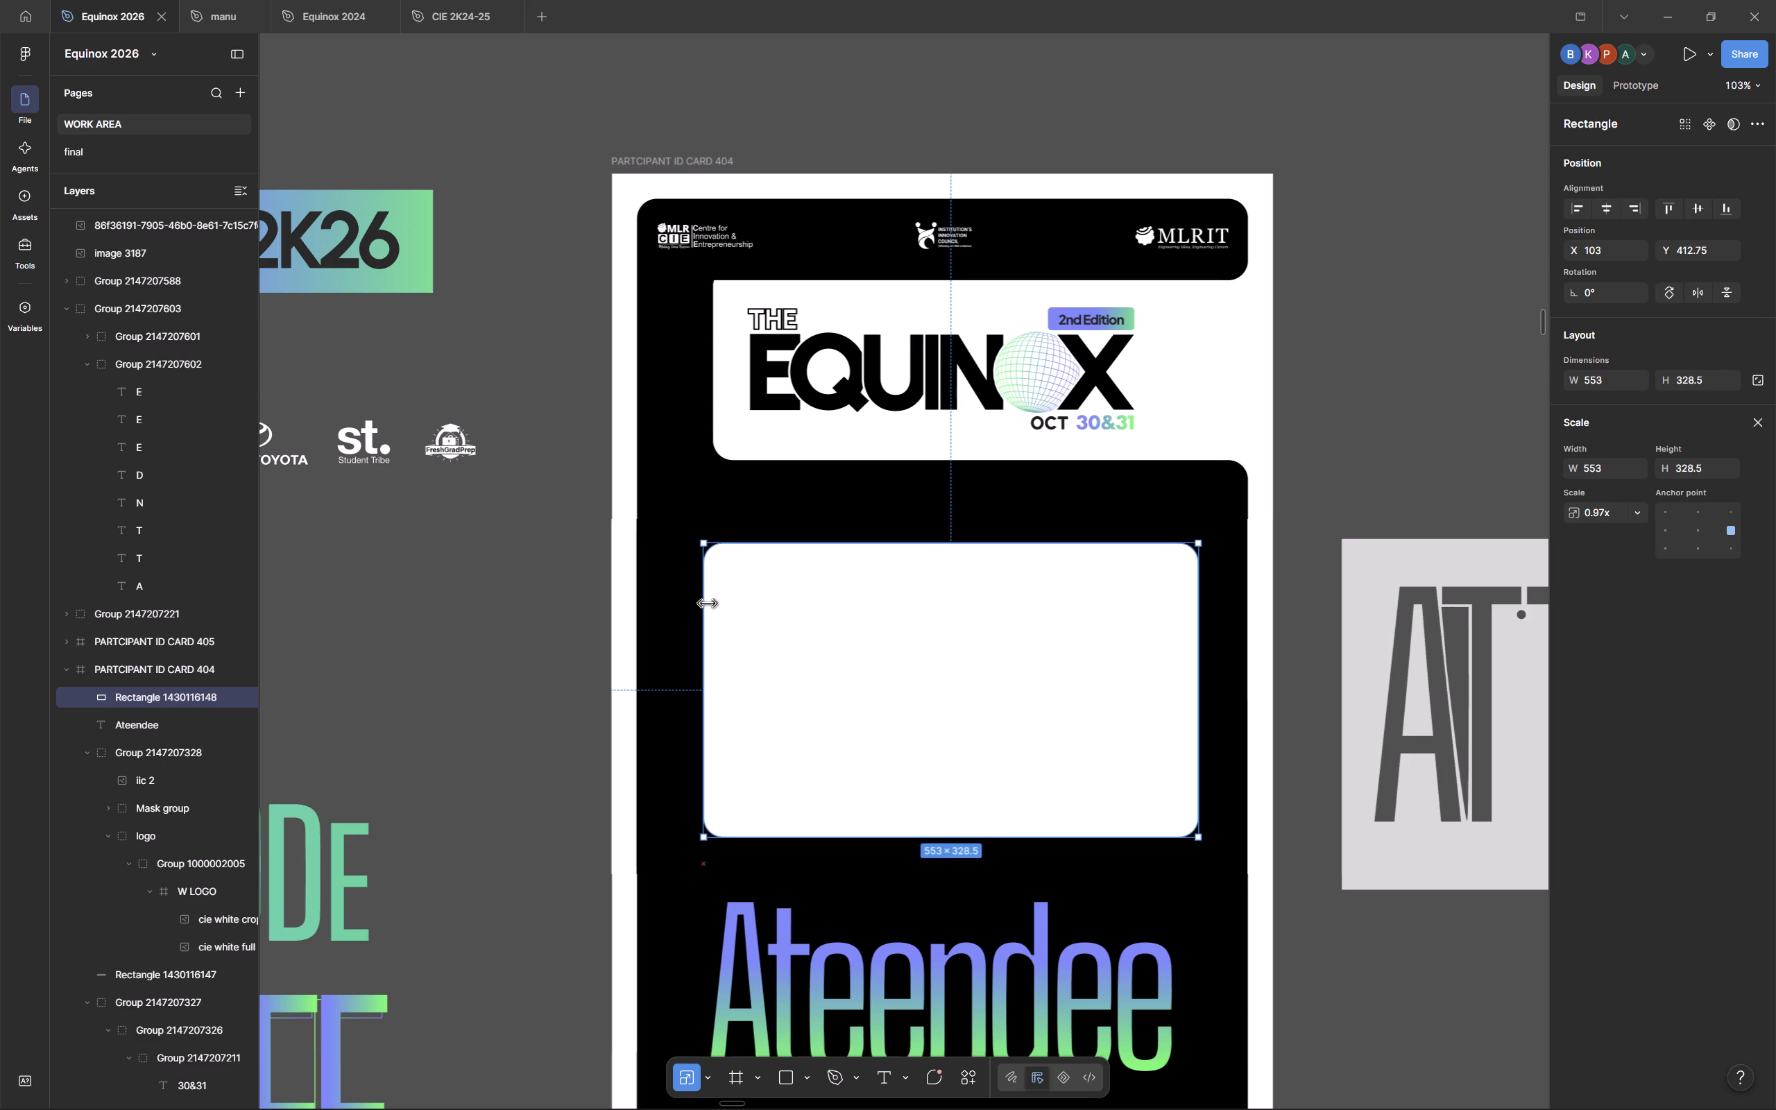
drag(708, 603, 688, 601)
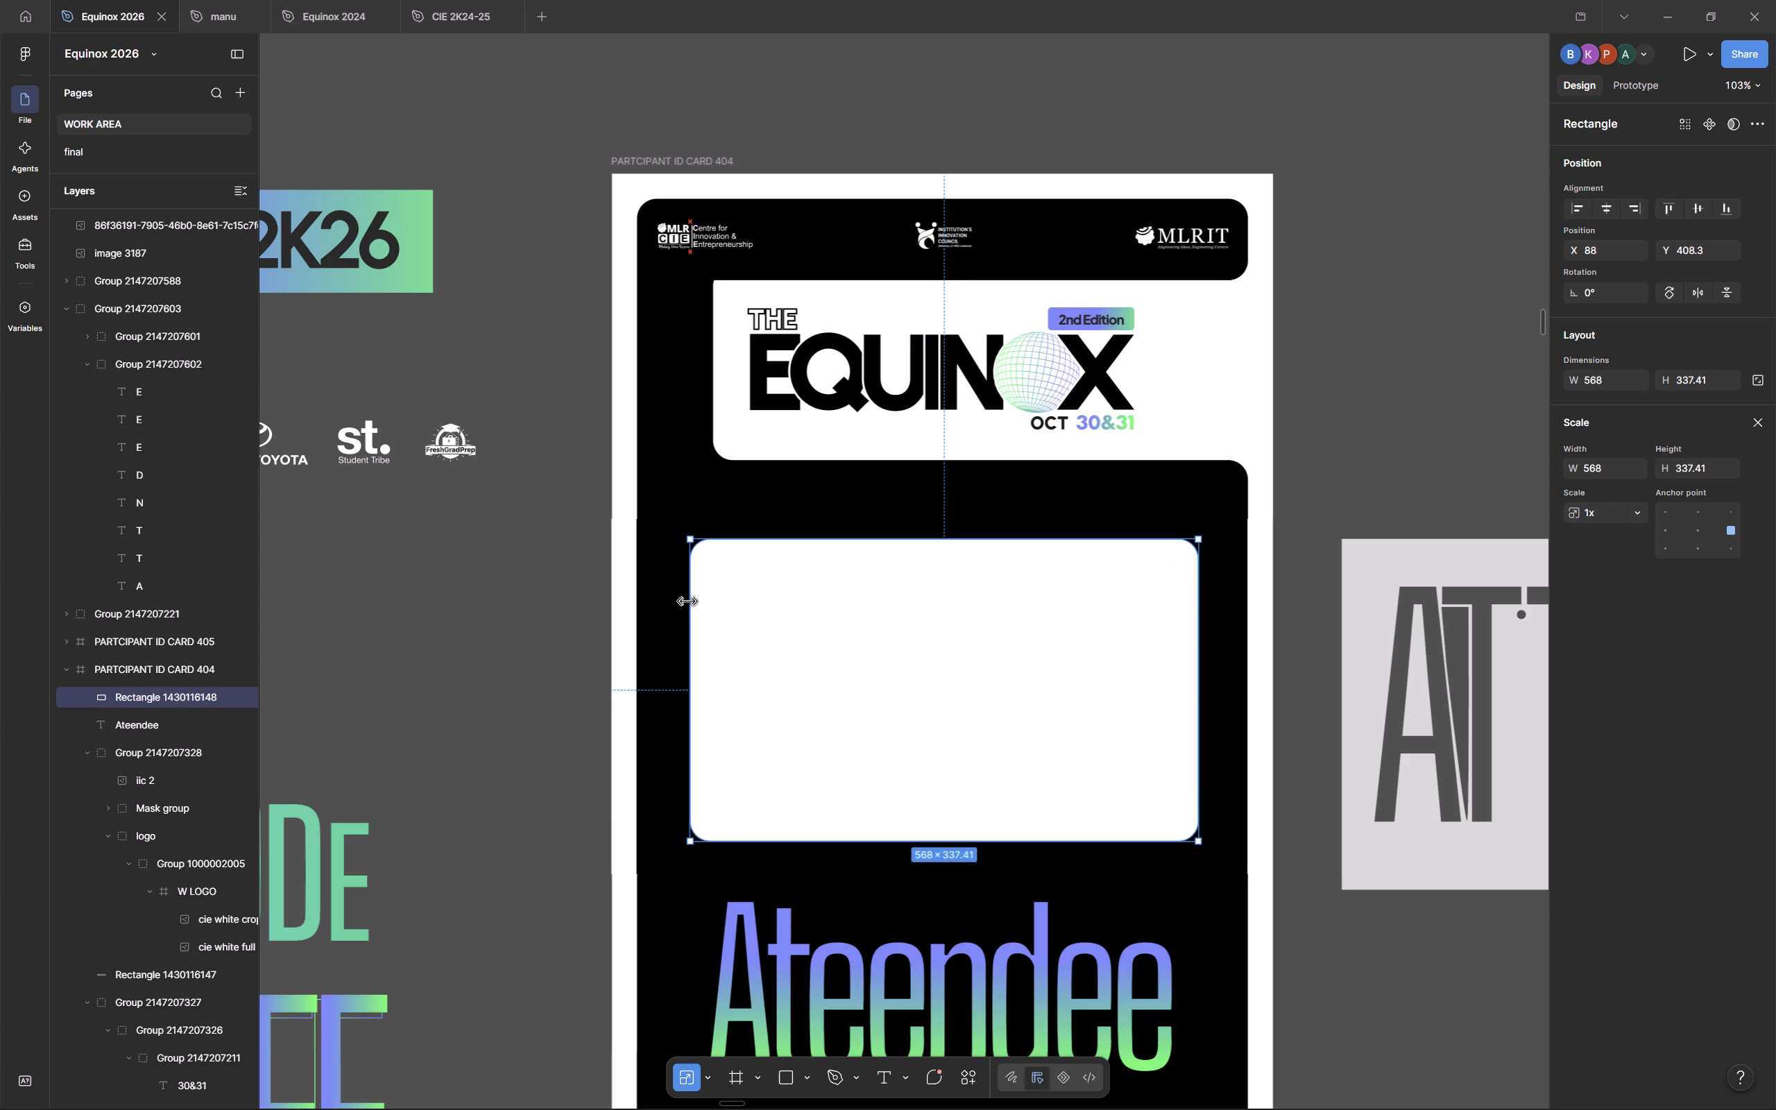
drag(688, 601, 687, 600)
click(1601, 219)
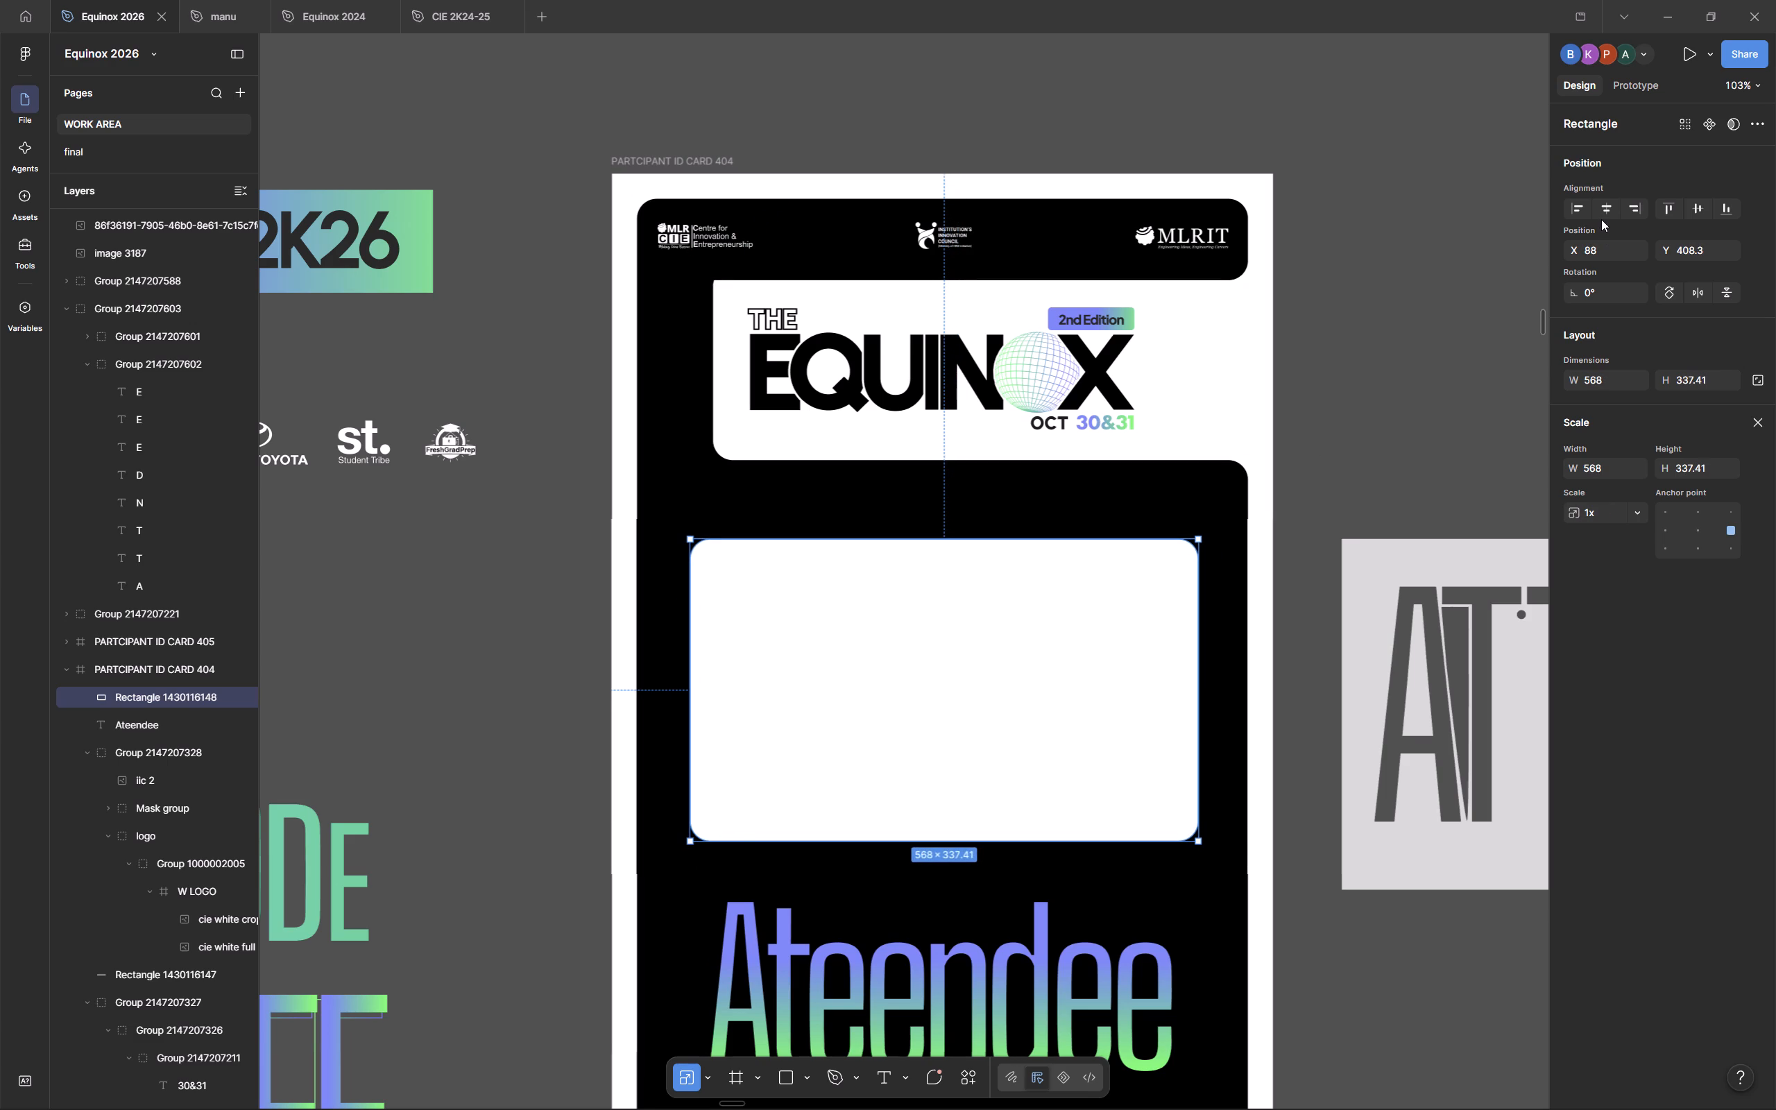
click(1602, 211)
click(1276, 325)
Examine the card's layout, from the header logos and EQUINOX notch down to the name box and attendee label.
scroll(1188, 340, left, 1)
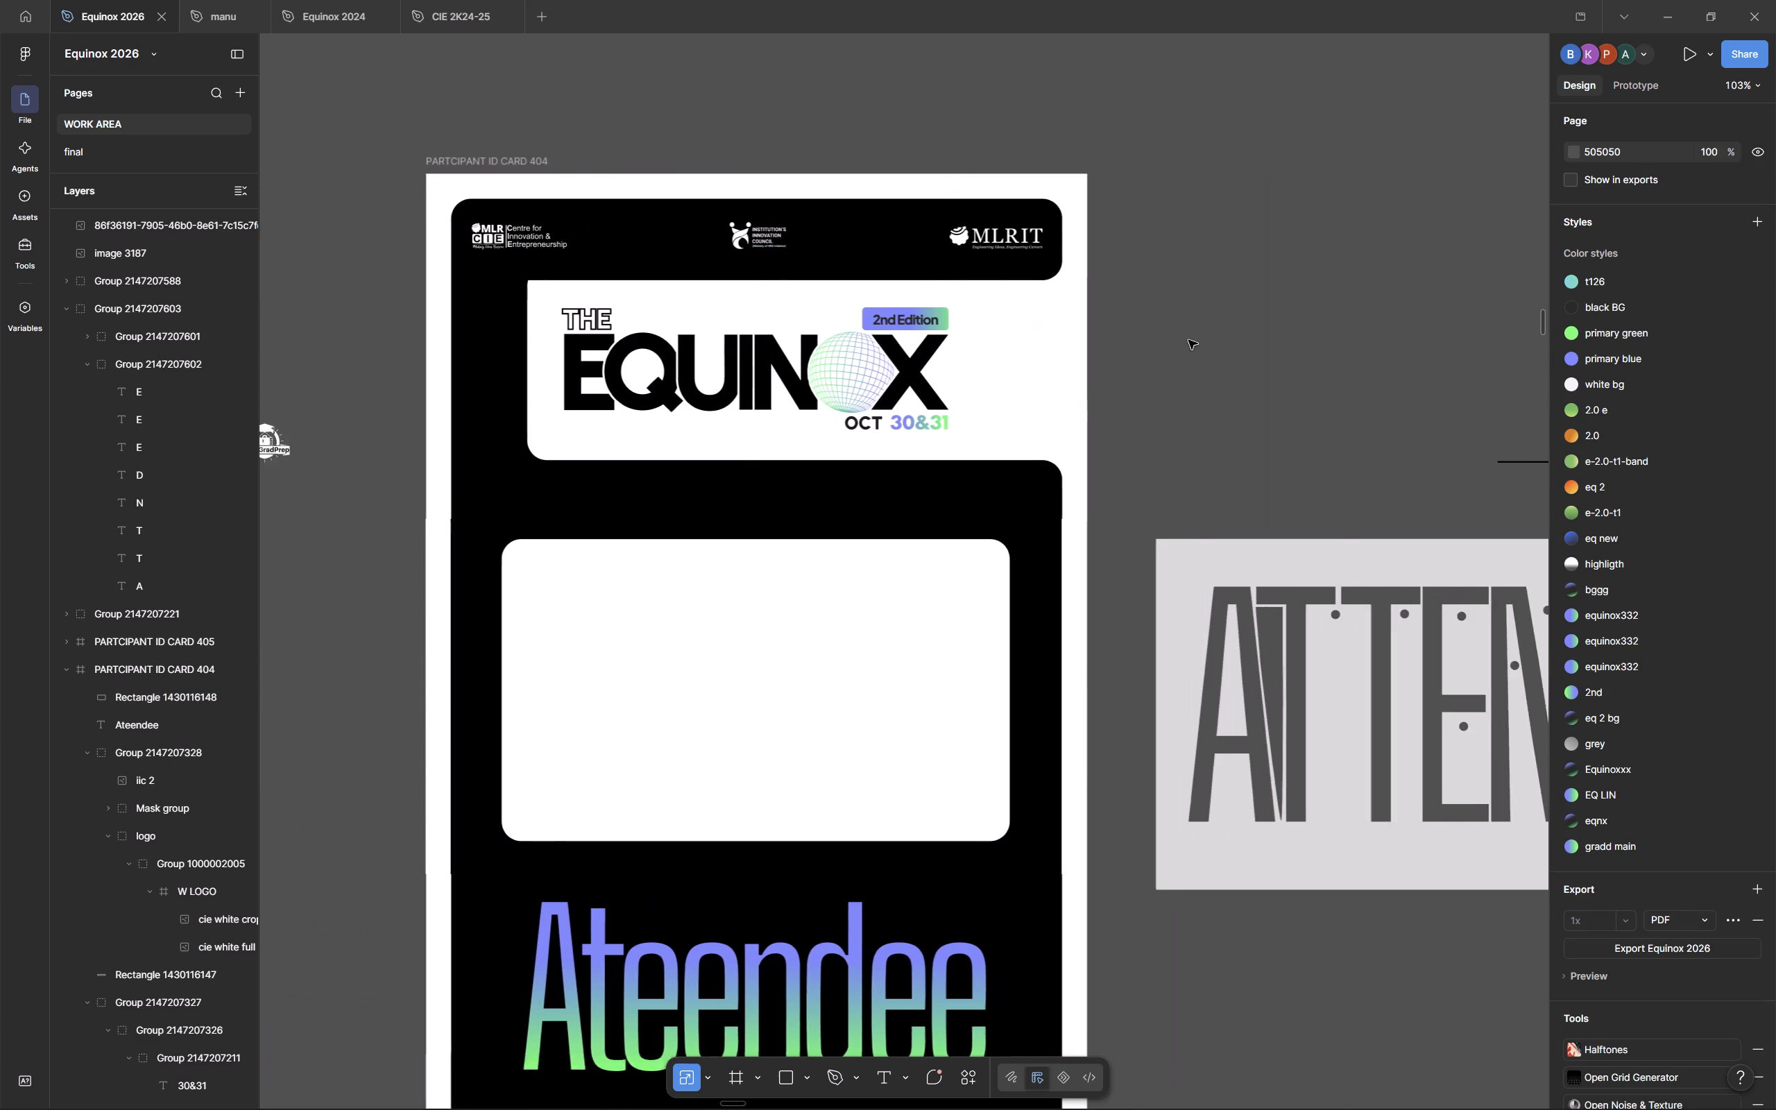
scroll(1188, 340, left, 1)
scroll(1188, 340, right, 4)
scroll(1188, 340, up, 1)
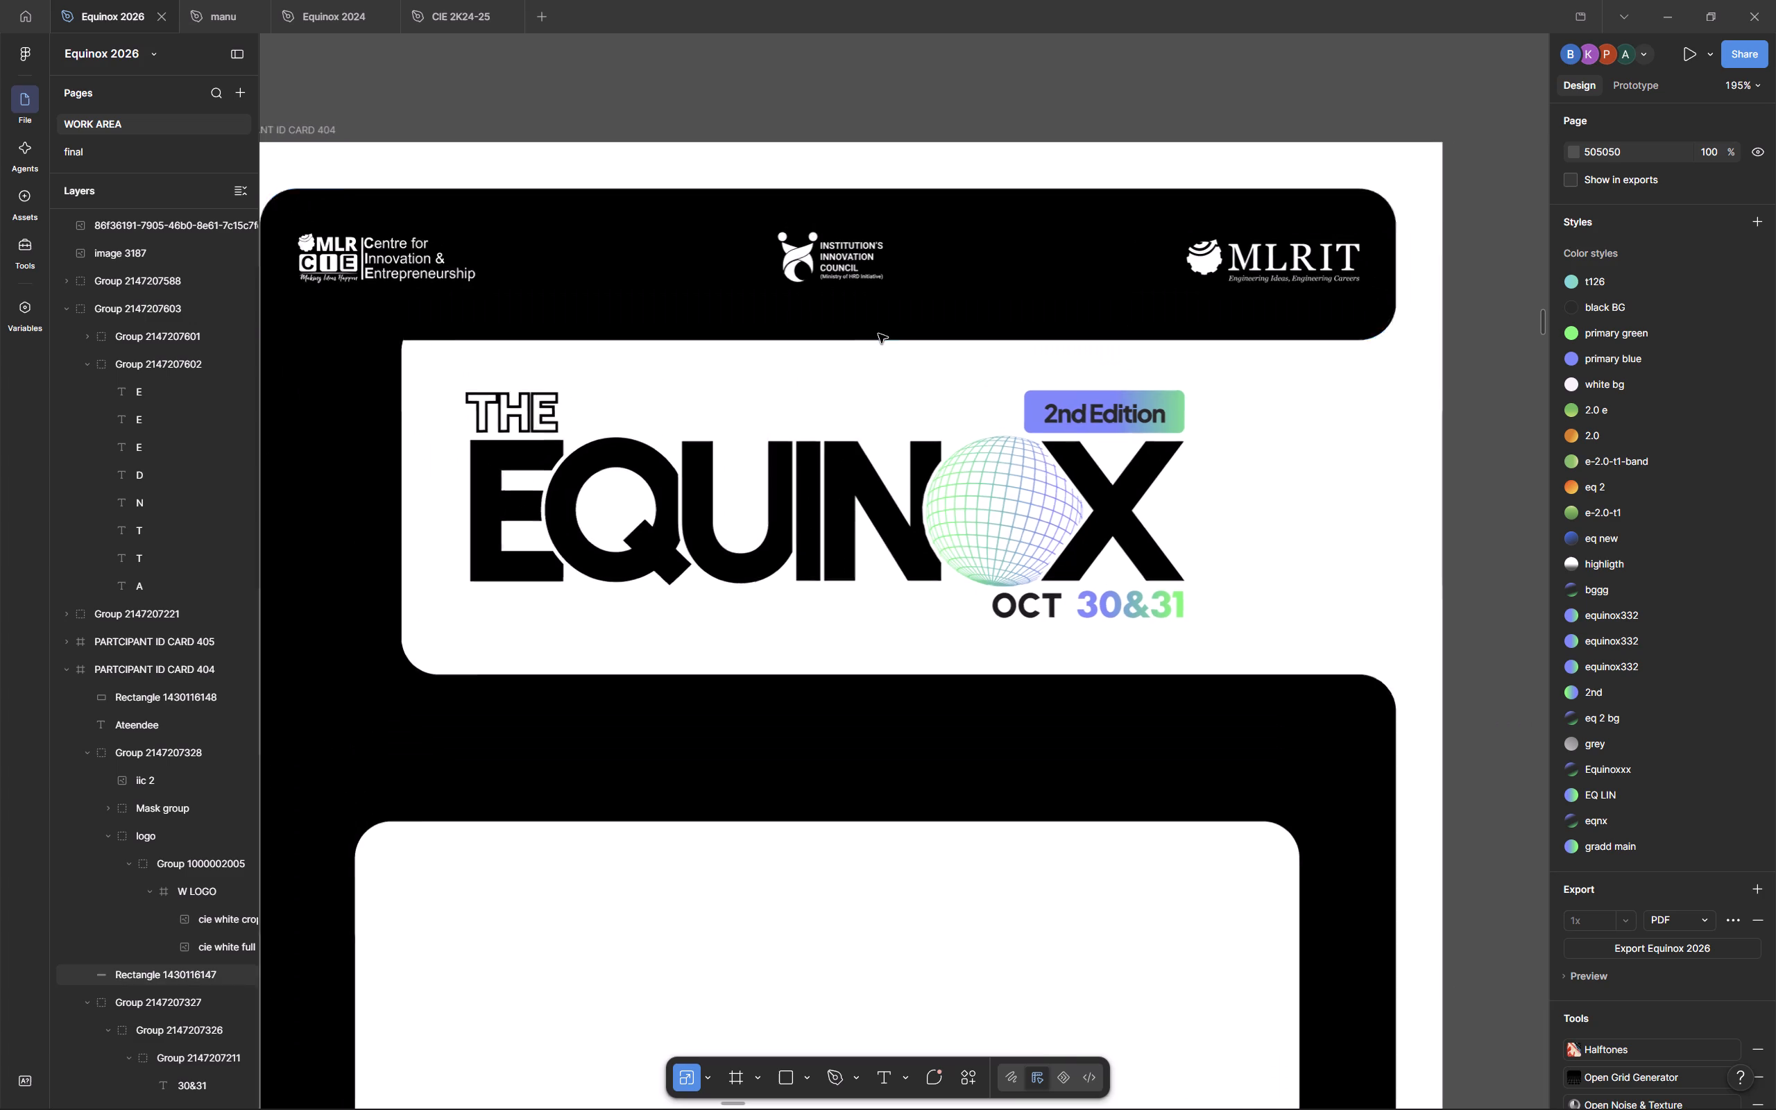
scroll(878, 334, down, 3)
scroll(878, 334, up, 1)
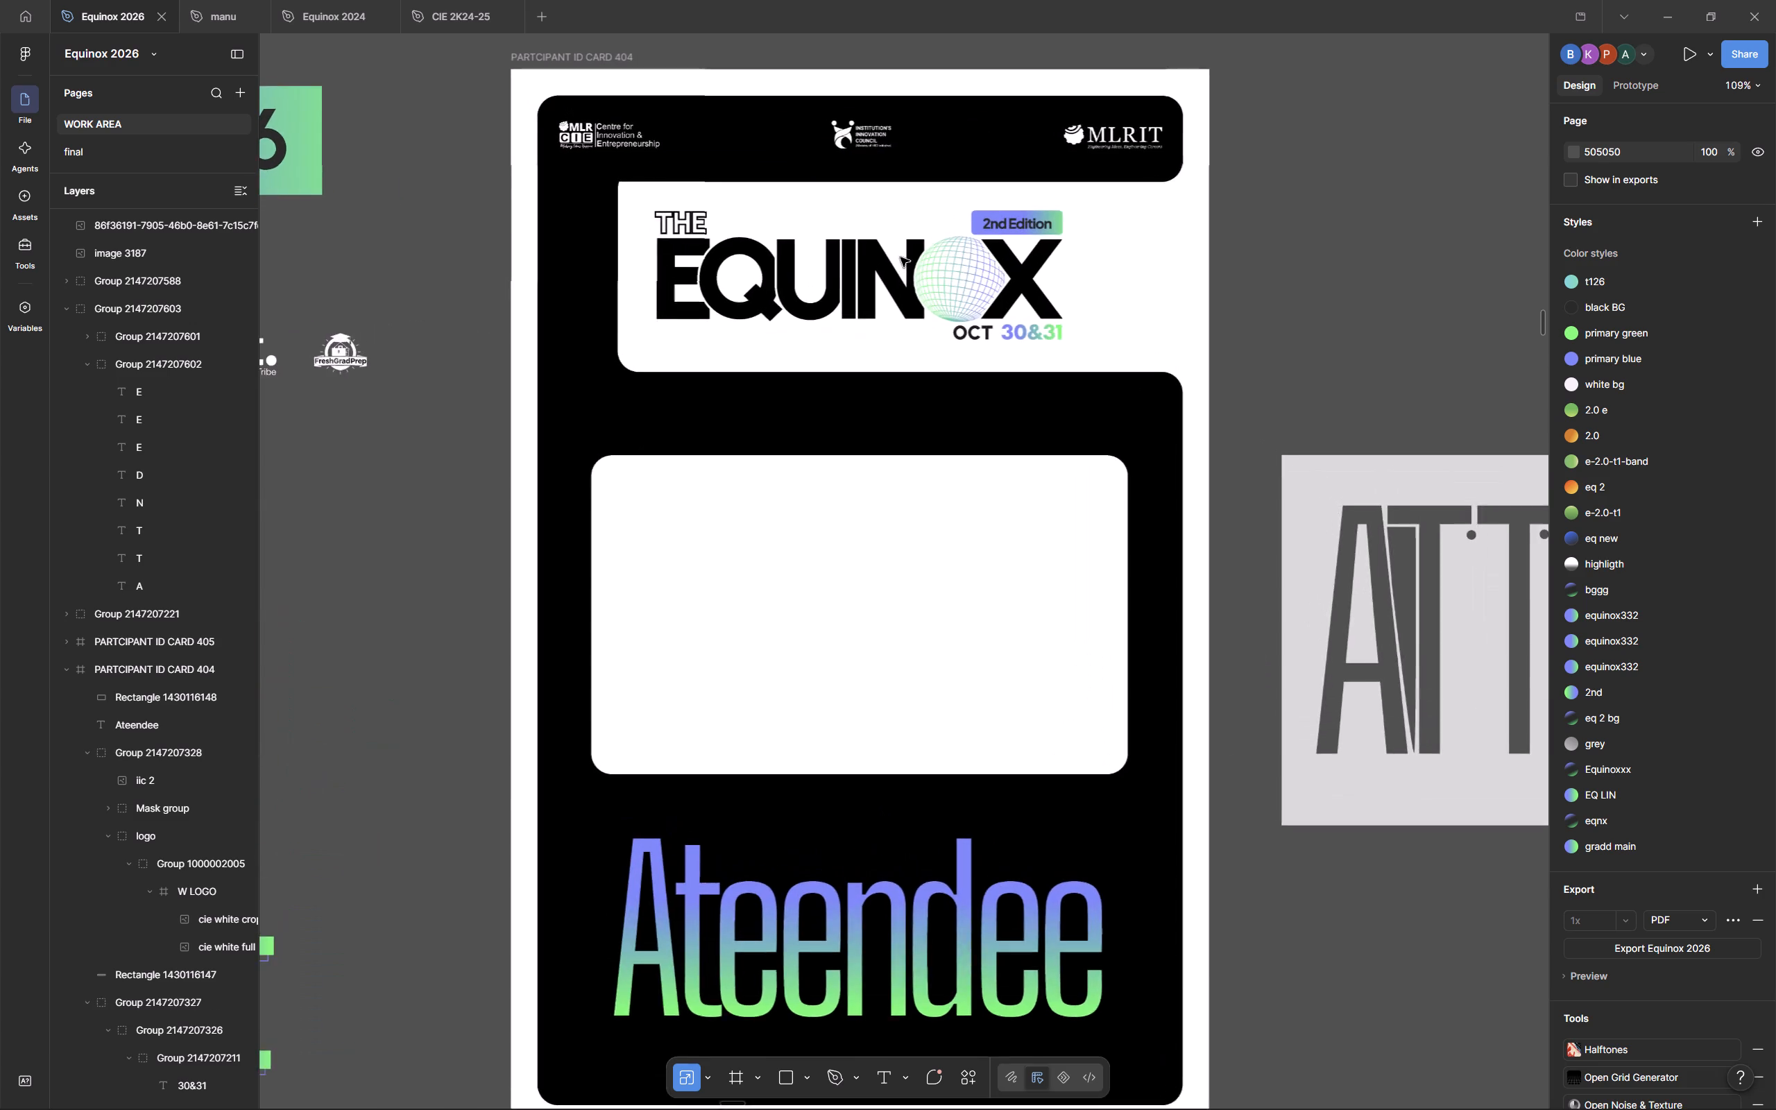
scroll(900, 257, up, 2)
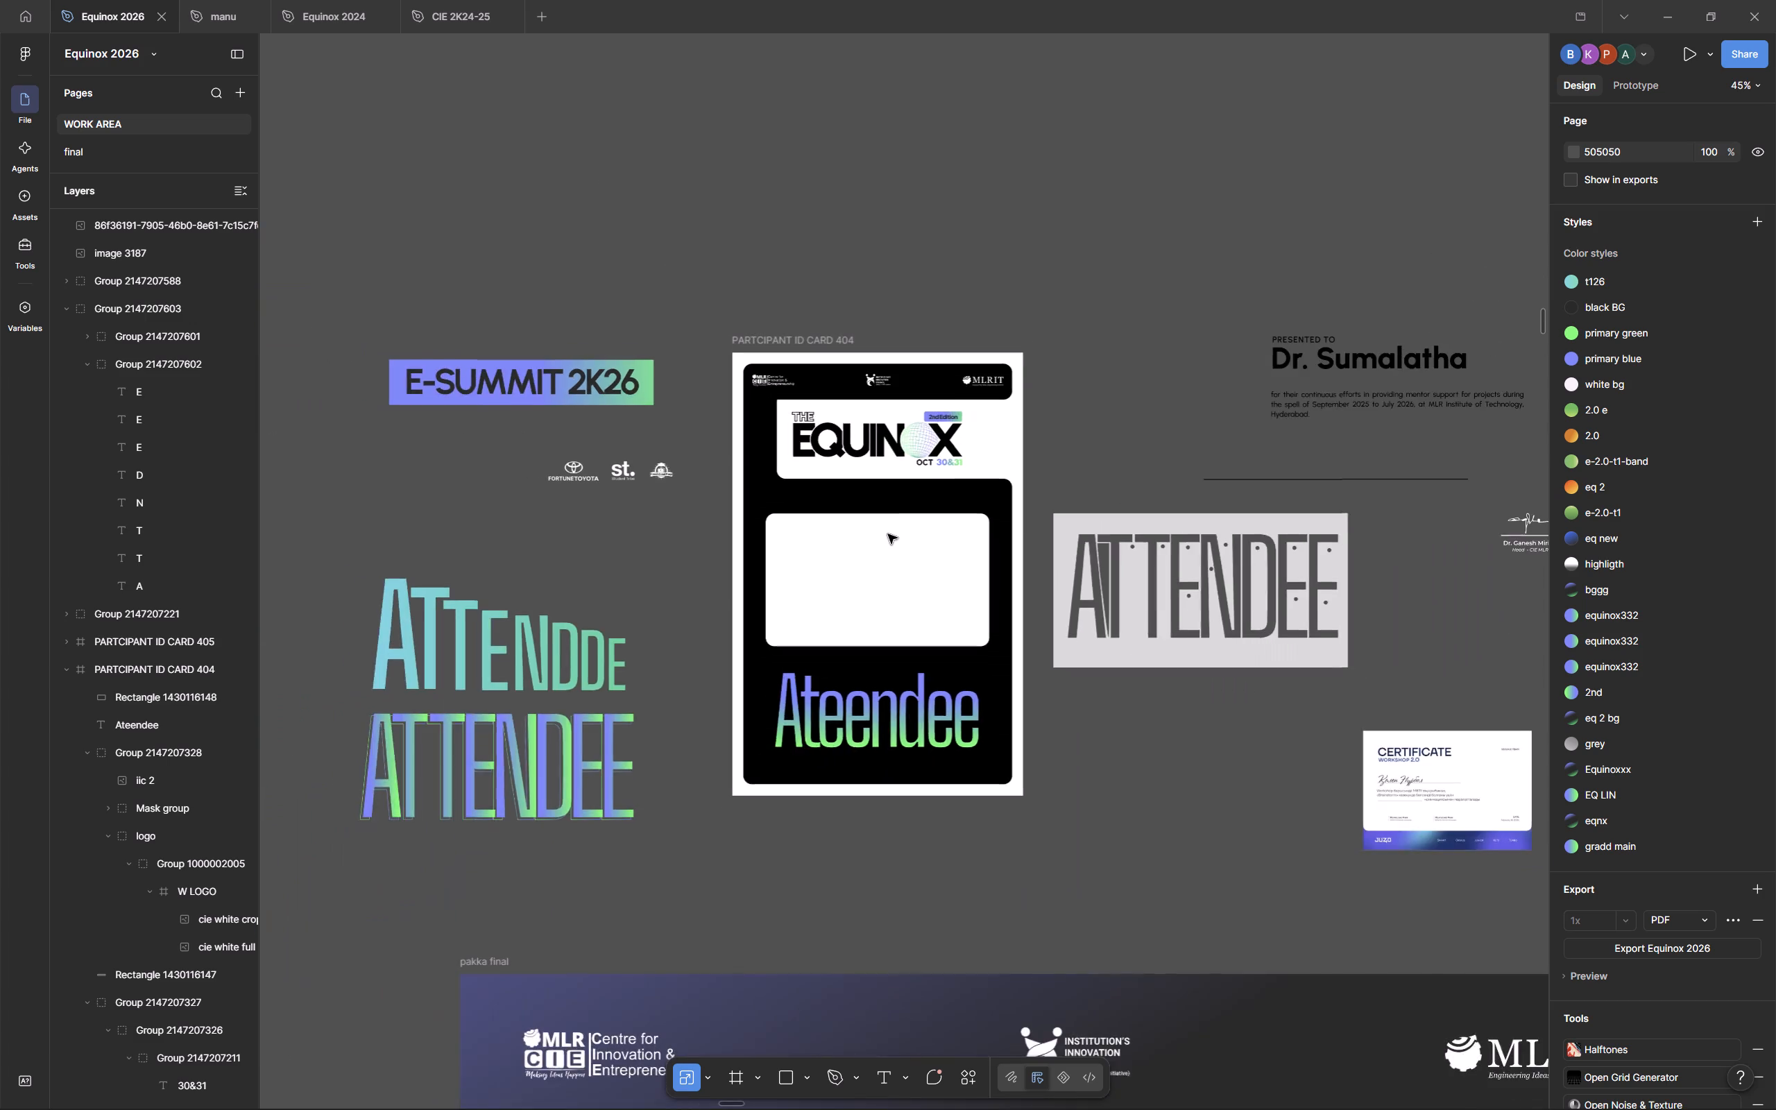
Delete the black panel that covers the wavy pattern in the PARTCIPANT ID CARD 405 frame.
scroll(888, 534, right, 2)
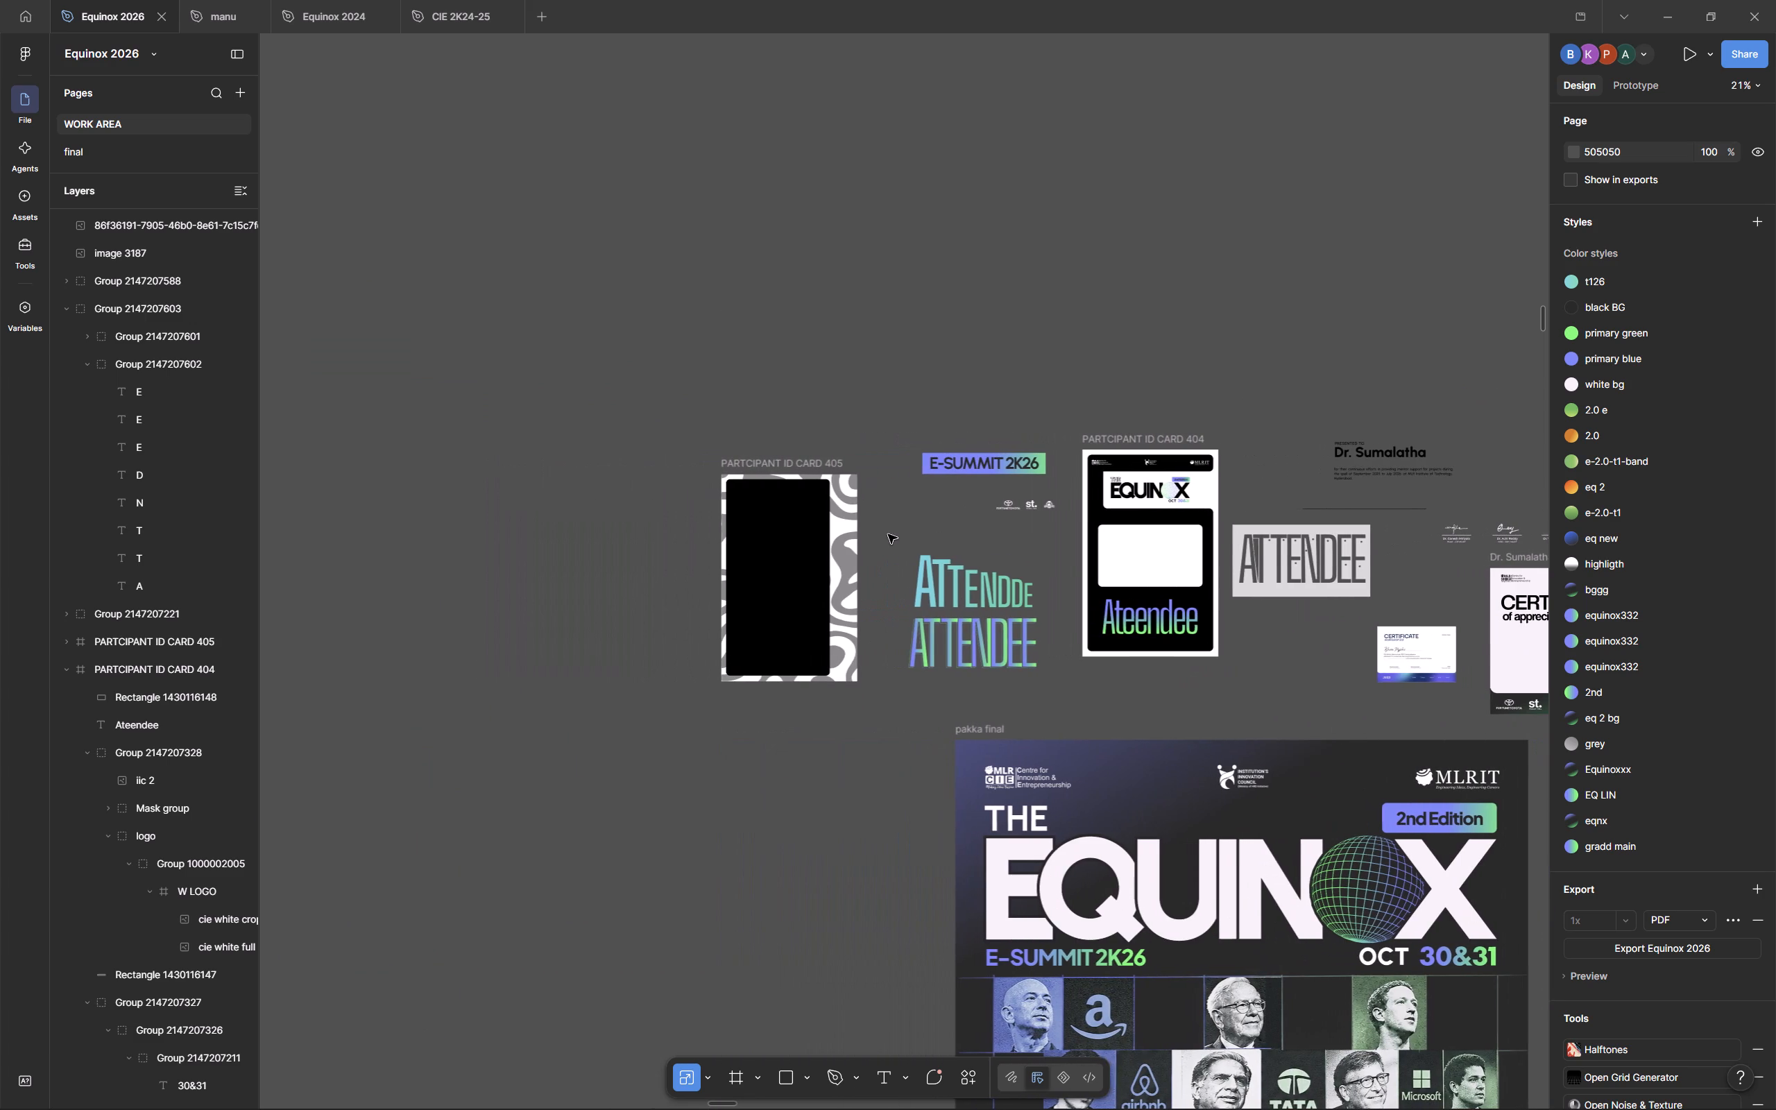
click(848, 558)
click(795, 556)
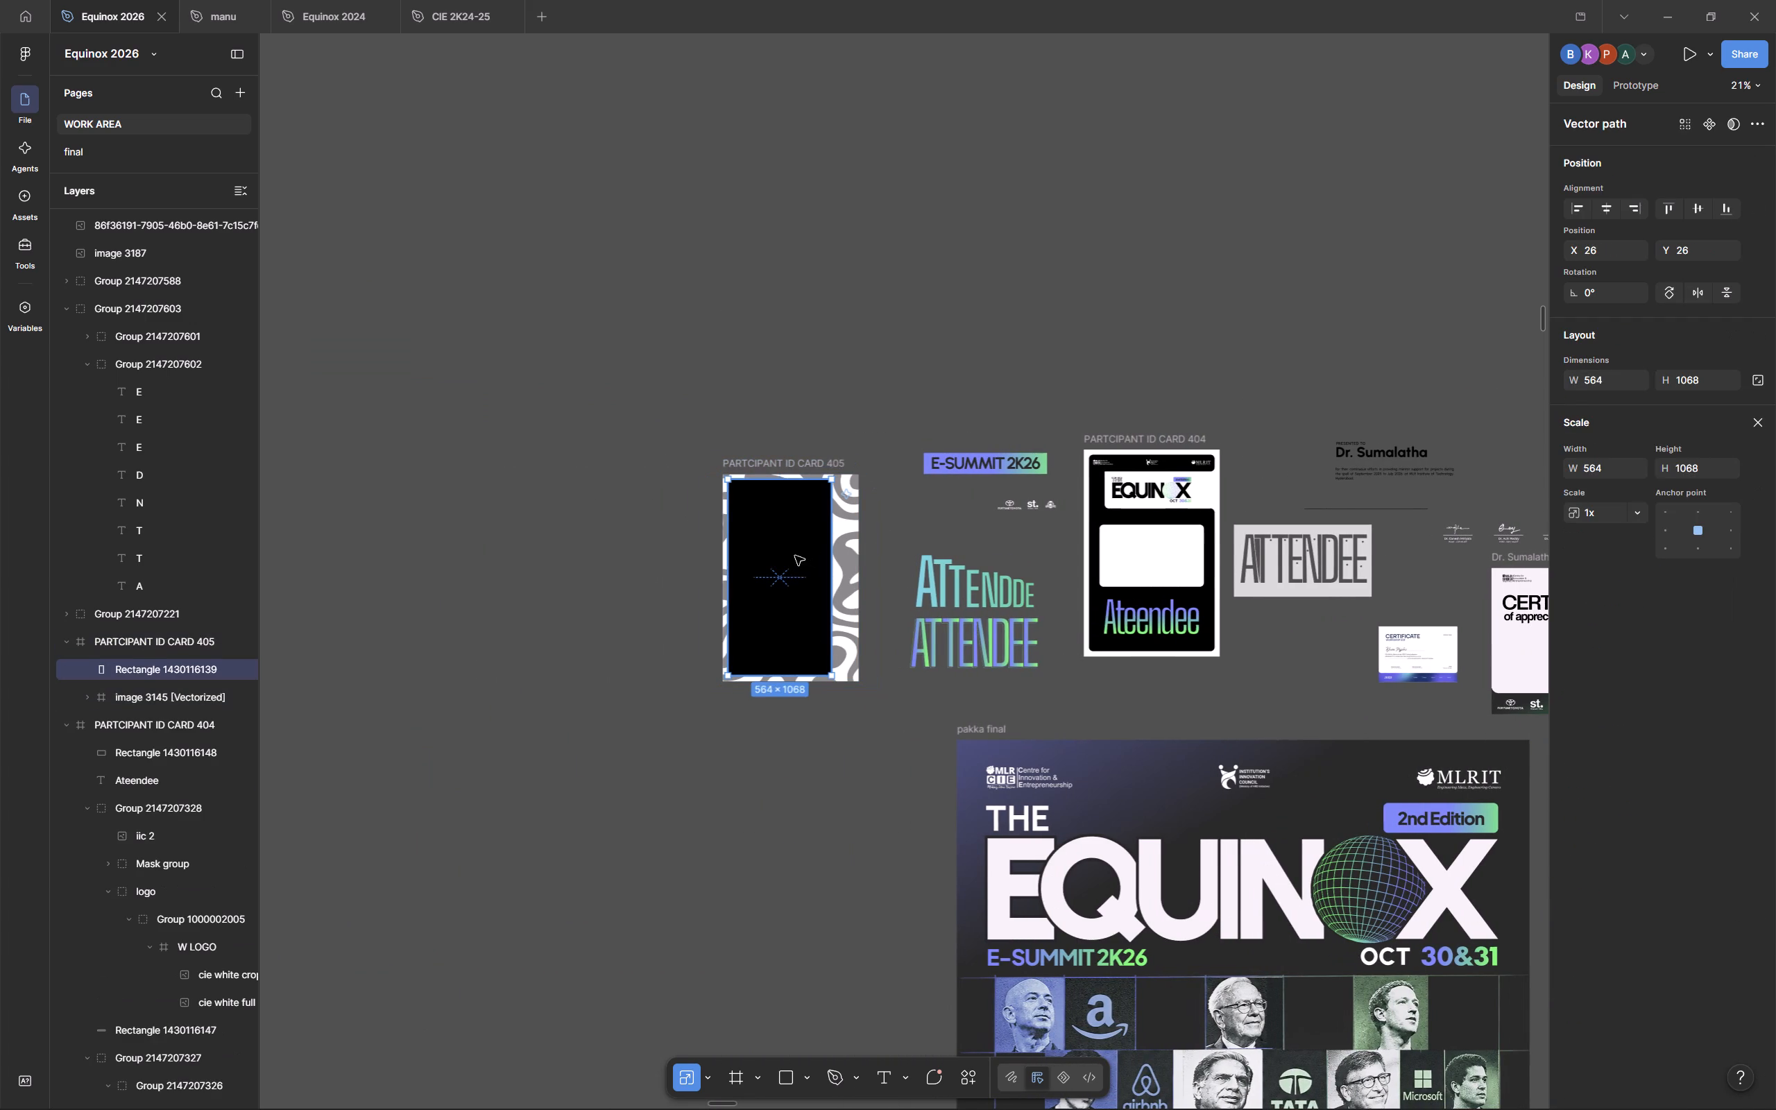
scroll(795, 556, left, 3)
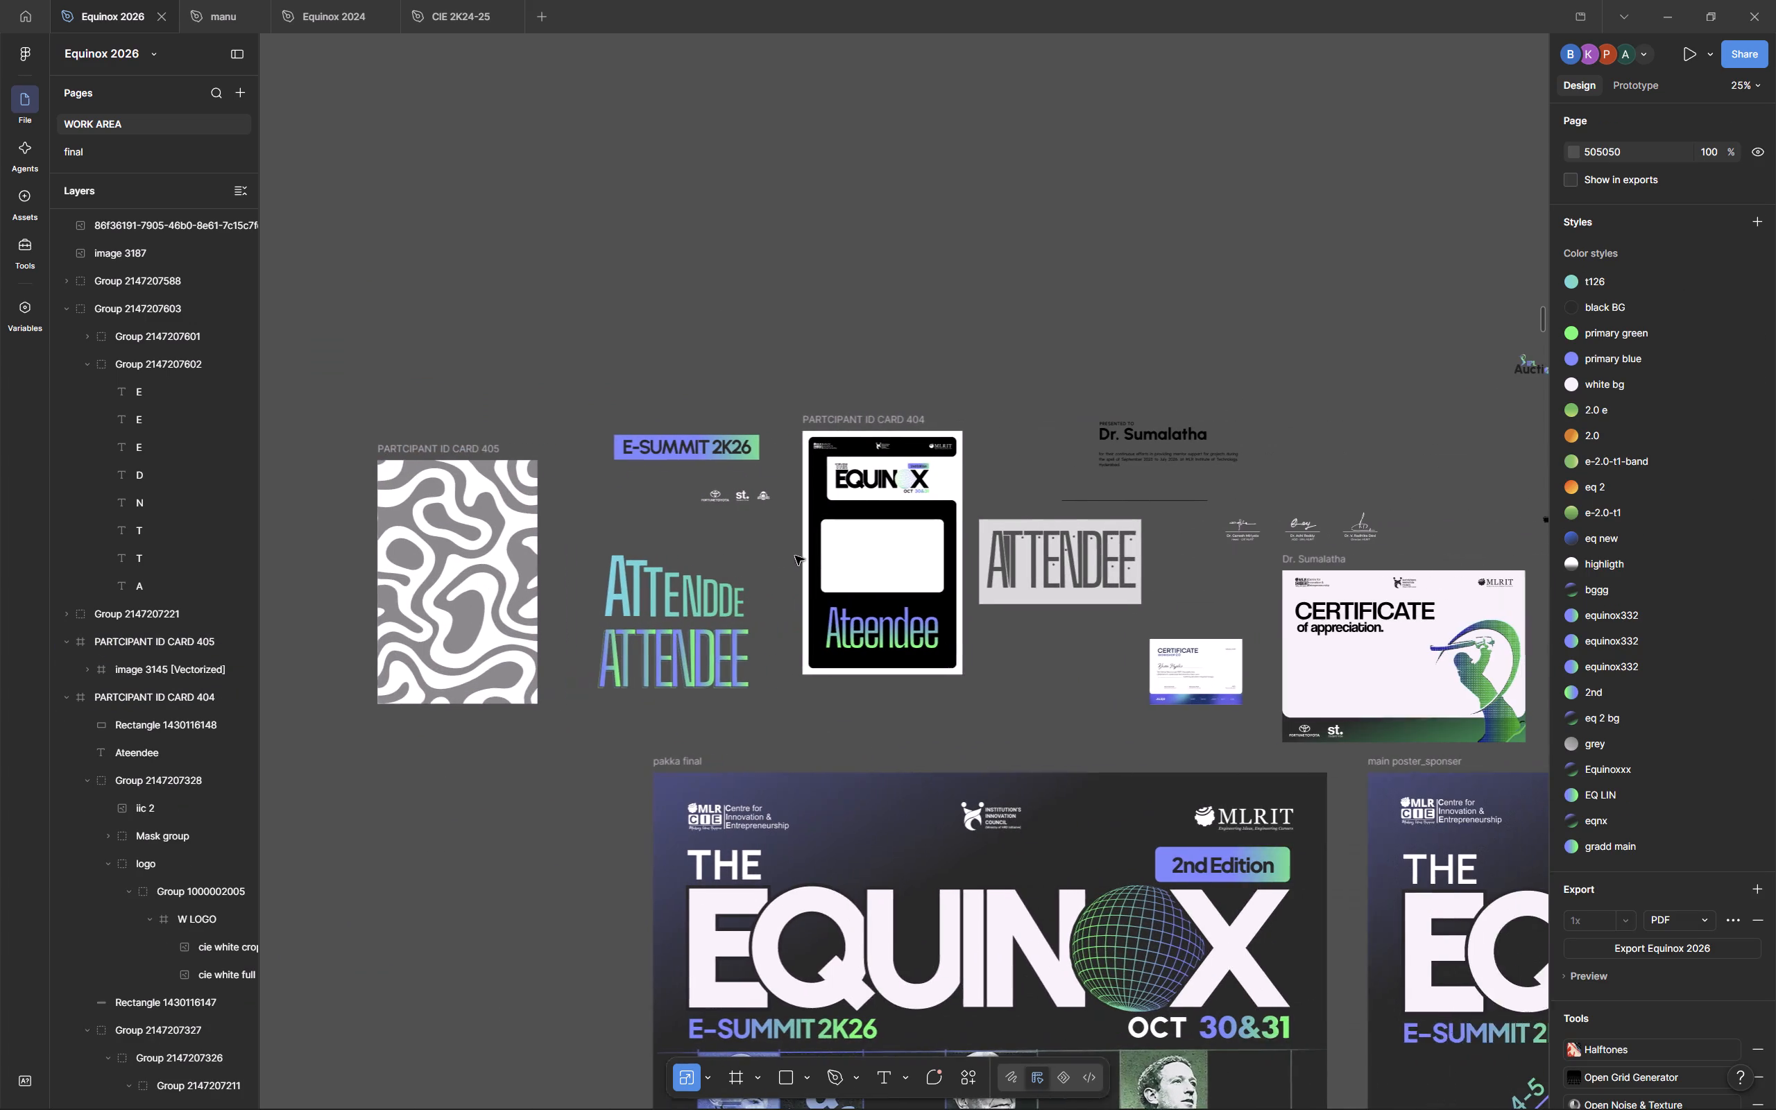
Browse the Equinox main posters, portrait collages and INSPOS reference section for artwork relevant to the ID card.
scroll(795, 556, left, 1)
scroll(795, 556, down, 1)
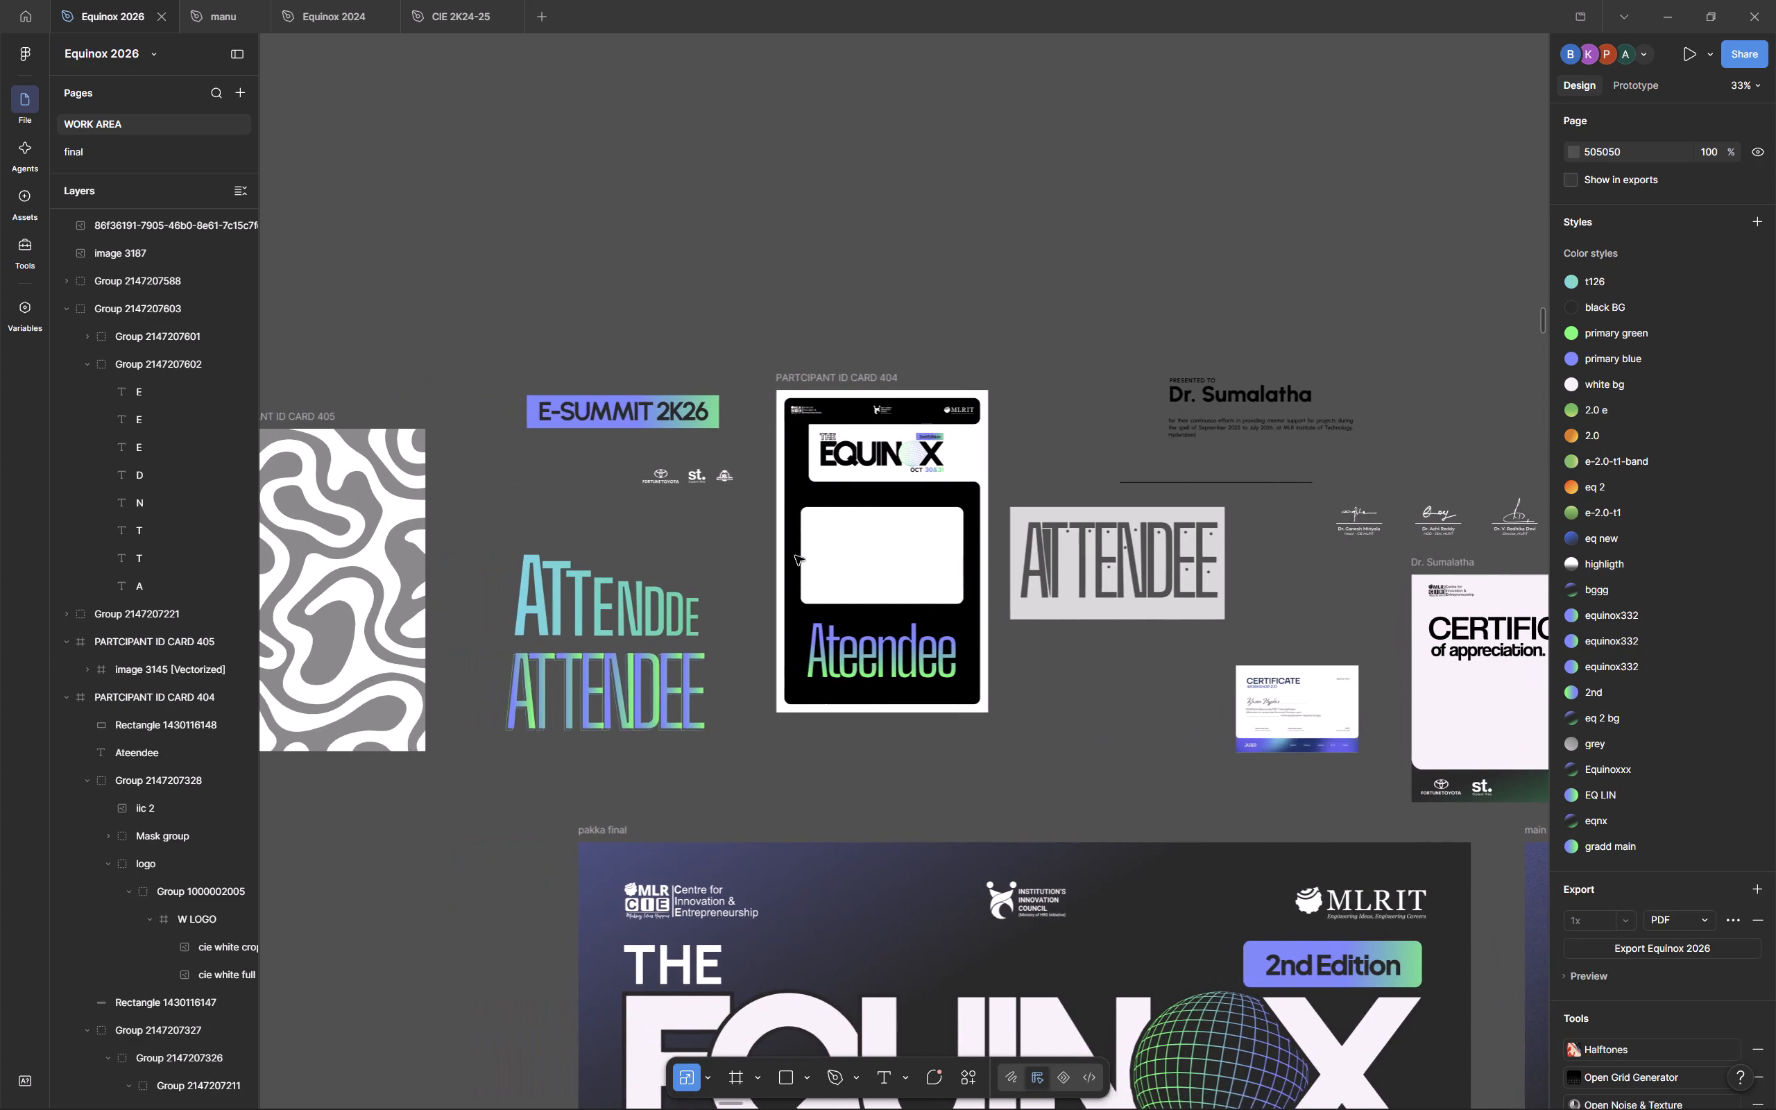
scroll(795, 556, down, 4)
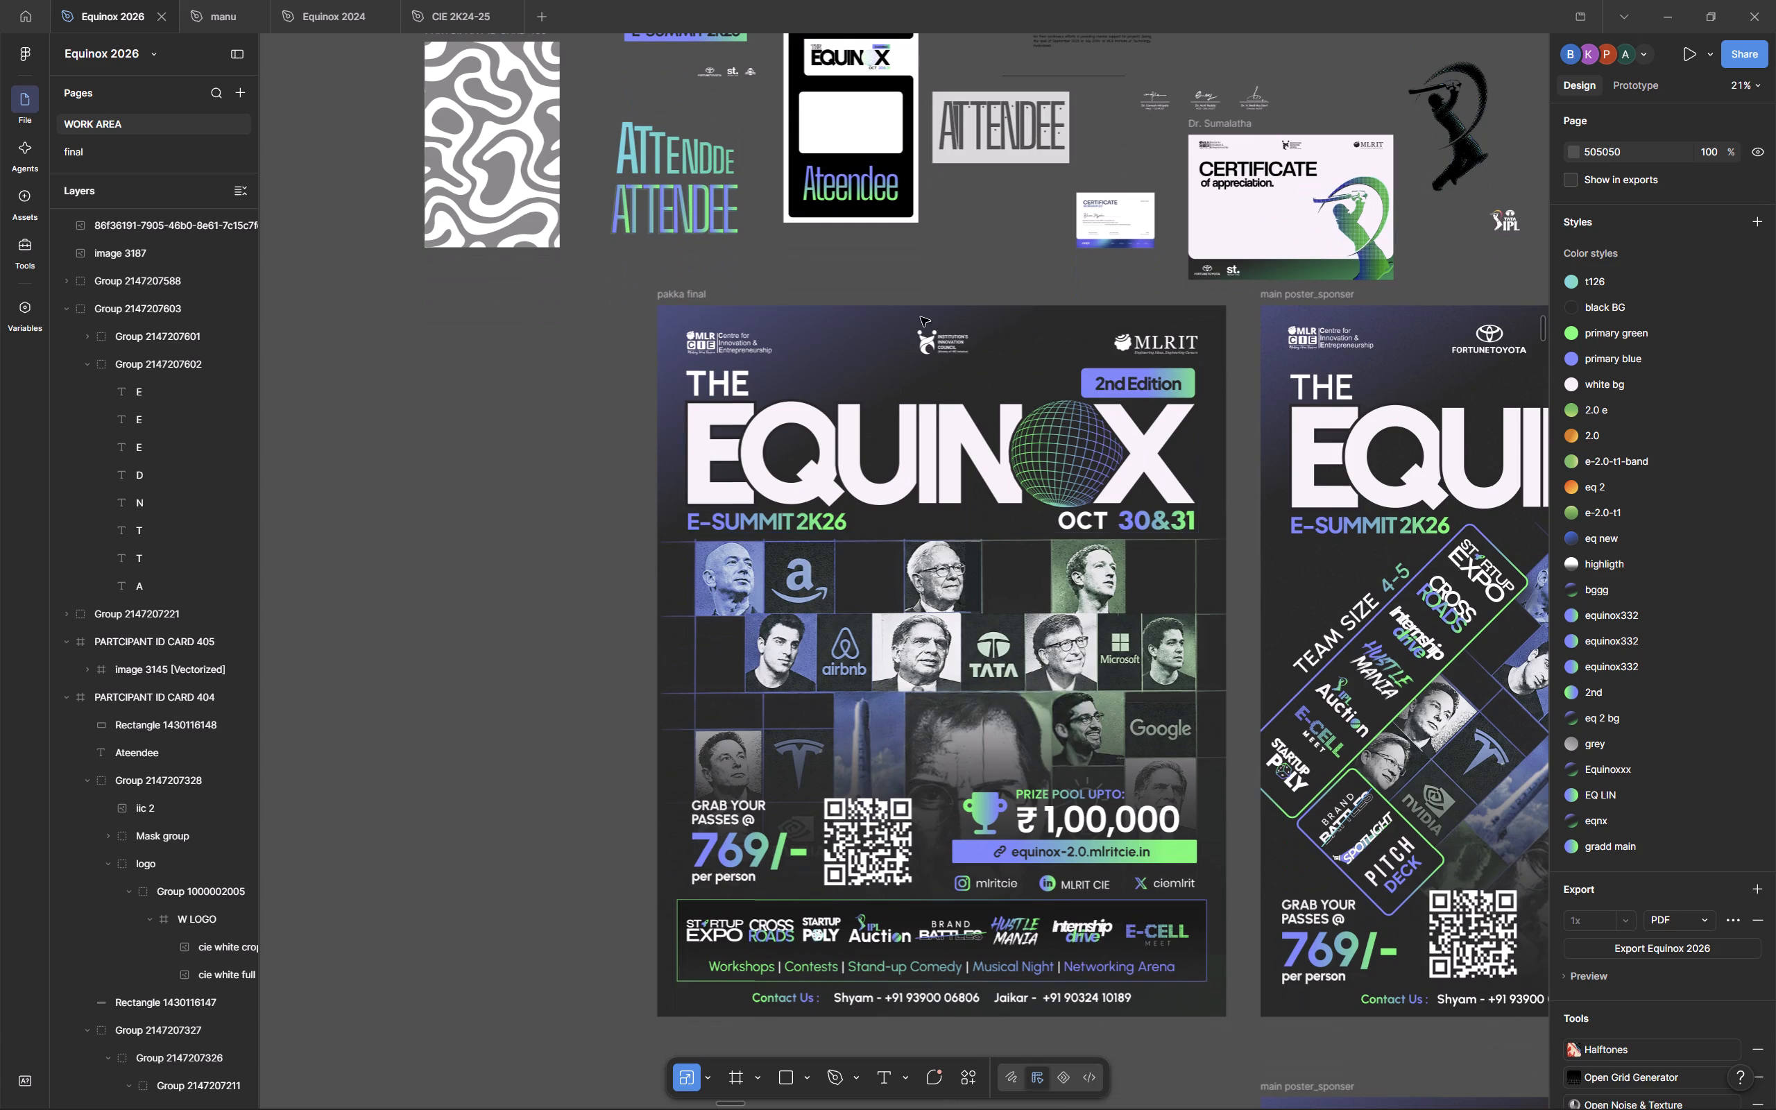
scroll(906, 625, down, 5)
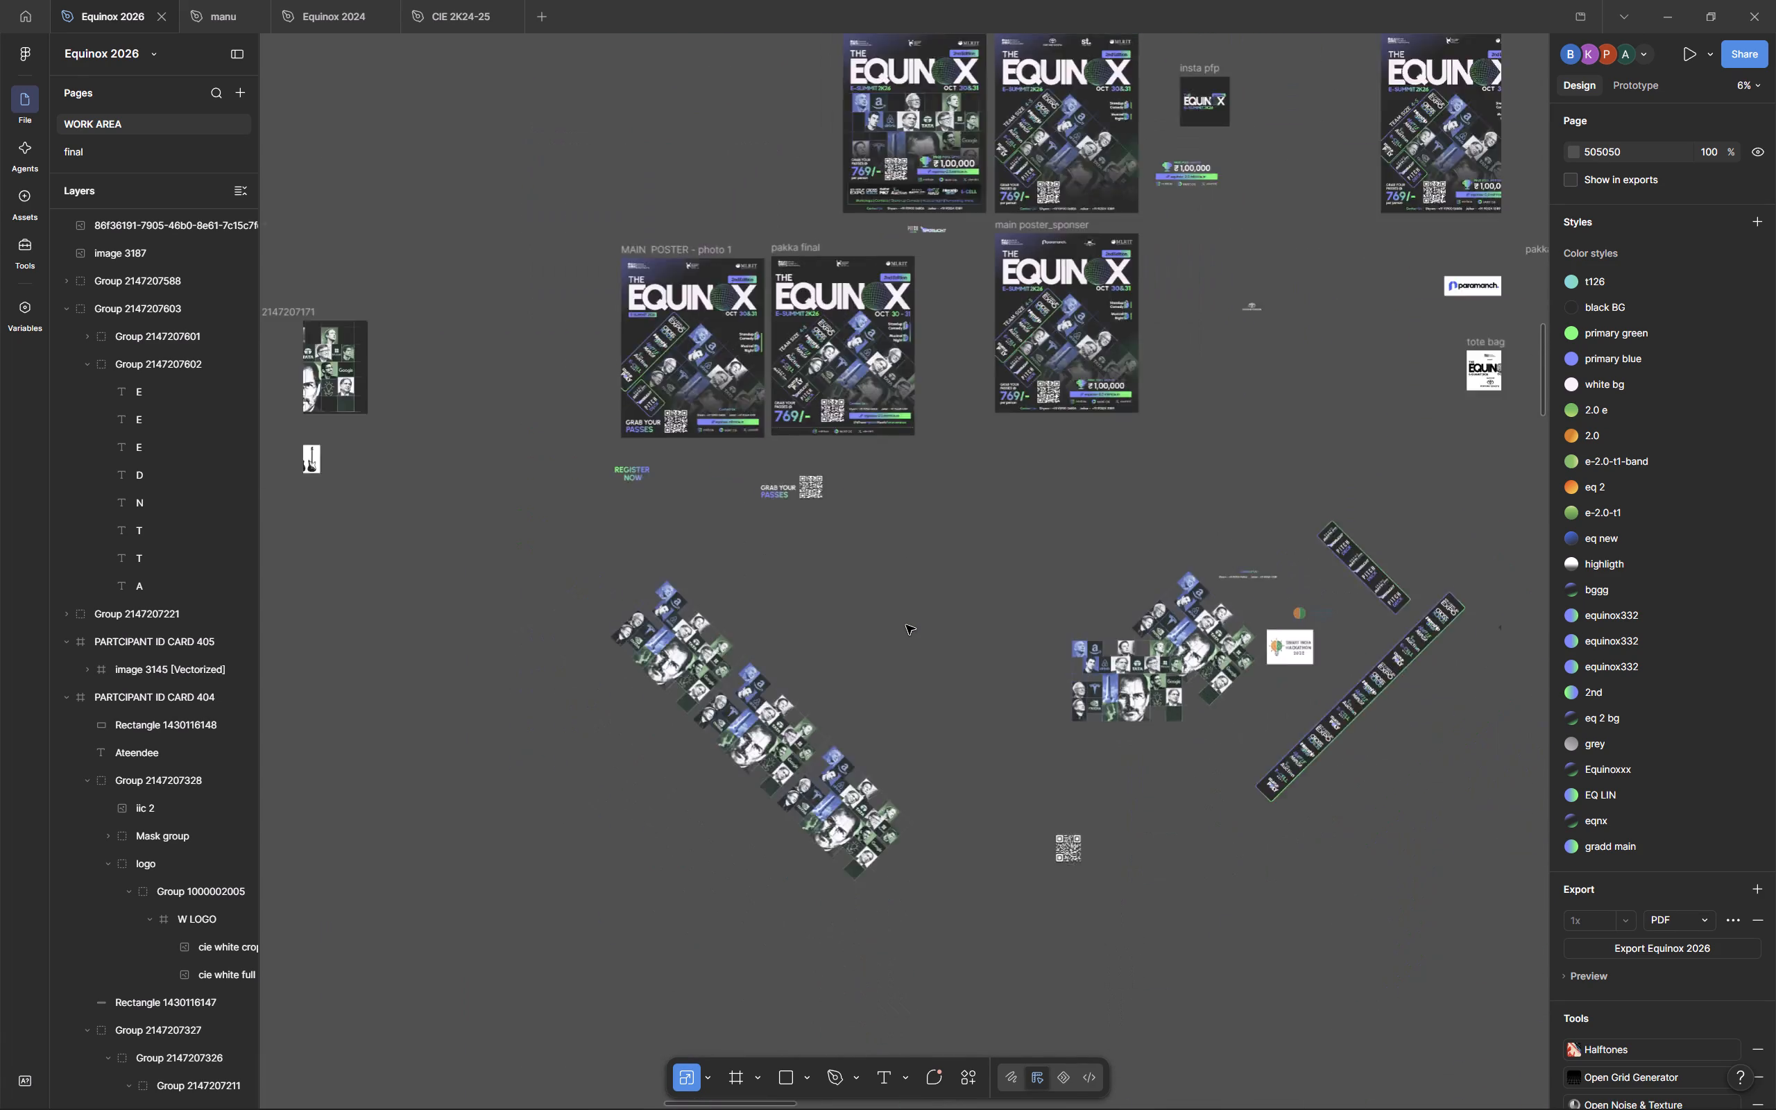
scroll(906, 625, right, 3)
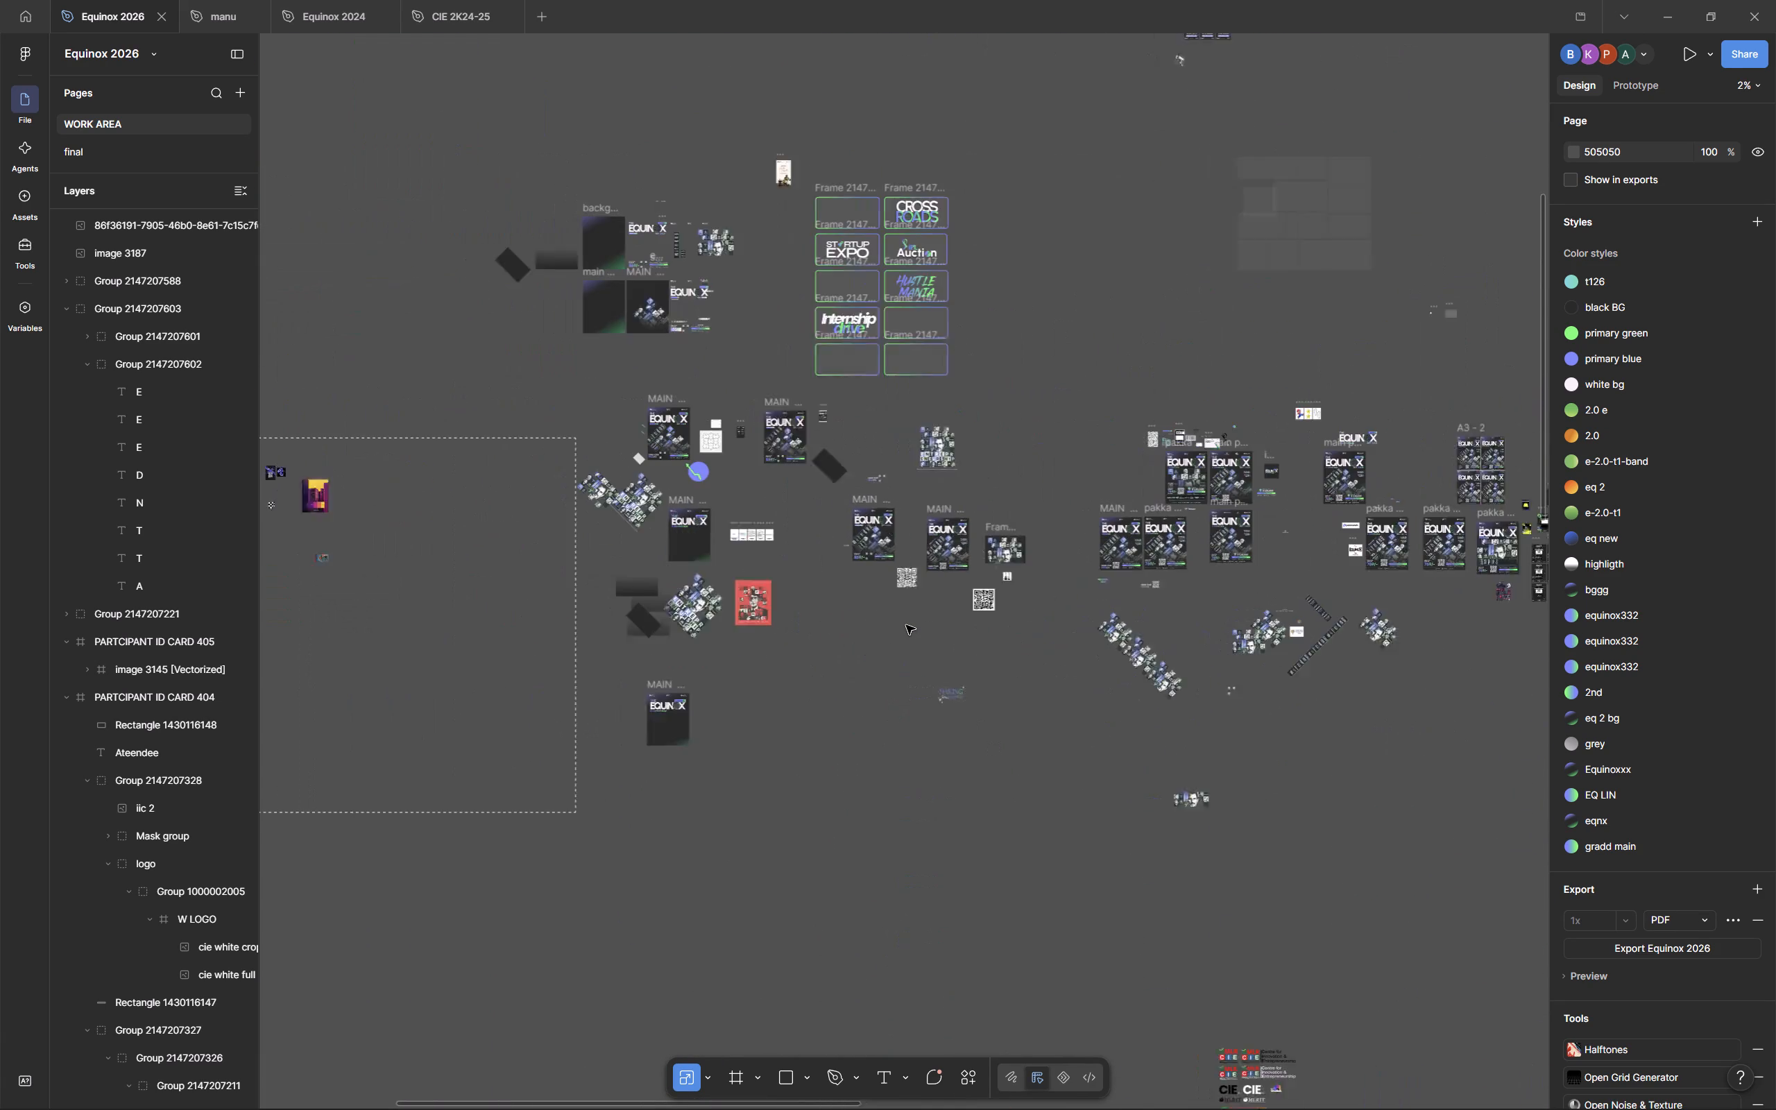
scroll(906, 625, right, 1)
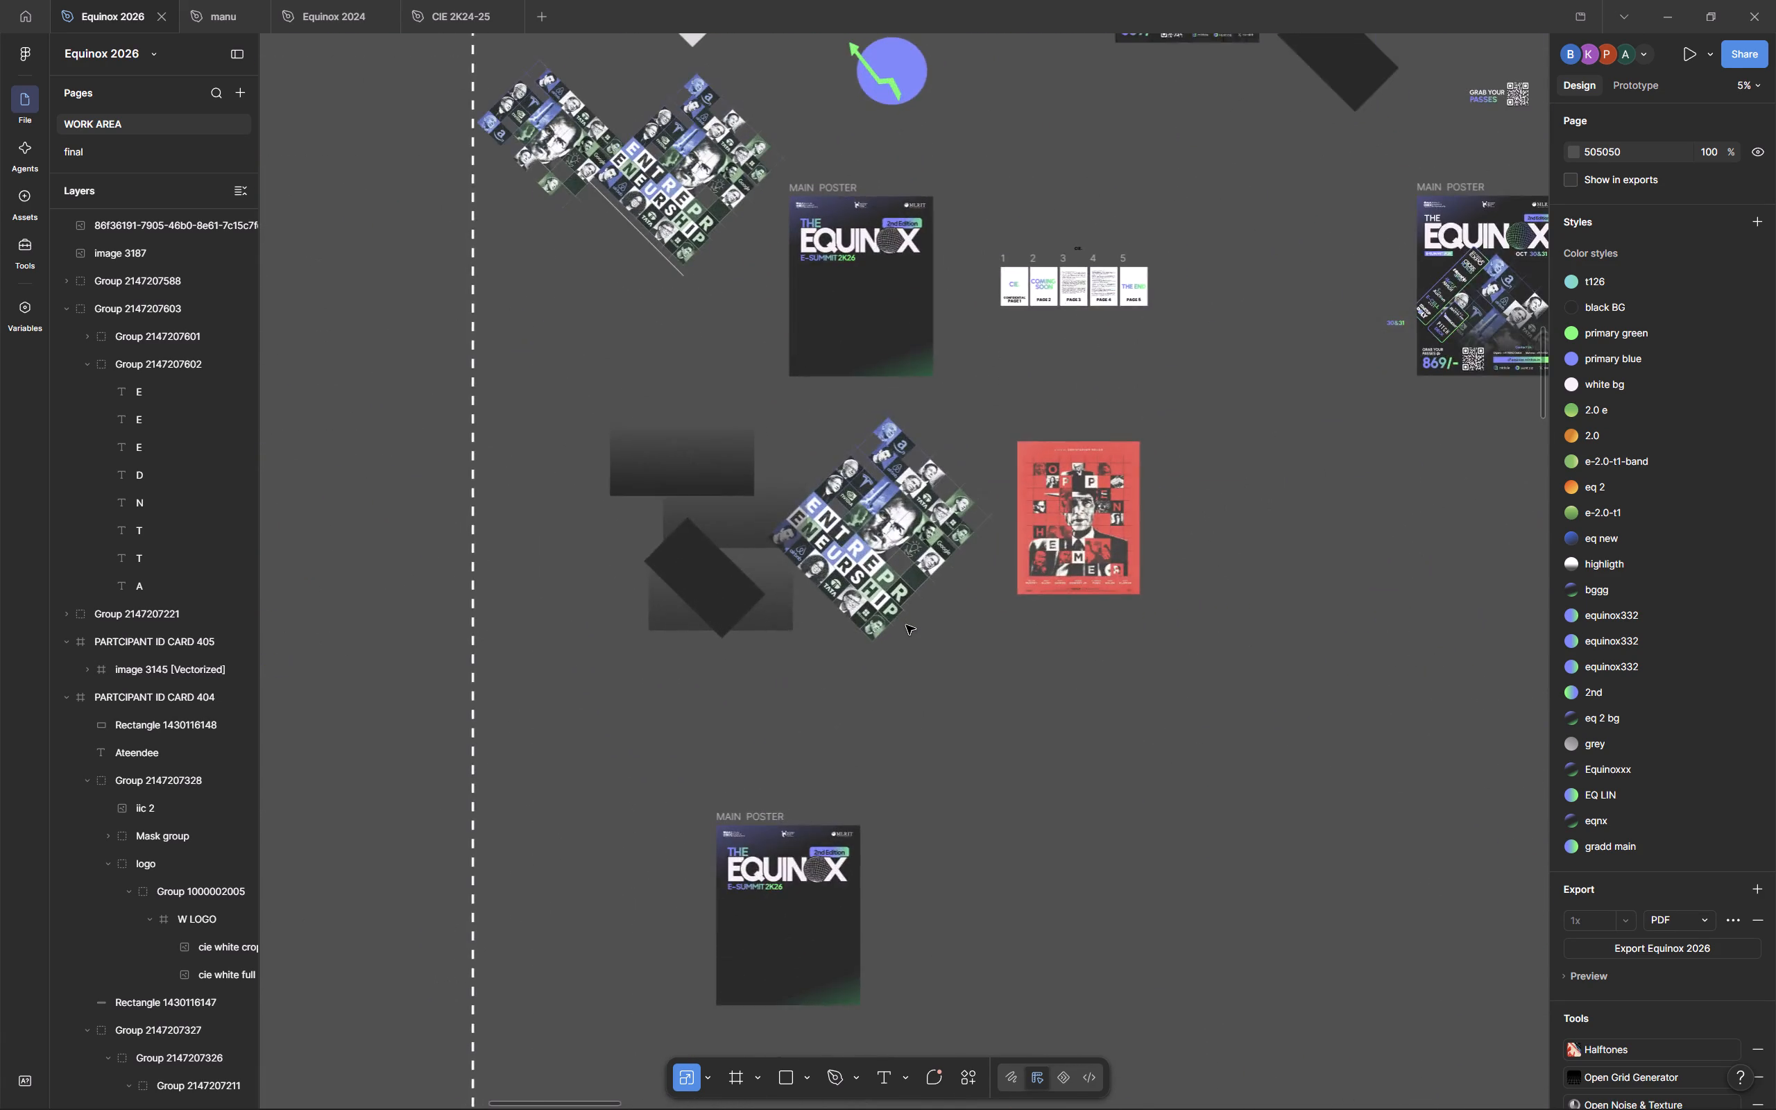
scroll(906, 625, up, 2)
scroll(906, 625, down, 2)
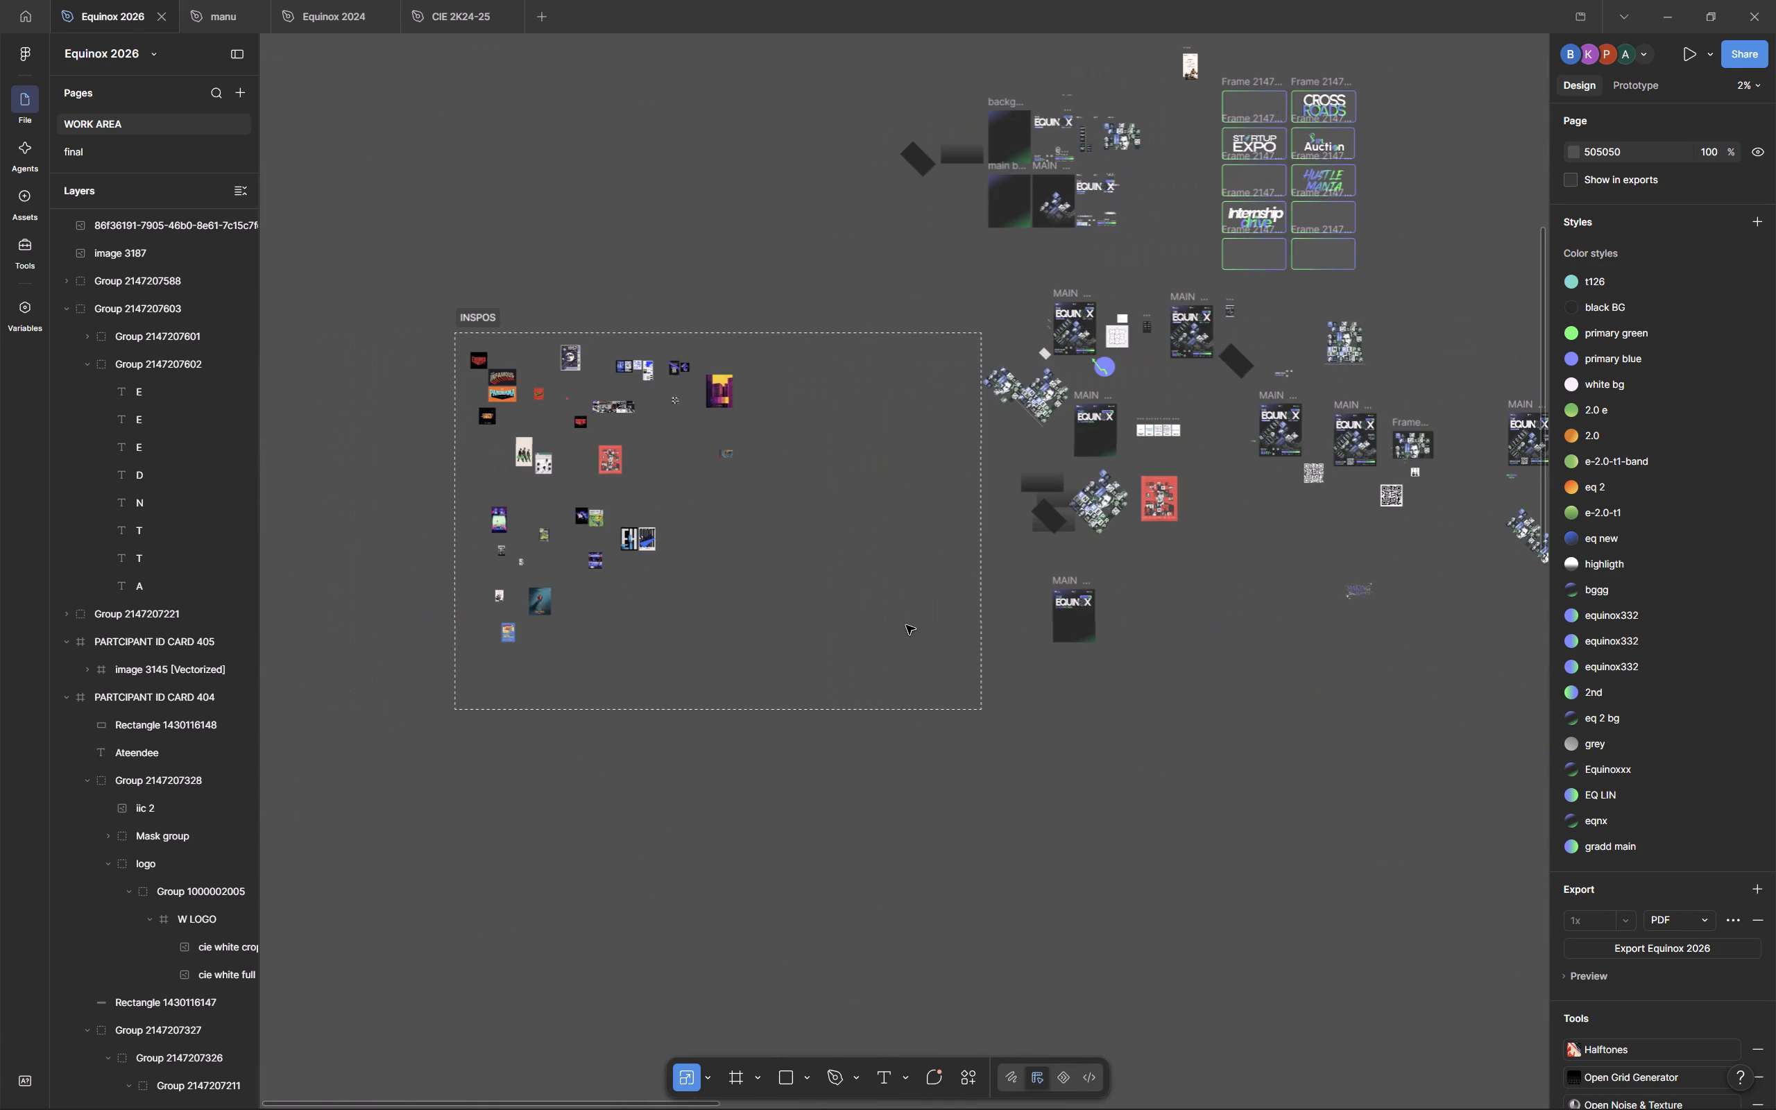
Examine the Equinox standees, the blue Experience poster and the earlier main poster designs for reference.
scroll(906, 625, left, 13)
scroll(906, 625, down, 4)
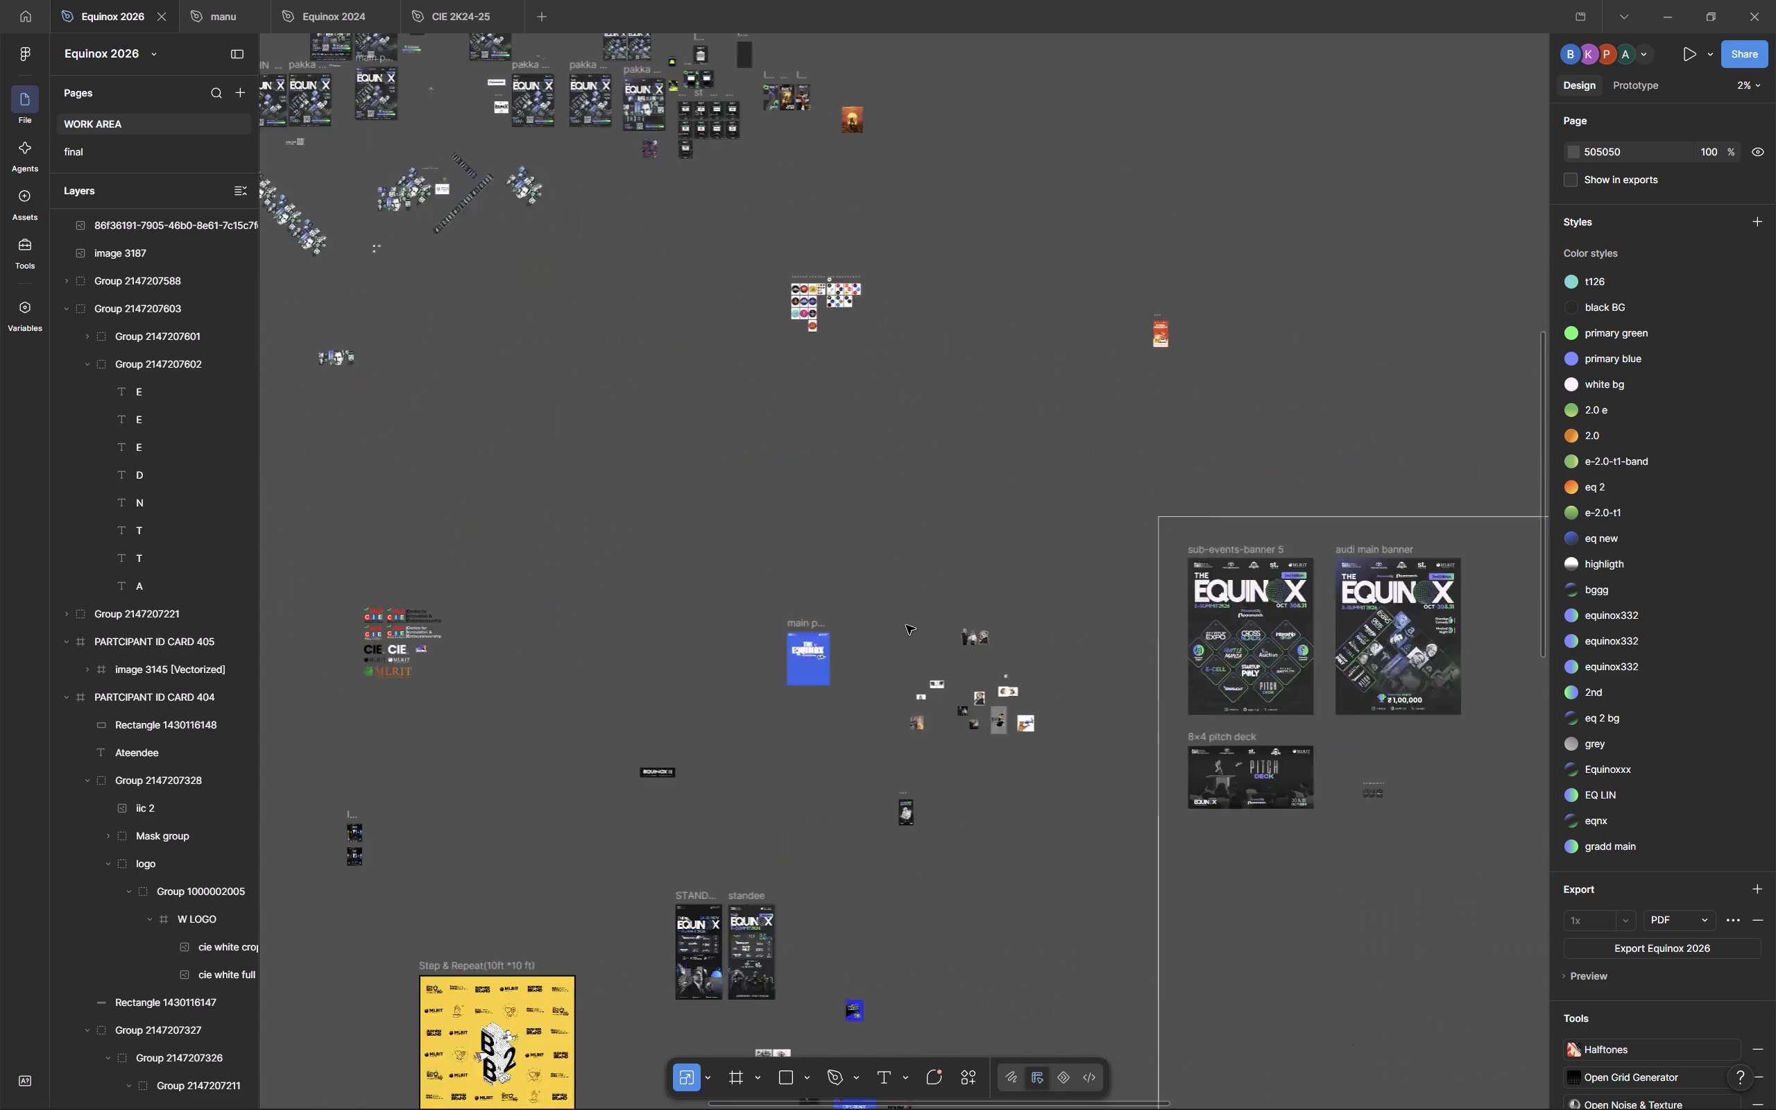
scroll(906, 625, down, 1)
scroll(906, 625, left, 1)
scroll(906, 625, down, 1)
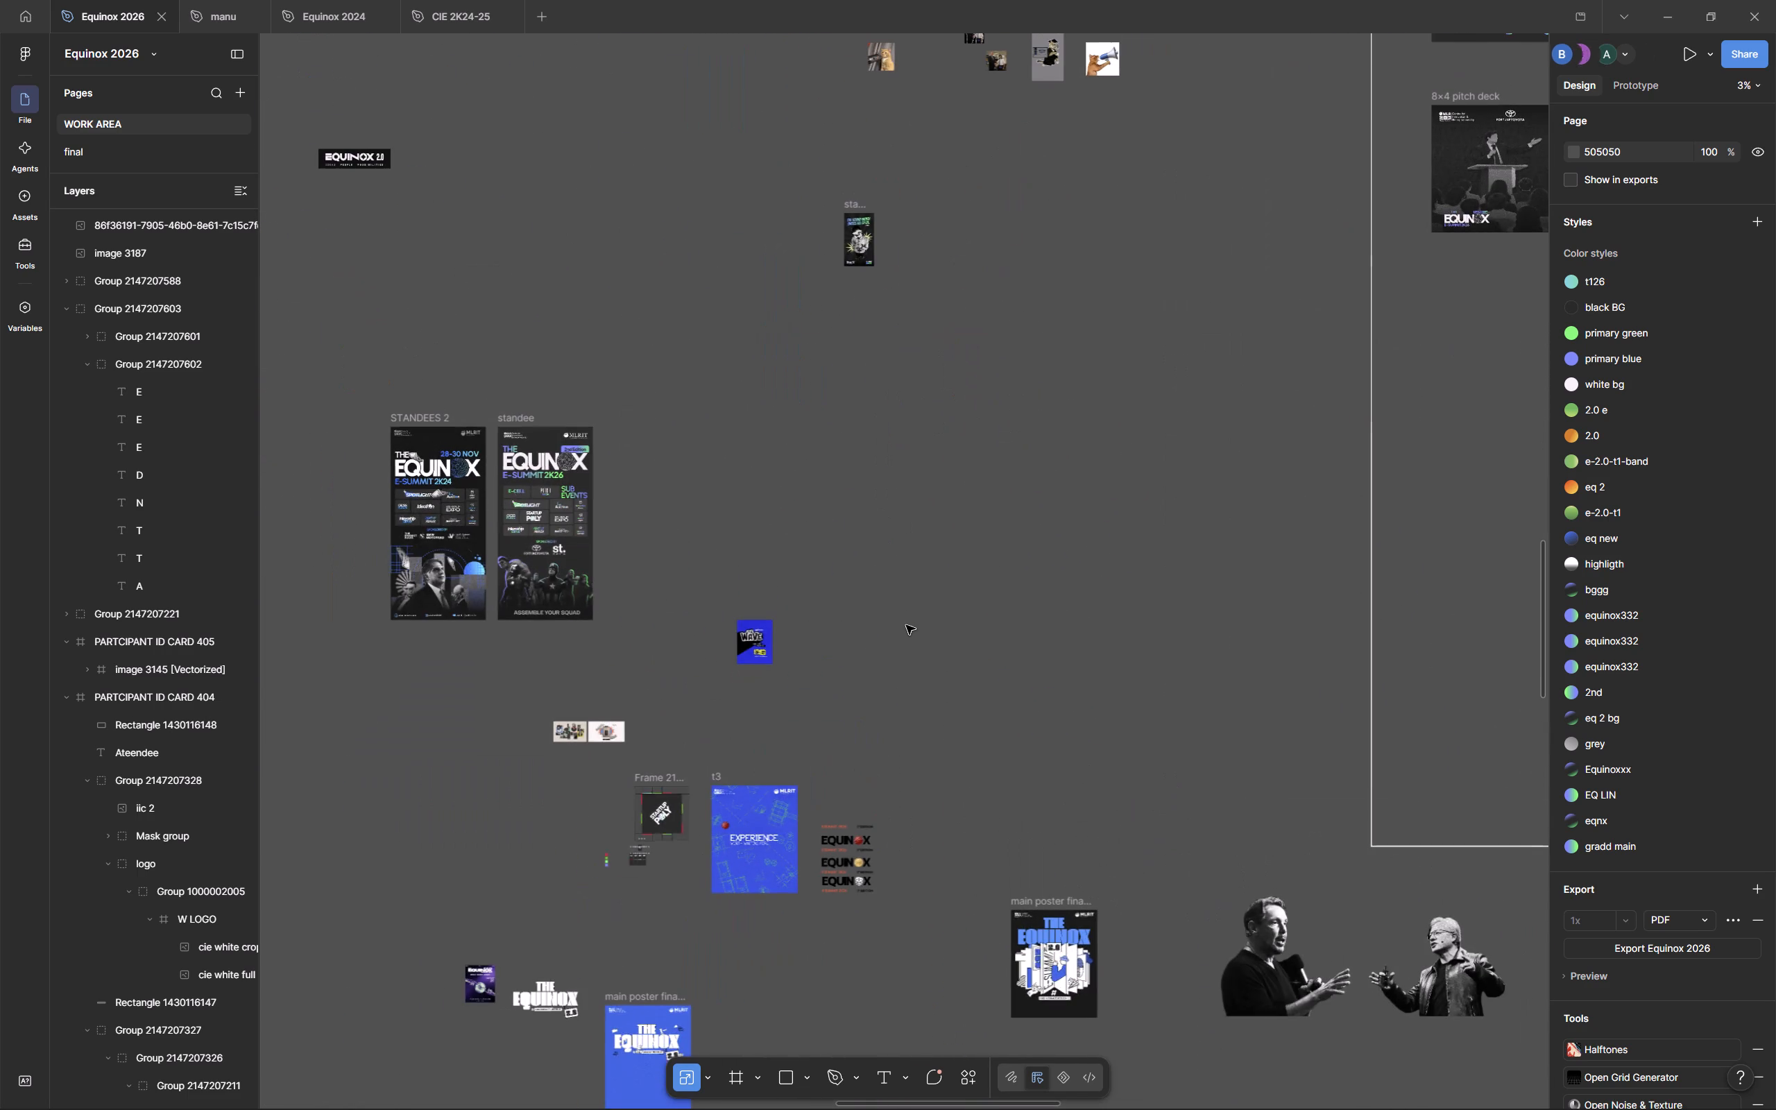
scroll(906, 625, right, 3)
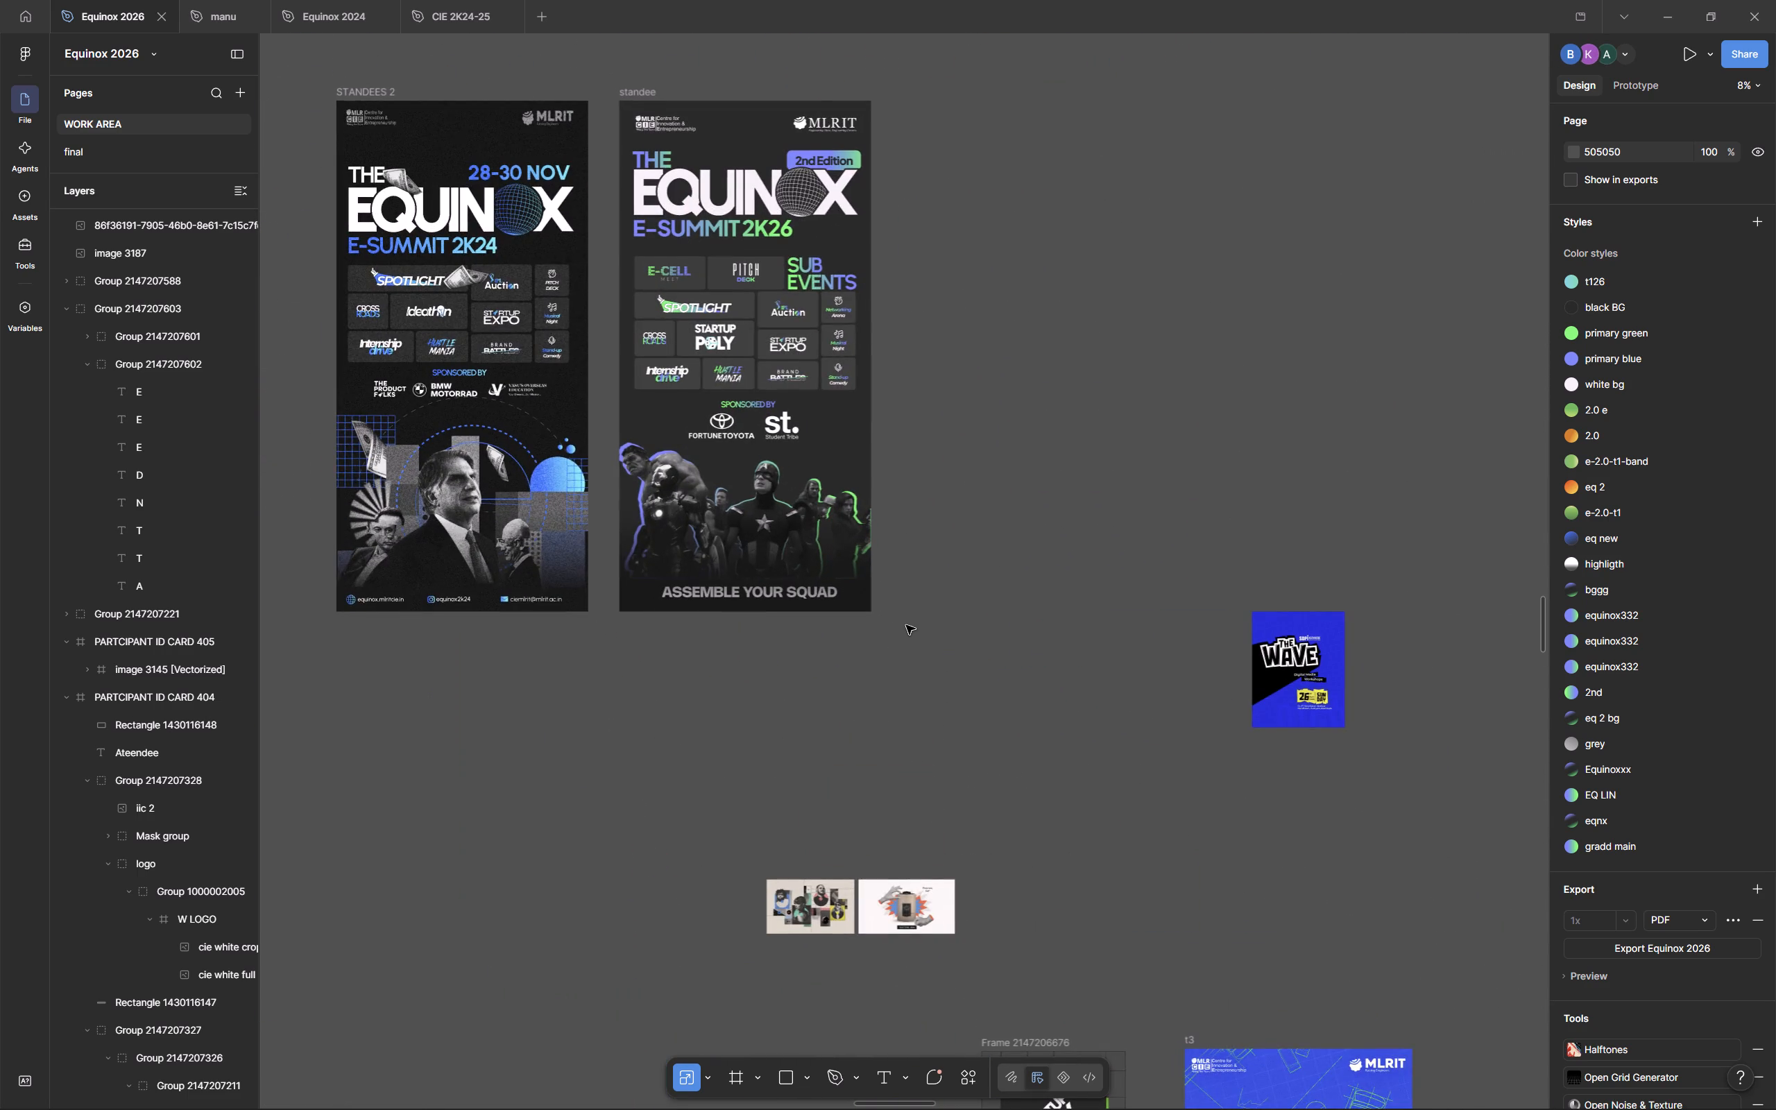
scroll(906, 625, down, 6)
scroll(906, 625, left, 3)
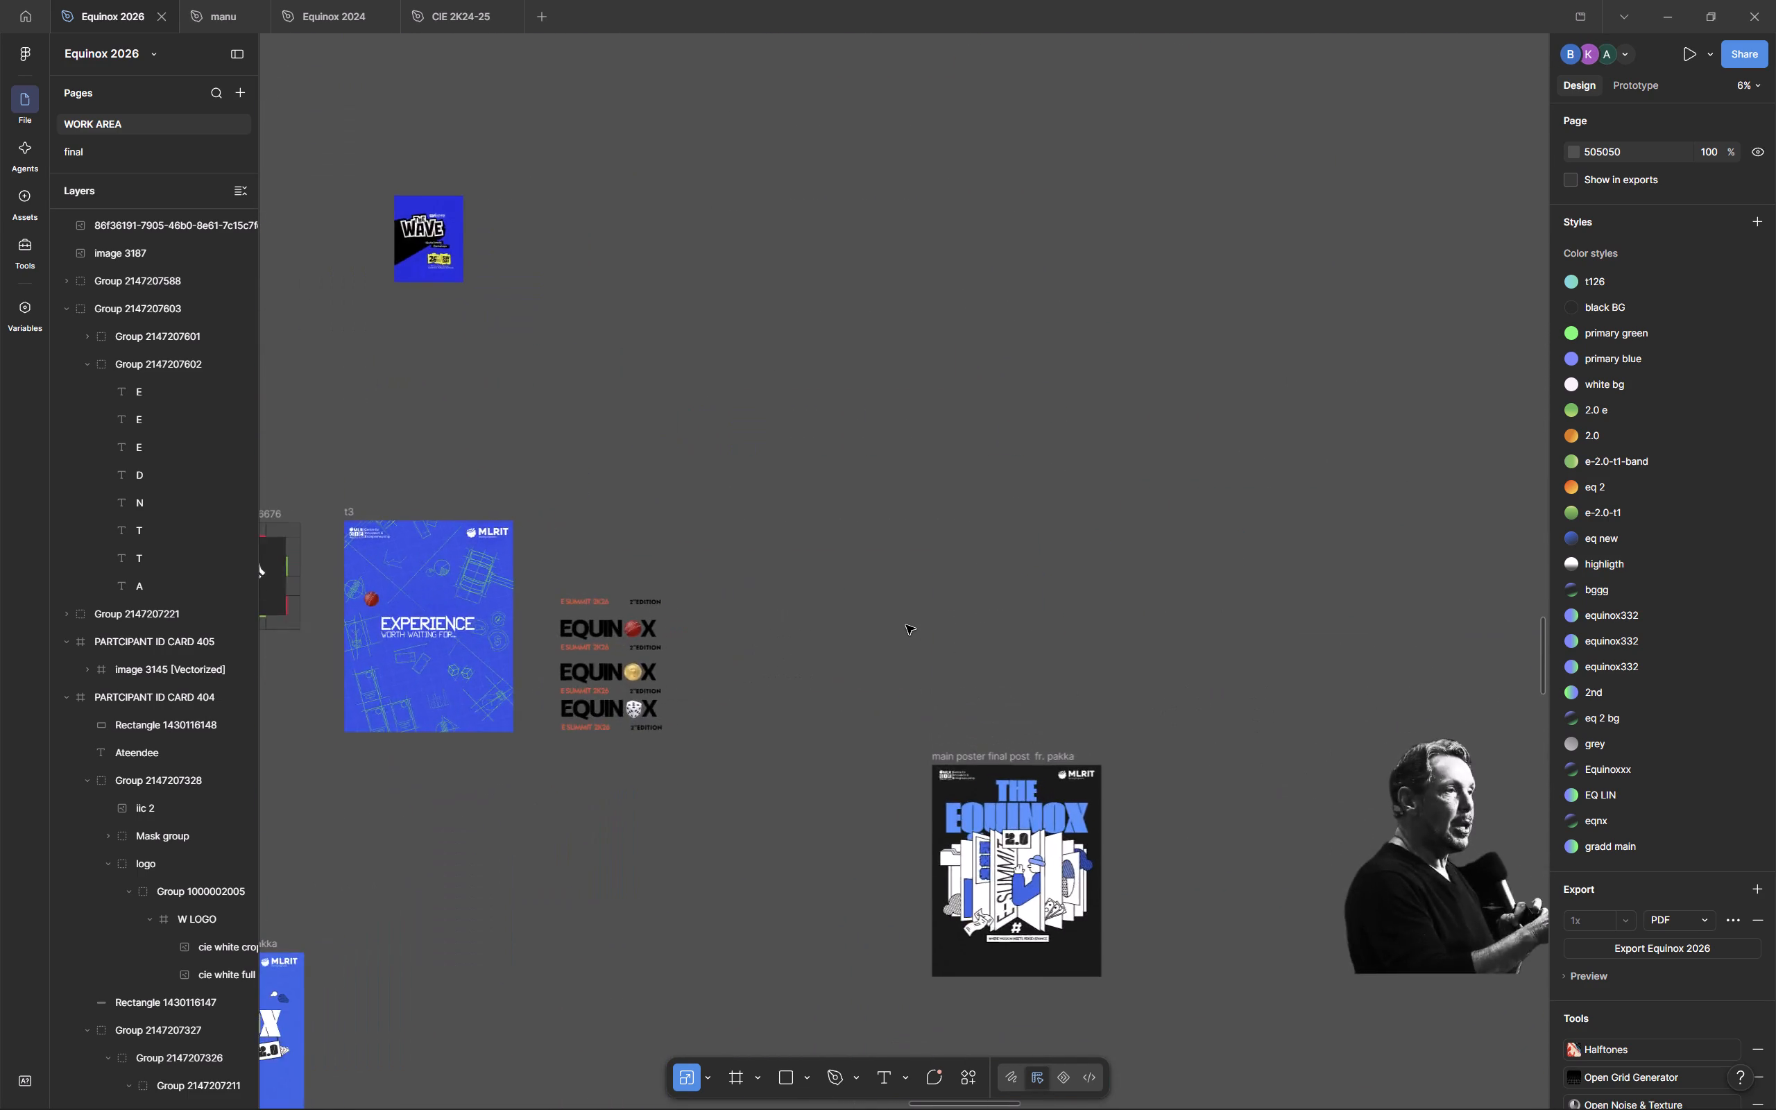
scroll(906, 625, left, 4)
scroll(906, 625, up, 2)
scroll(906, 625, left, 2)
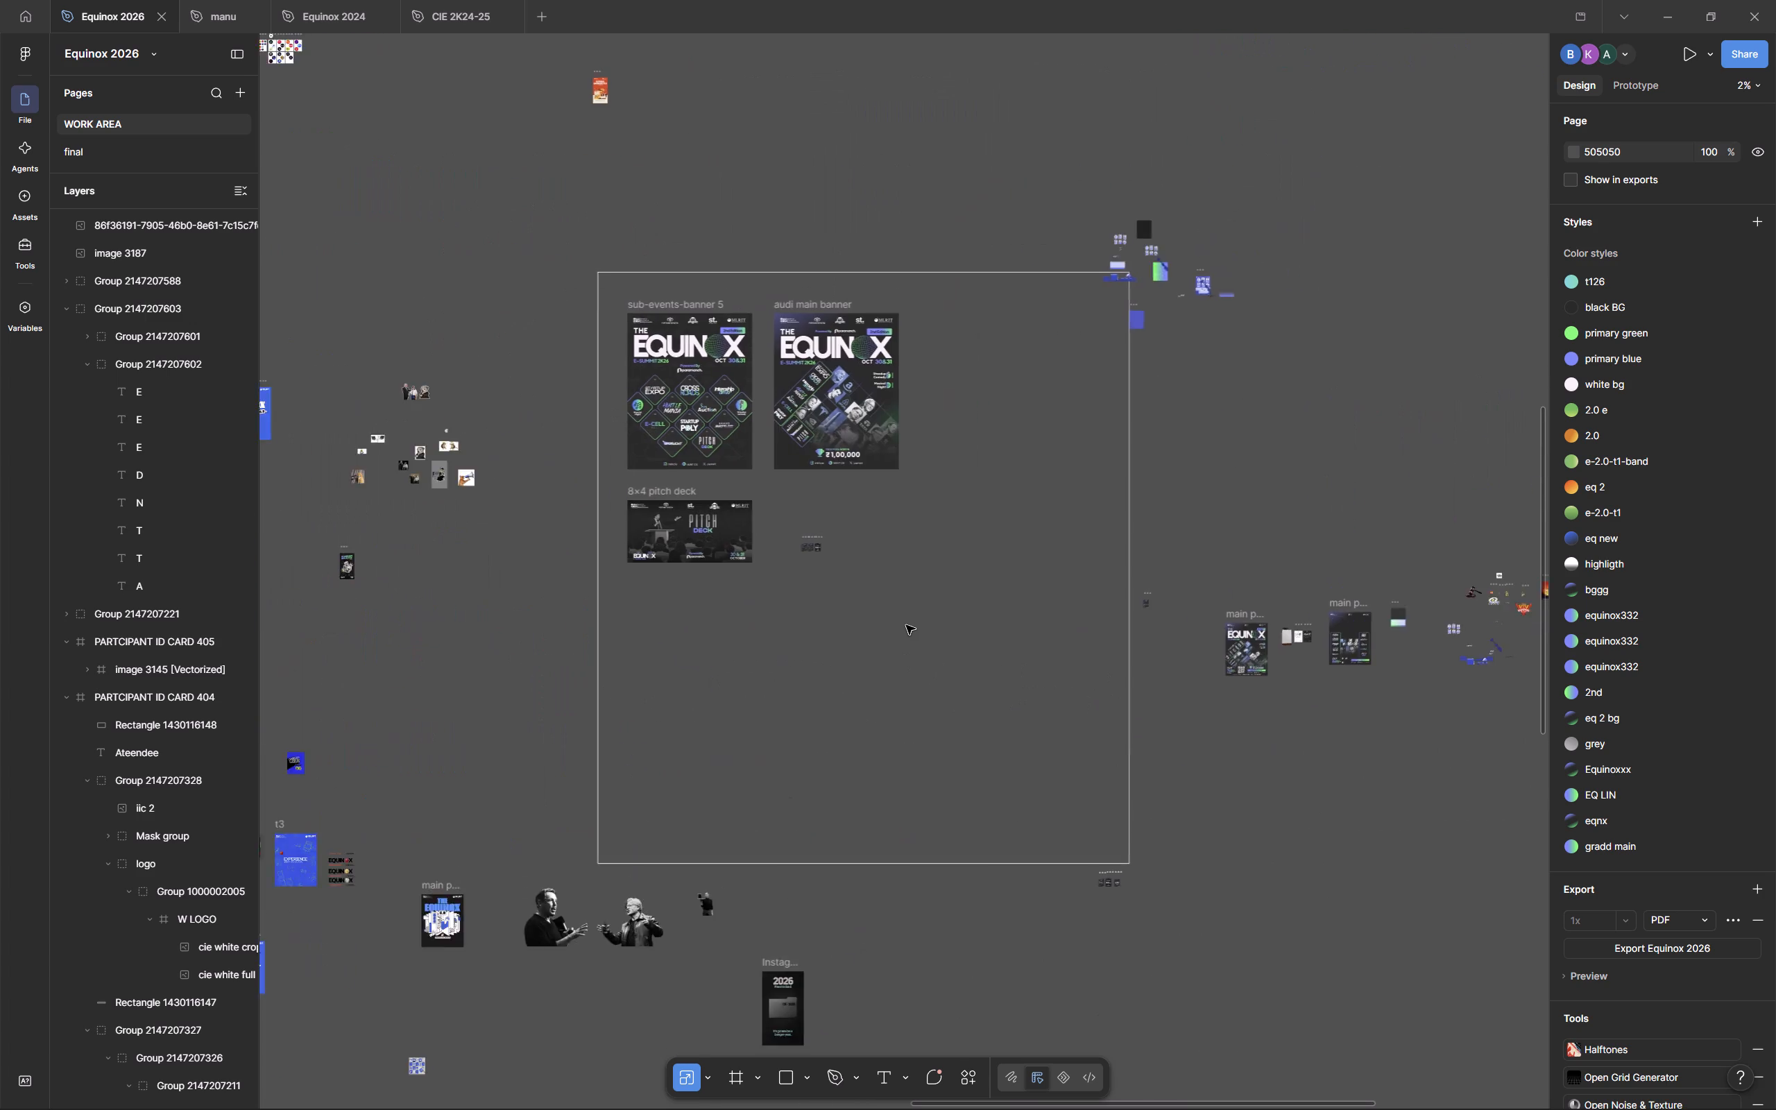
Examine the 10 ft x 30 ft dropdown banners and the Spotlight and Startup Expo banners.
scroll(906, 625, left, 8)
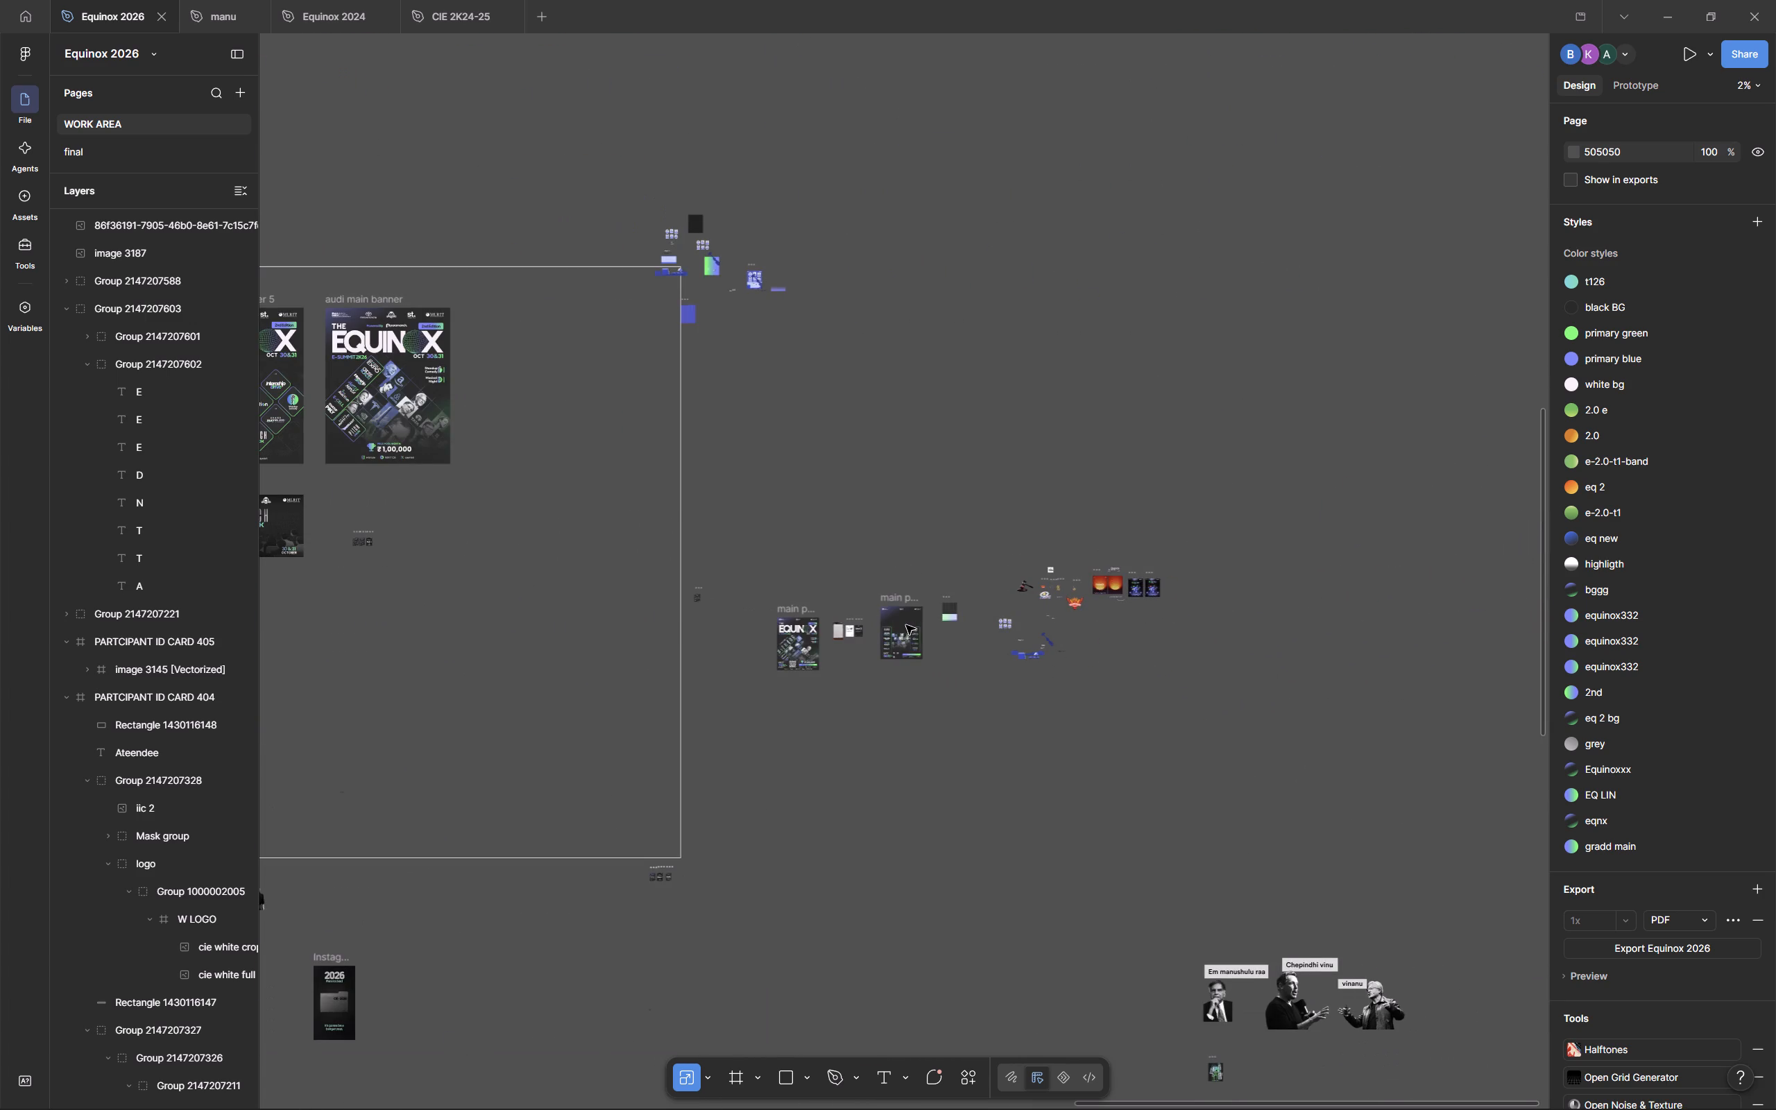
scroll(906, 625, down, 17)
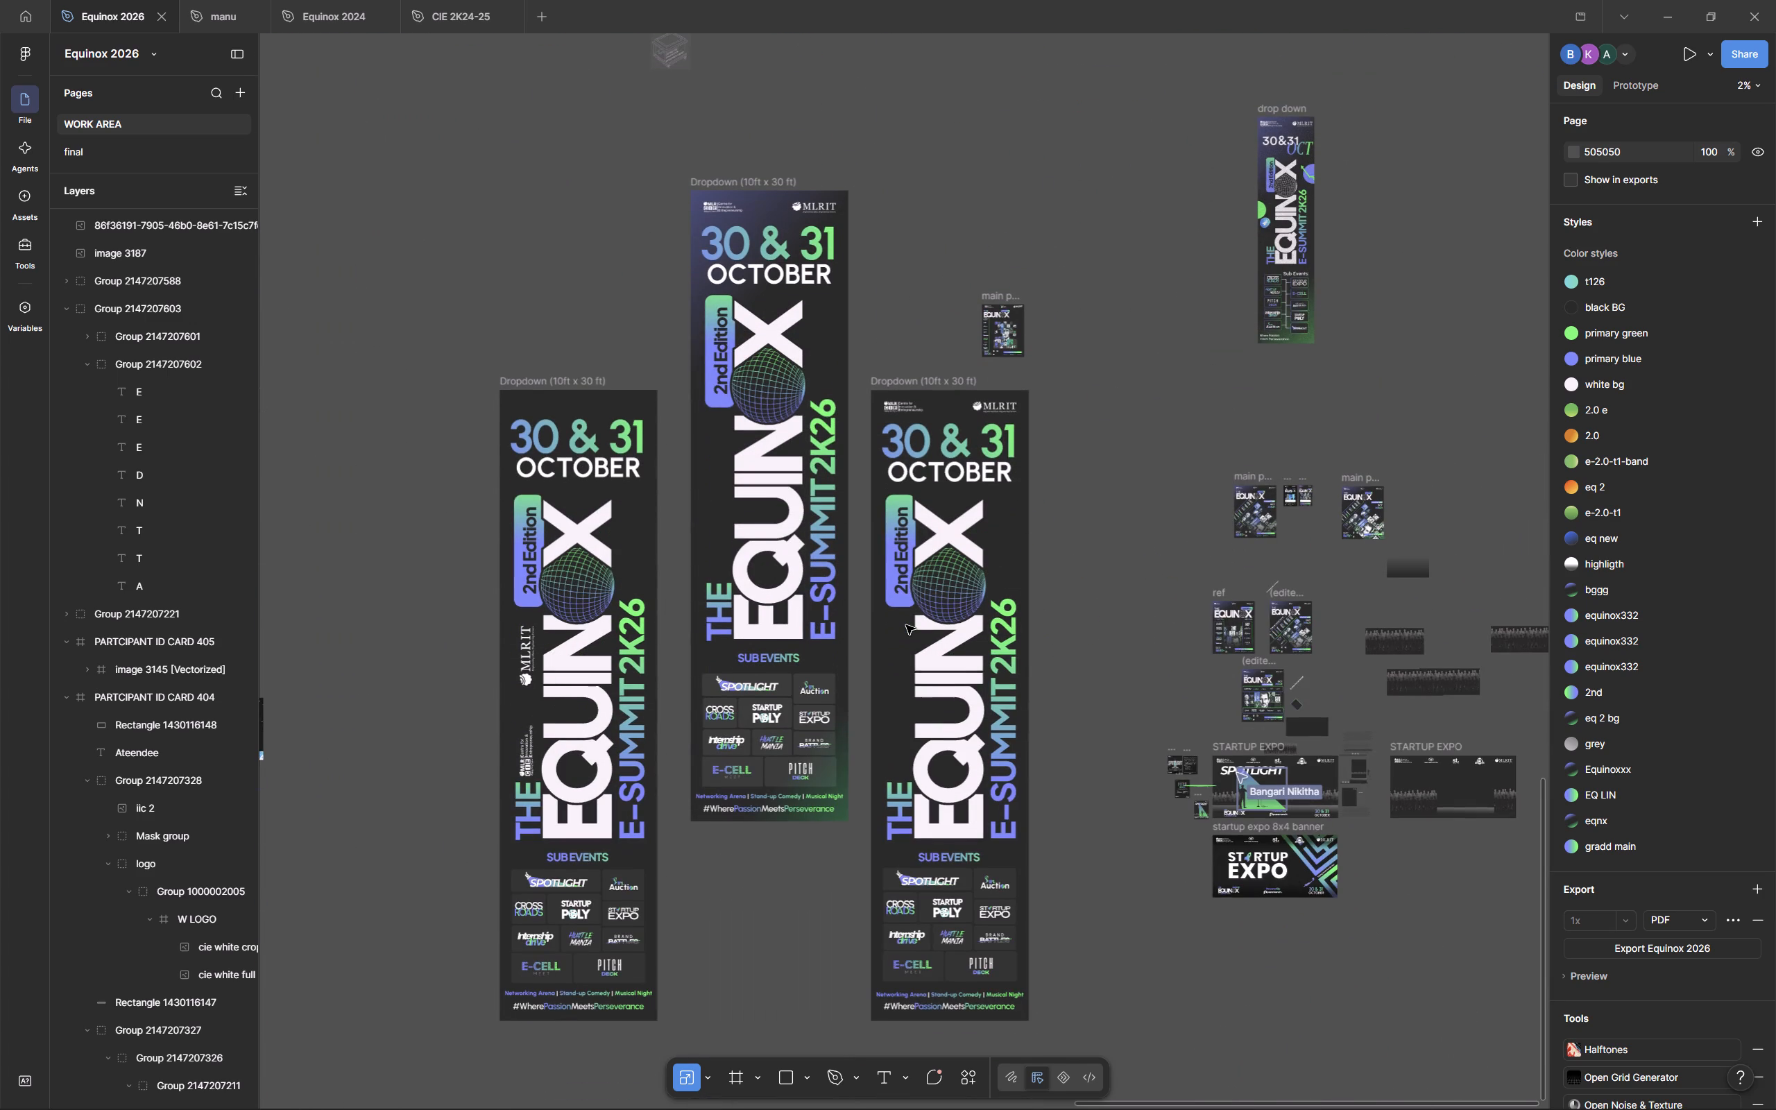
scroll(906, 625, down, 1)
scroll(906, 625, left, 7)
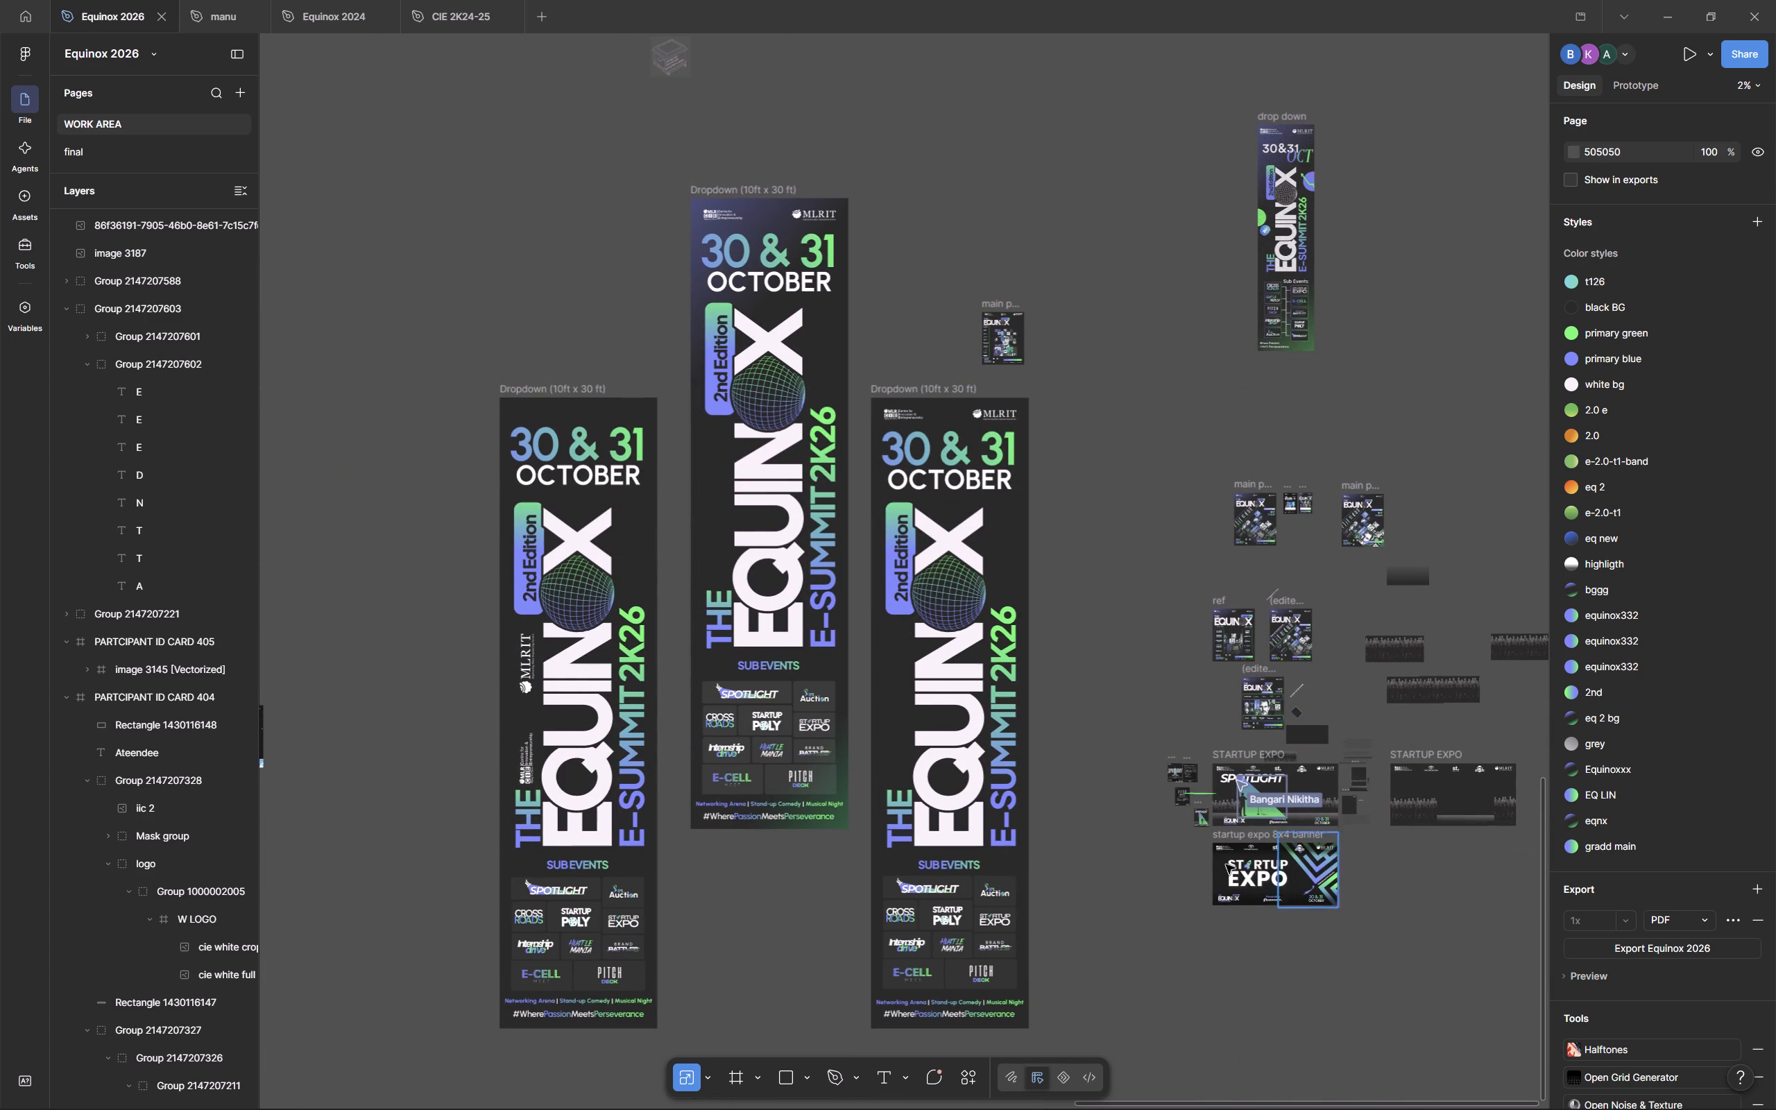
scroll(1218, 861, left, 5)
scroll(1218, 861, up, 1)
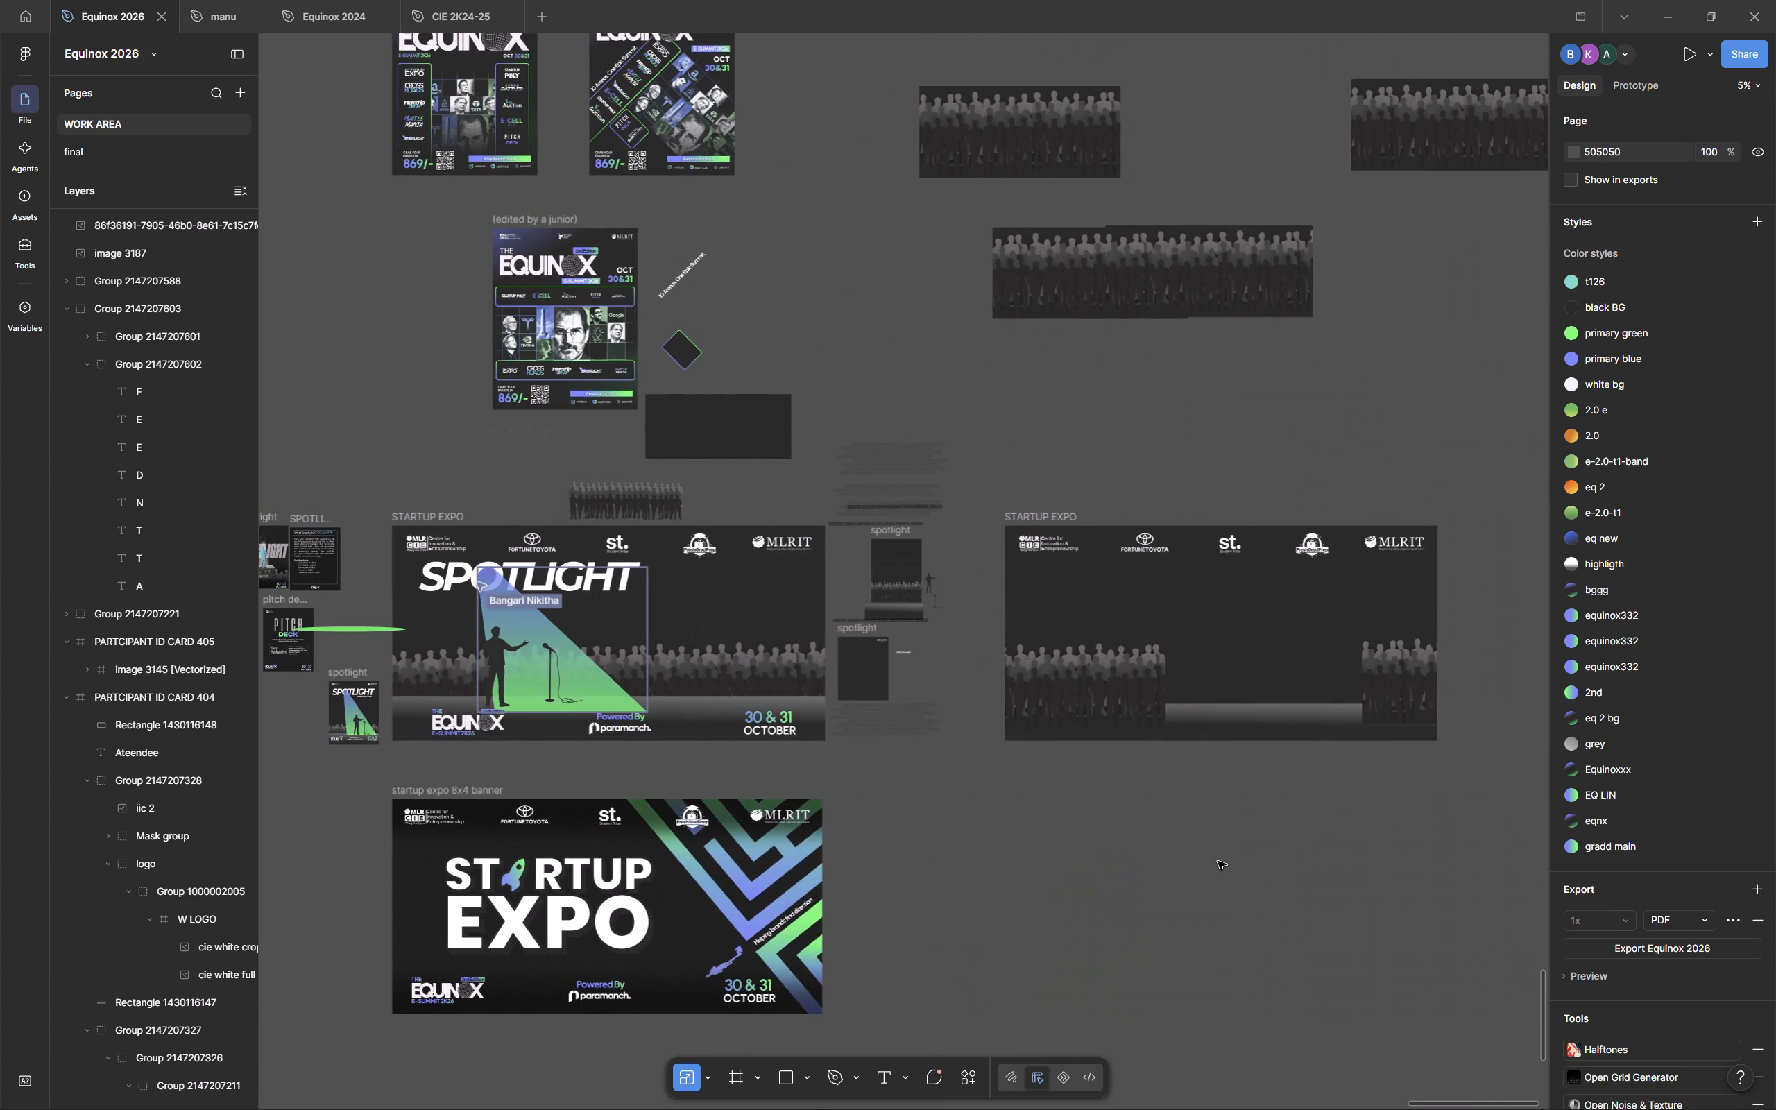
scroll(1218, 861, up, 1)
scroll(1218, 861, right, 6)
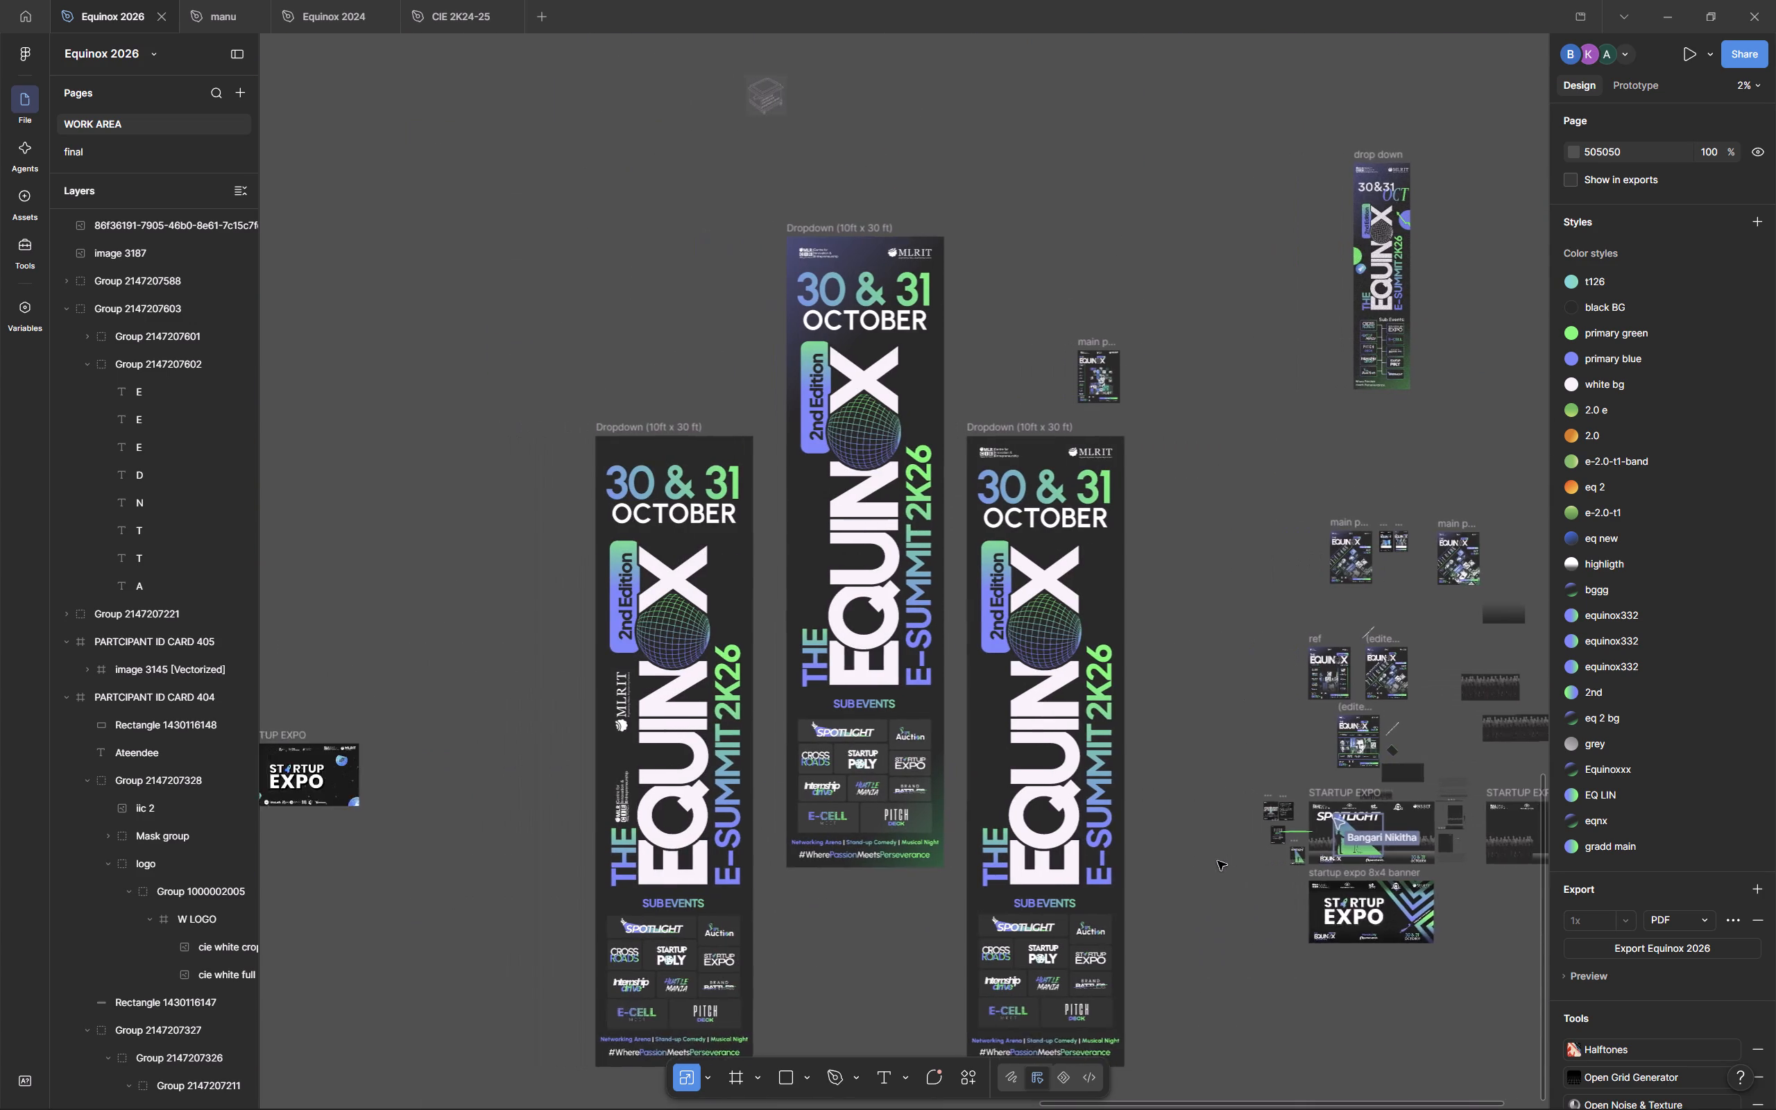
Look through the geometric grid shapes, E-Cell meet-up posts and Startup Expo Instagram posts for design elements.
scroll(1218, 861, right, 5)
scroll(699, 894, right, 4)
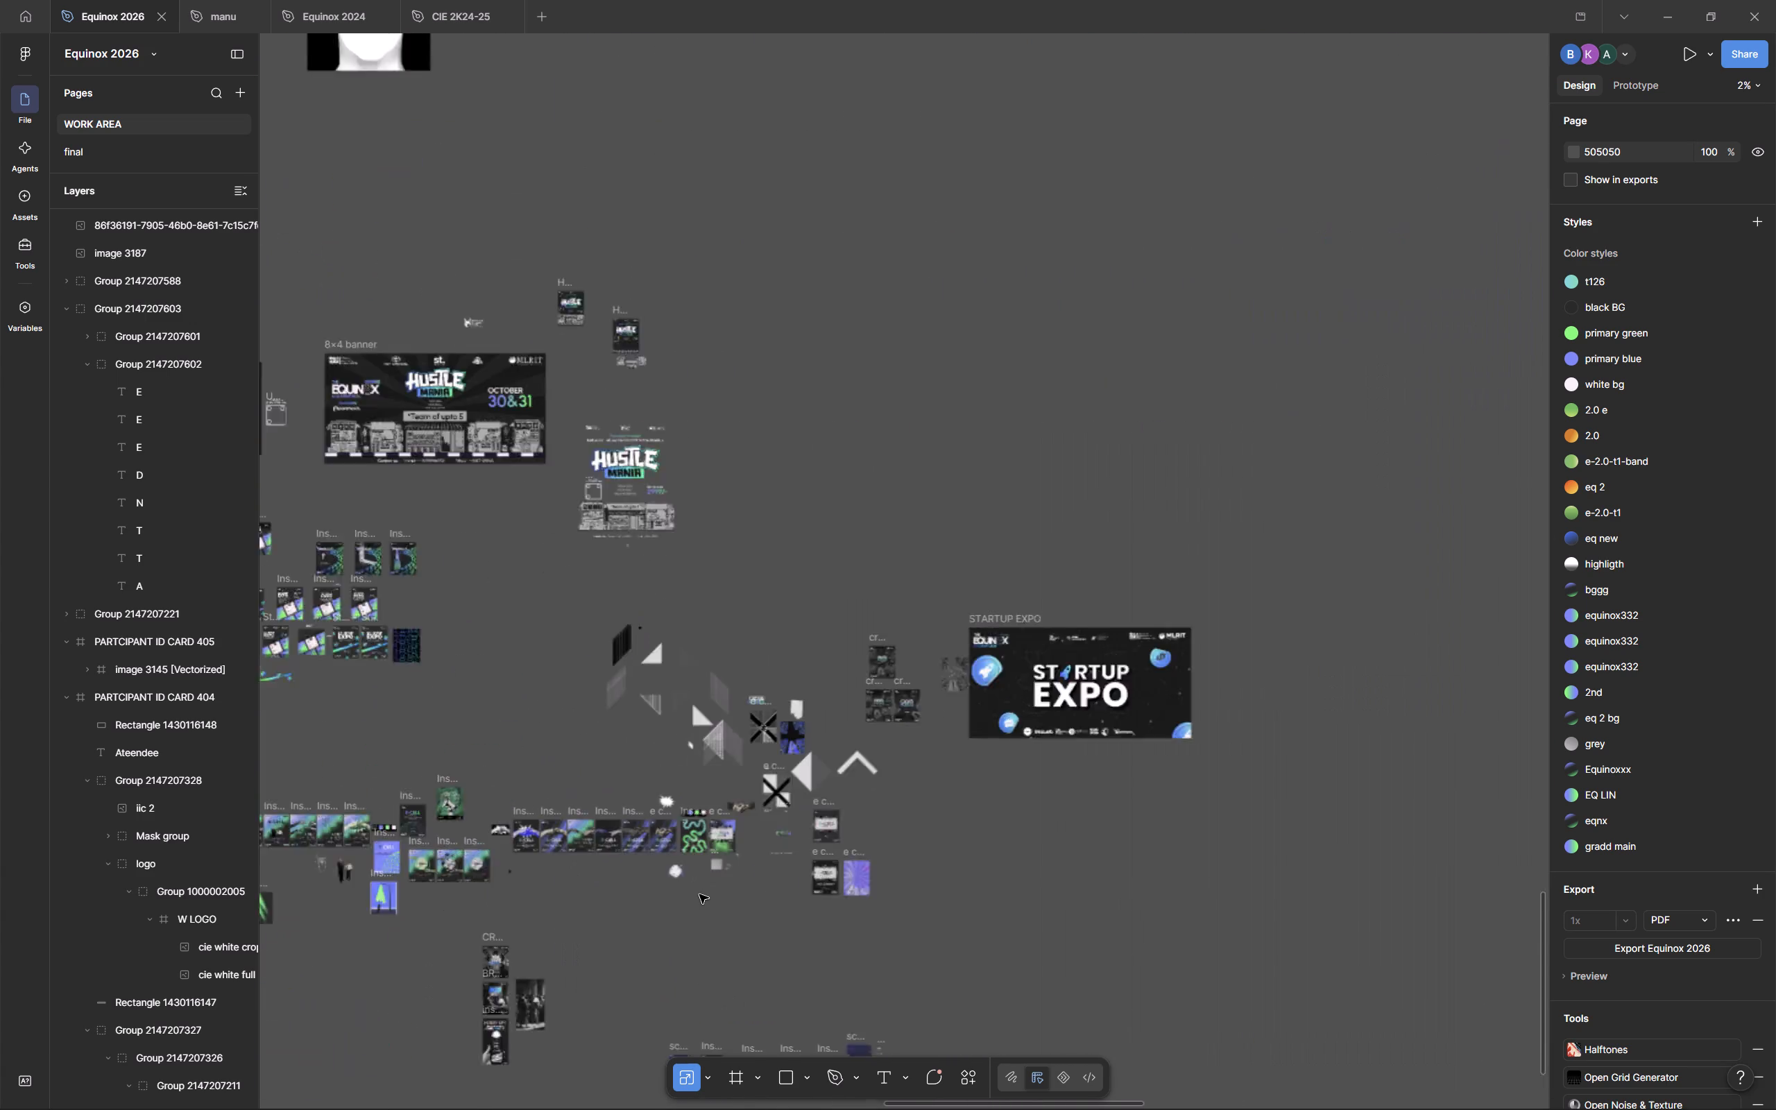
scroll(699, 894, right, 3)
scroll(699, 894, up, 2)
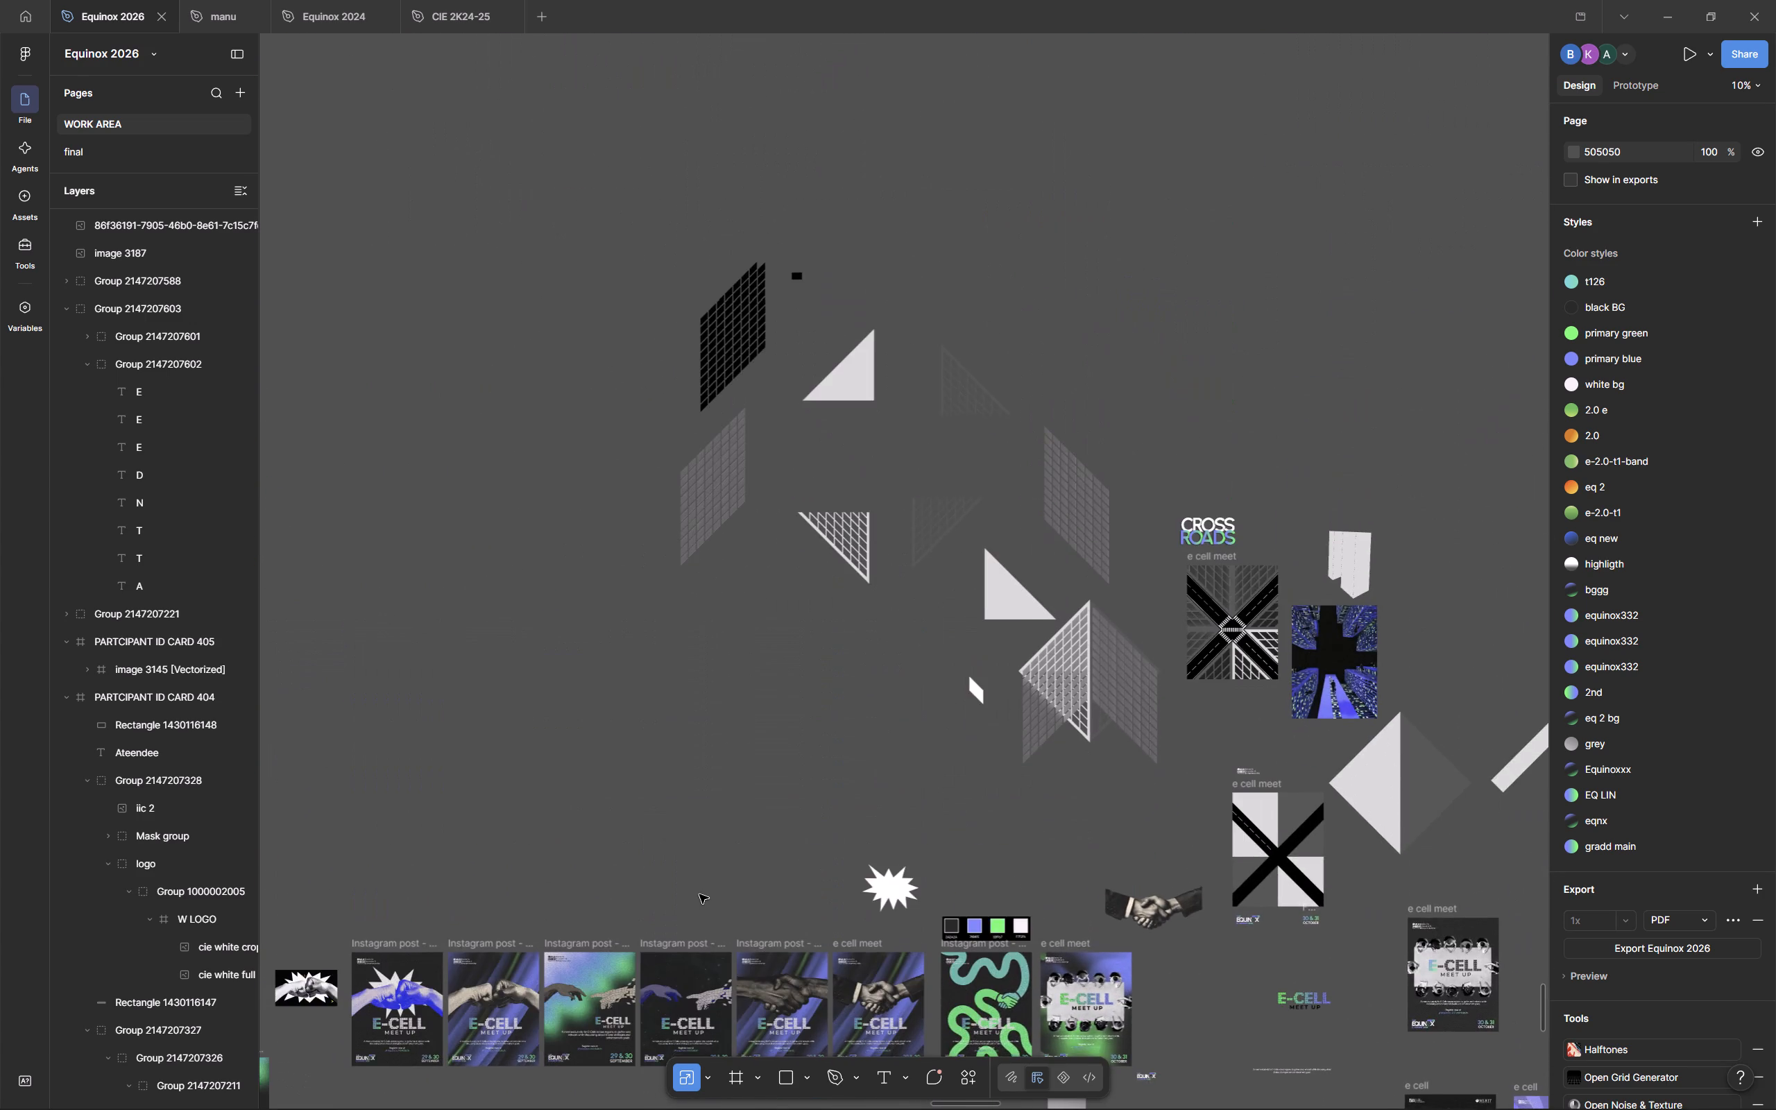
scroll(699, 894, right, 8)
scroll(699, 894, up, 1)
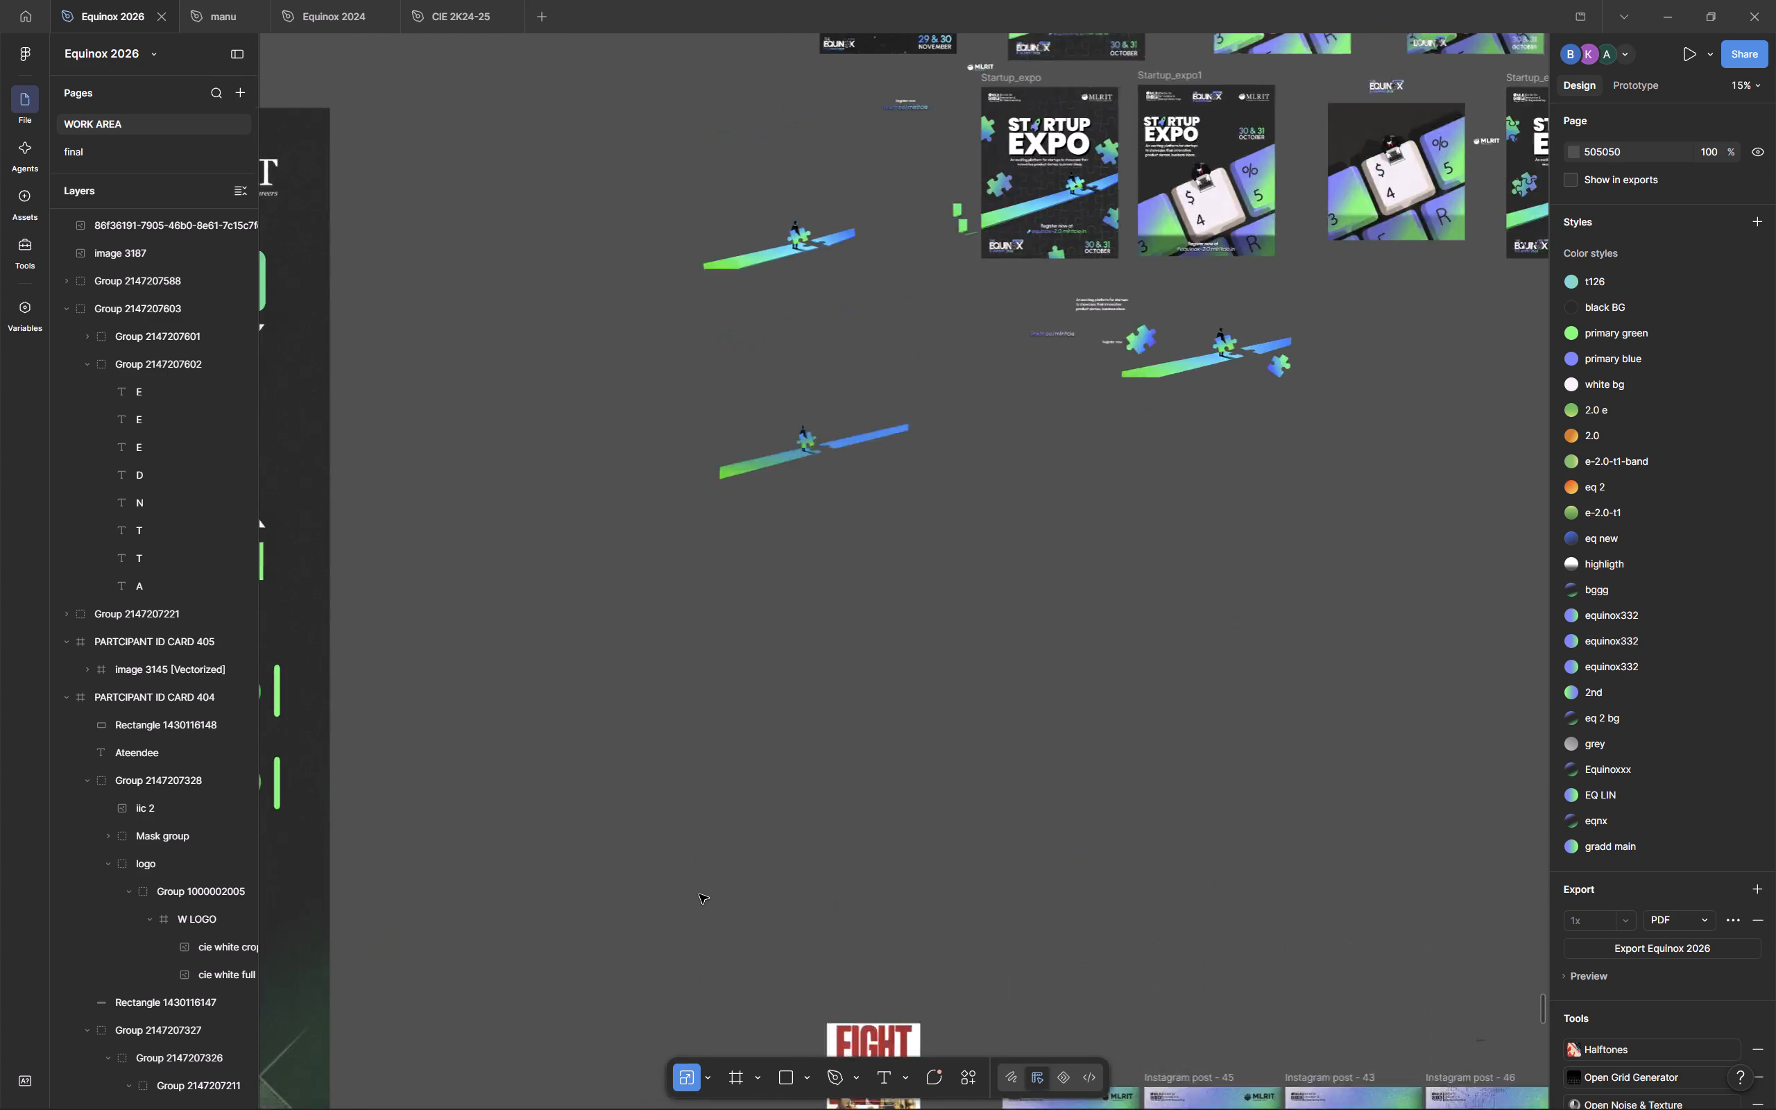
scroll(699, 894, up, 7)
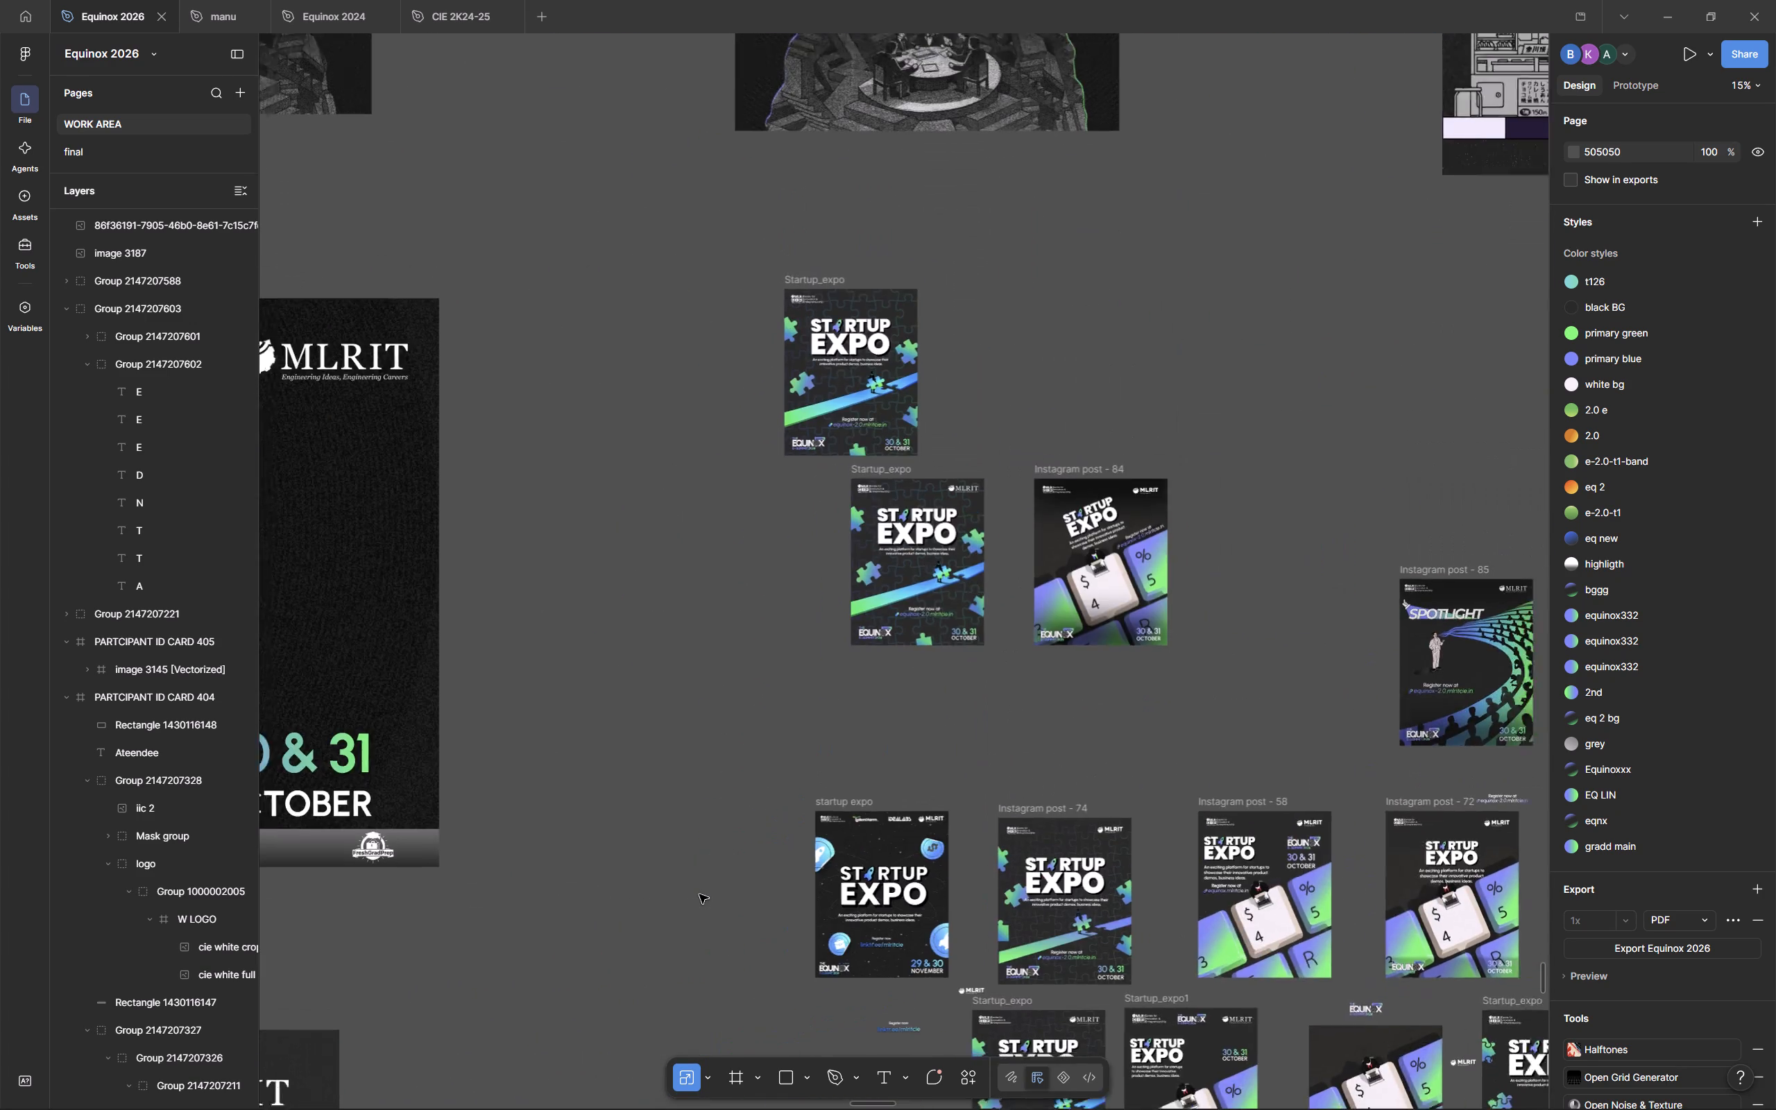
Examine the audi main banner, the Crossroads banner and the Startup Expo 8×4 banner variants with the gradient maze pattern.
scroll(699, 894, right, 3)
scroll(699, 894, down, 6)
scroll(699, 894, right, 1)
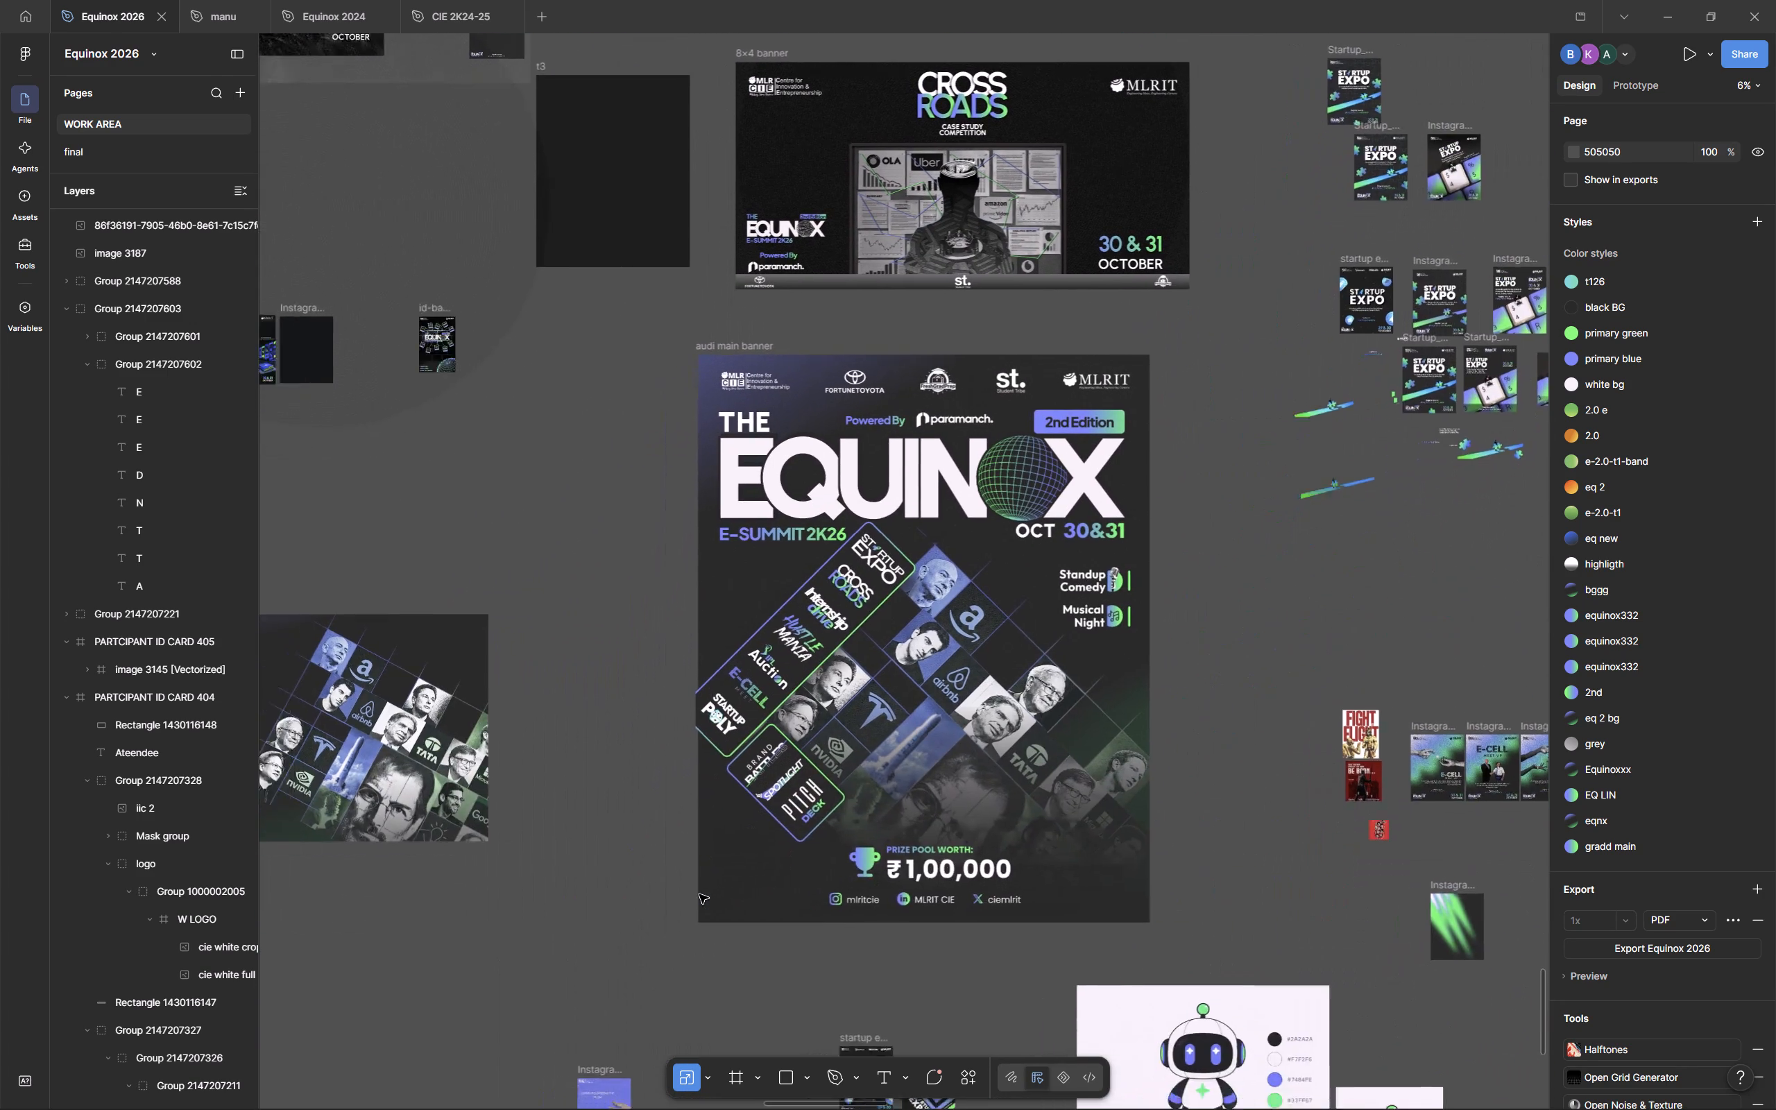
scroll(699, 894, right, 4)
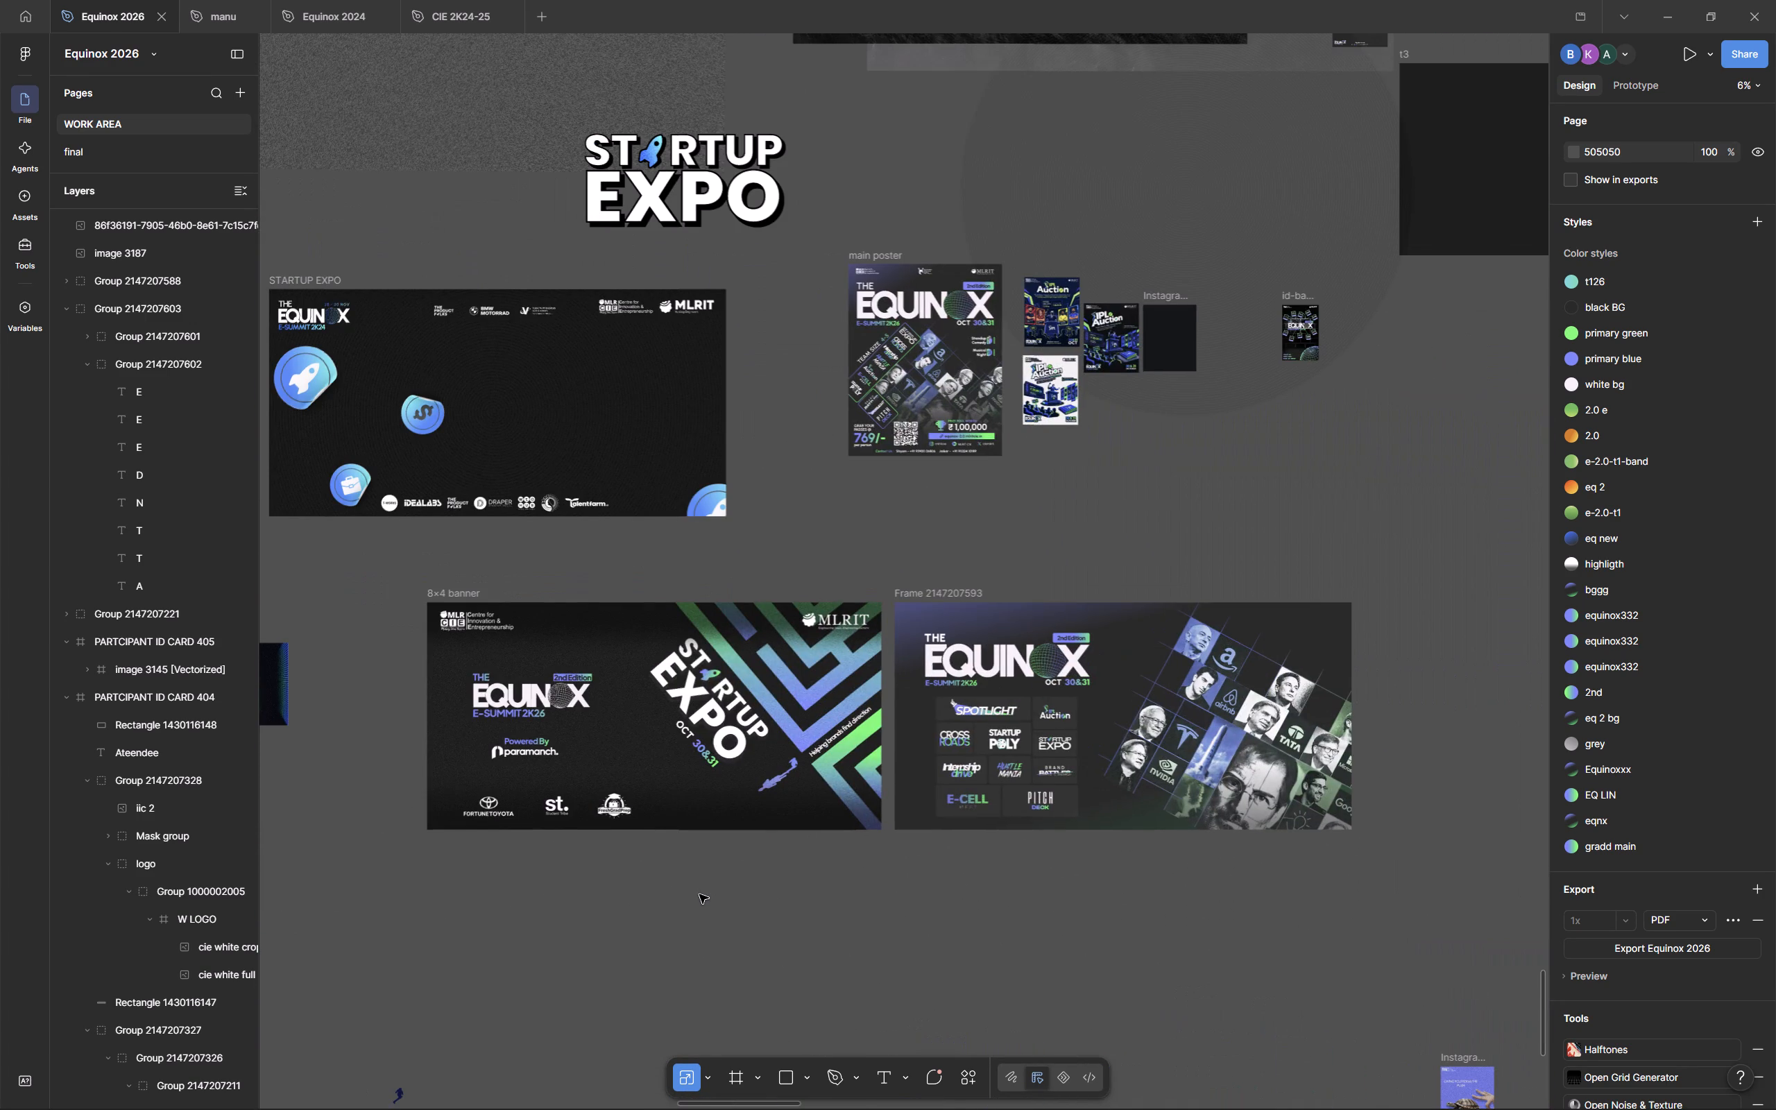
scroll(699, 894, right, 7)
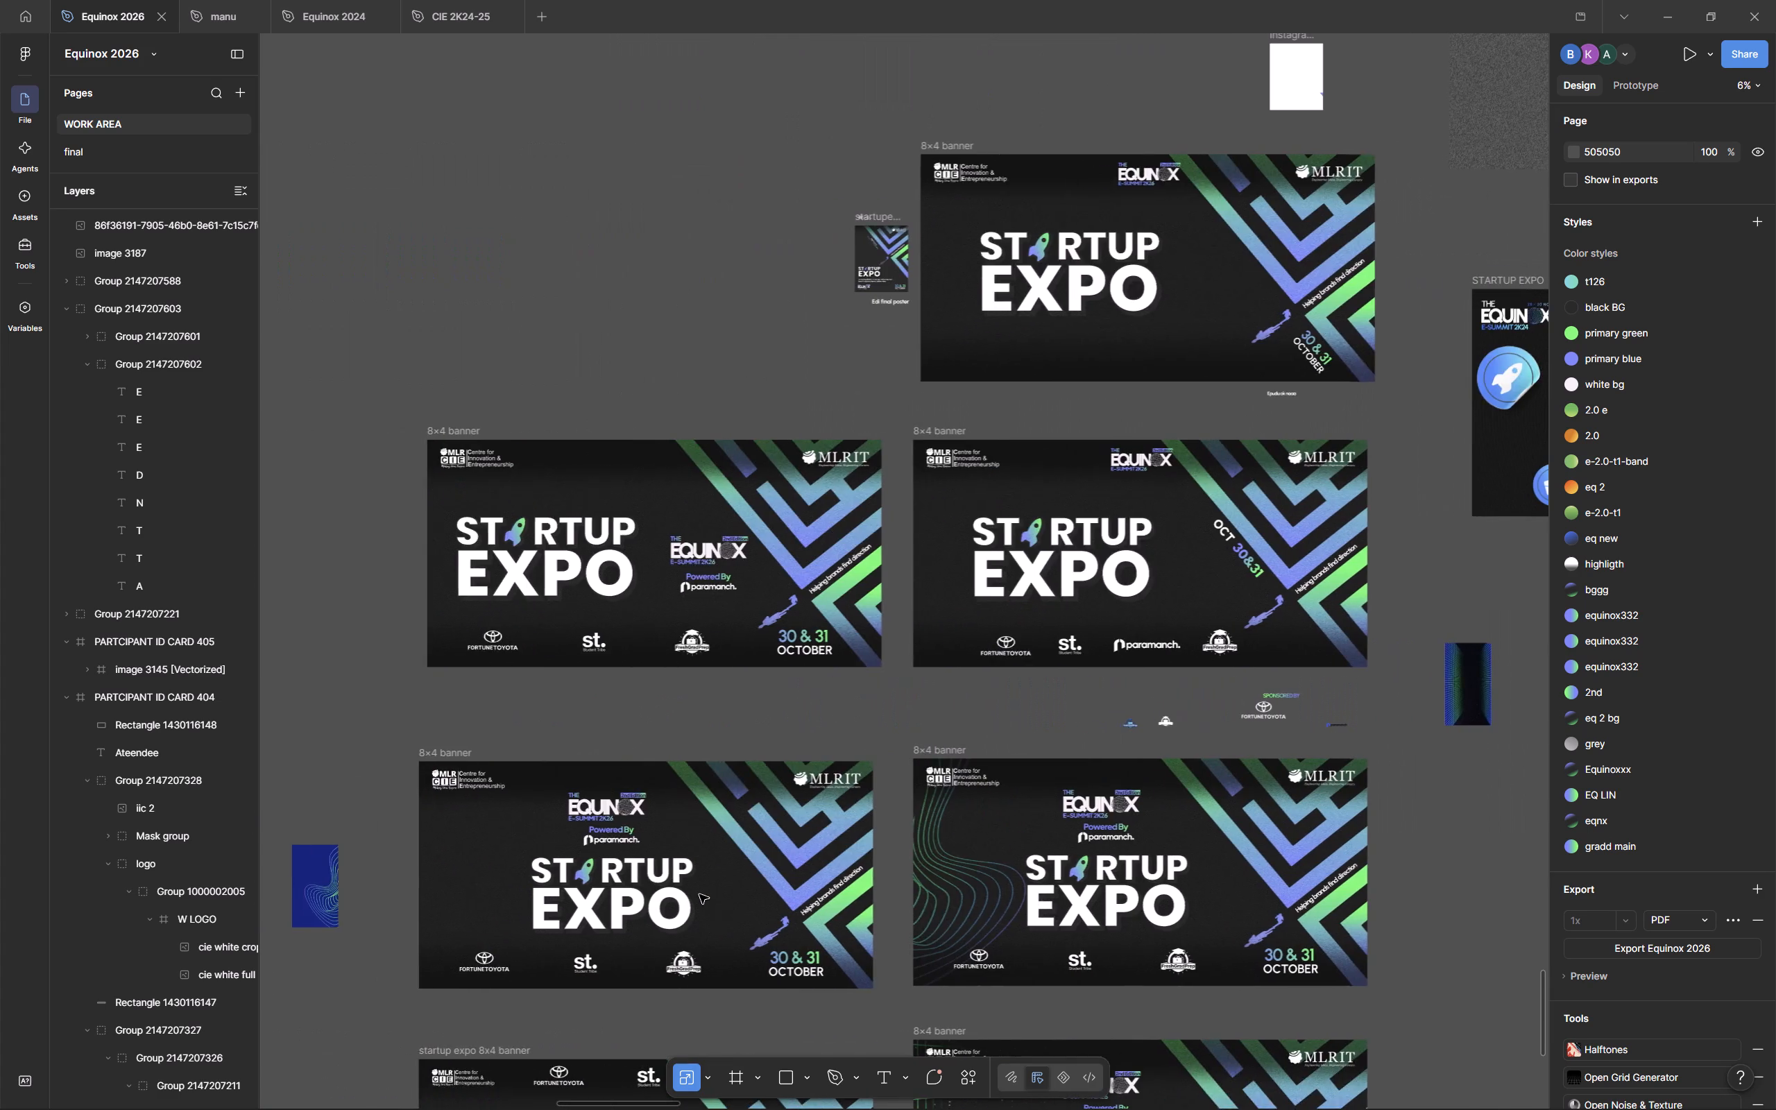
scroll(699, 894, down, 4)
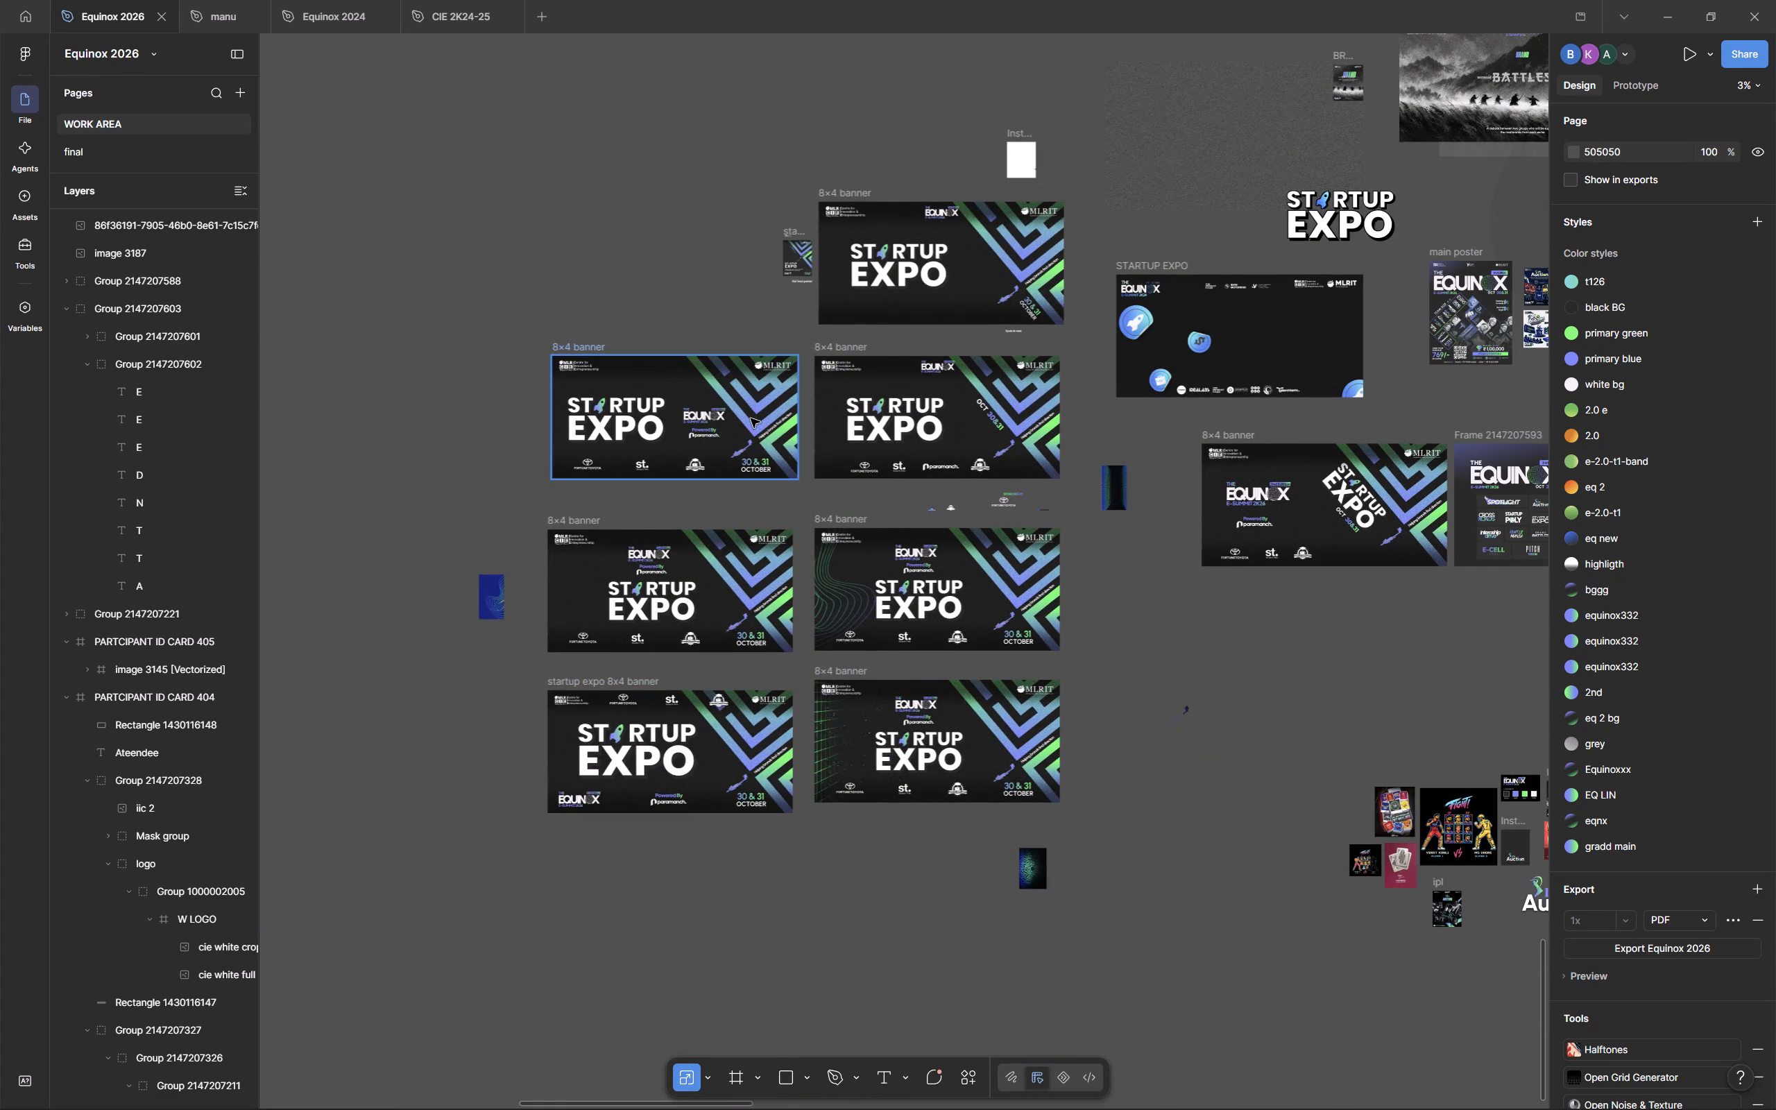